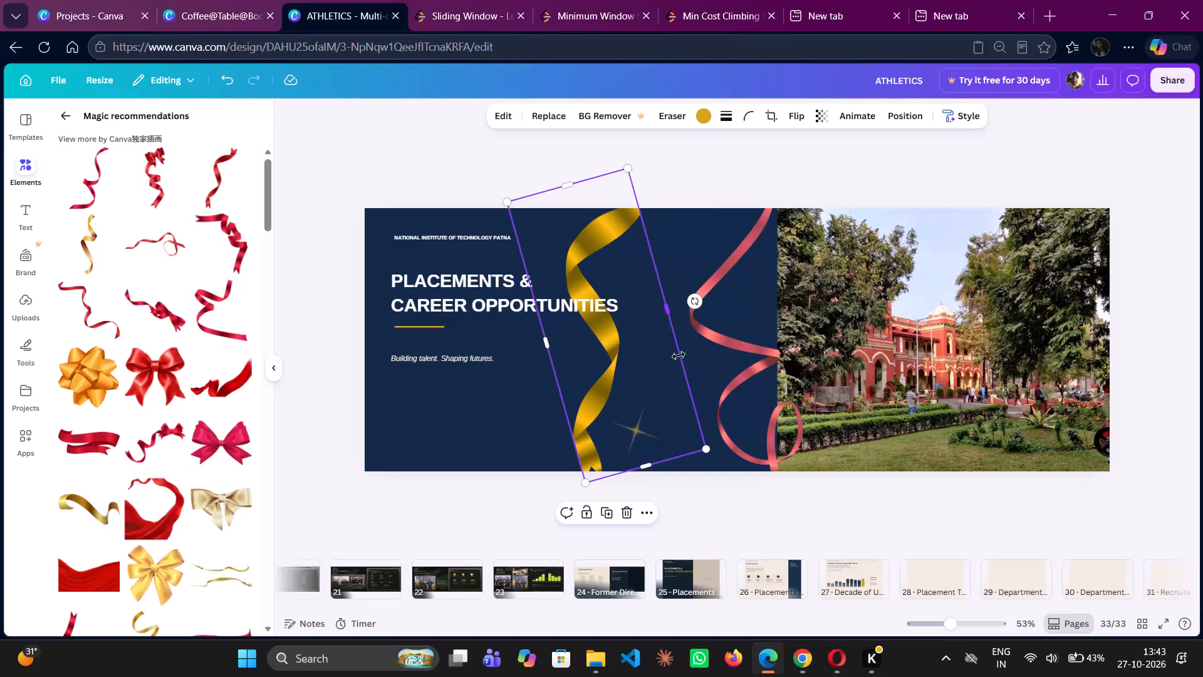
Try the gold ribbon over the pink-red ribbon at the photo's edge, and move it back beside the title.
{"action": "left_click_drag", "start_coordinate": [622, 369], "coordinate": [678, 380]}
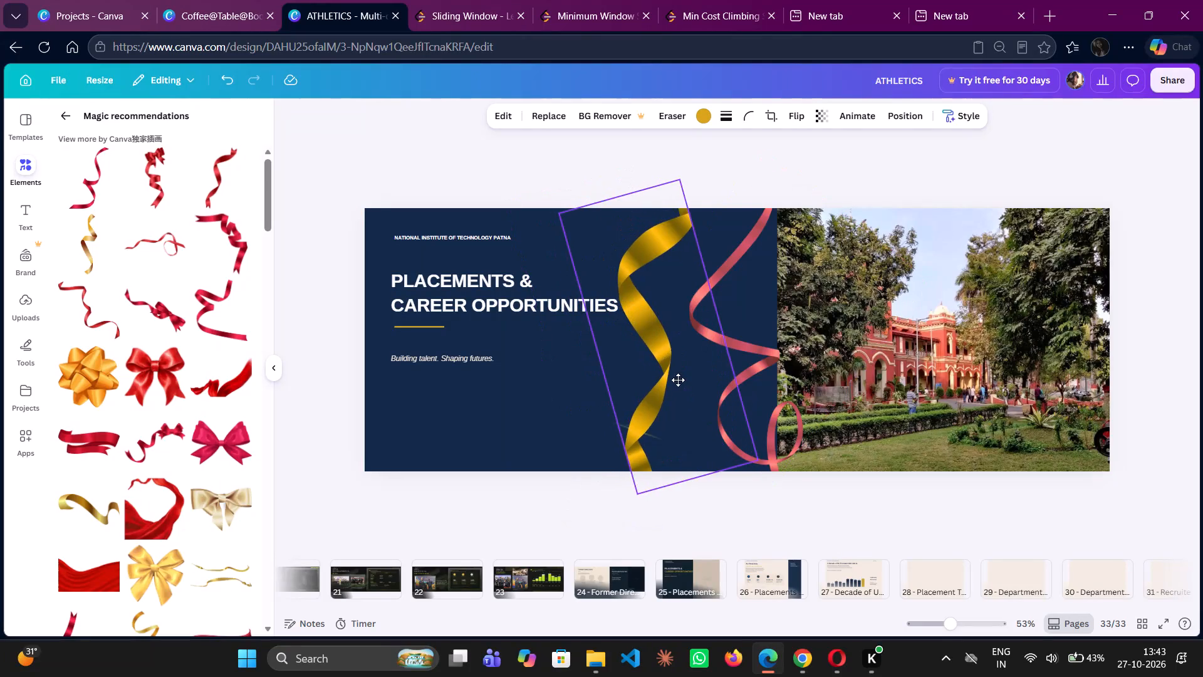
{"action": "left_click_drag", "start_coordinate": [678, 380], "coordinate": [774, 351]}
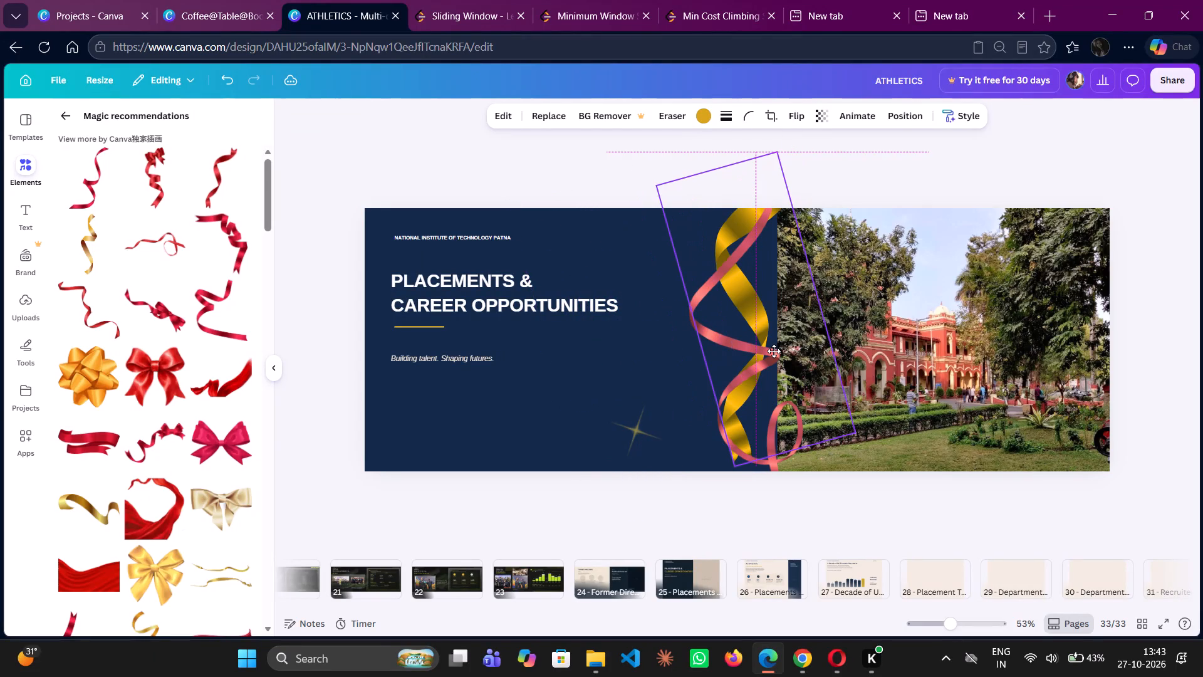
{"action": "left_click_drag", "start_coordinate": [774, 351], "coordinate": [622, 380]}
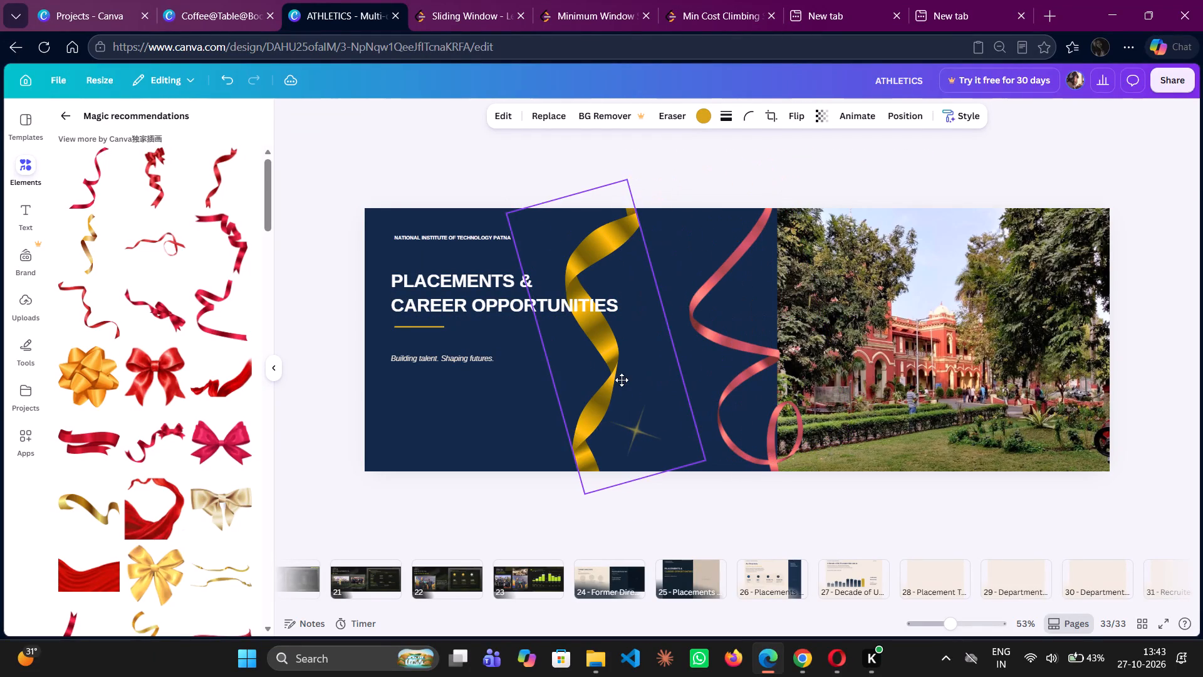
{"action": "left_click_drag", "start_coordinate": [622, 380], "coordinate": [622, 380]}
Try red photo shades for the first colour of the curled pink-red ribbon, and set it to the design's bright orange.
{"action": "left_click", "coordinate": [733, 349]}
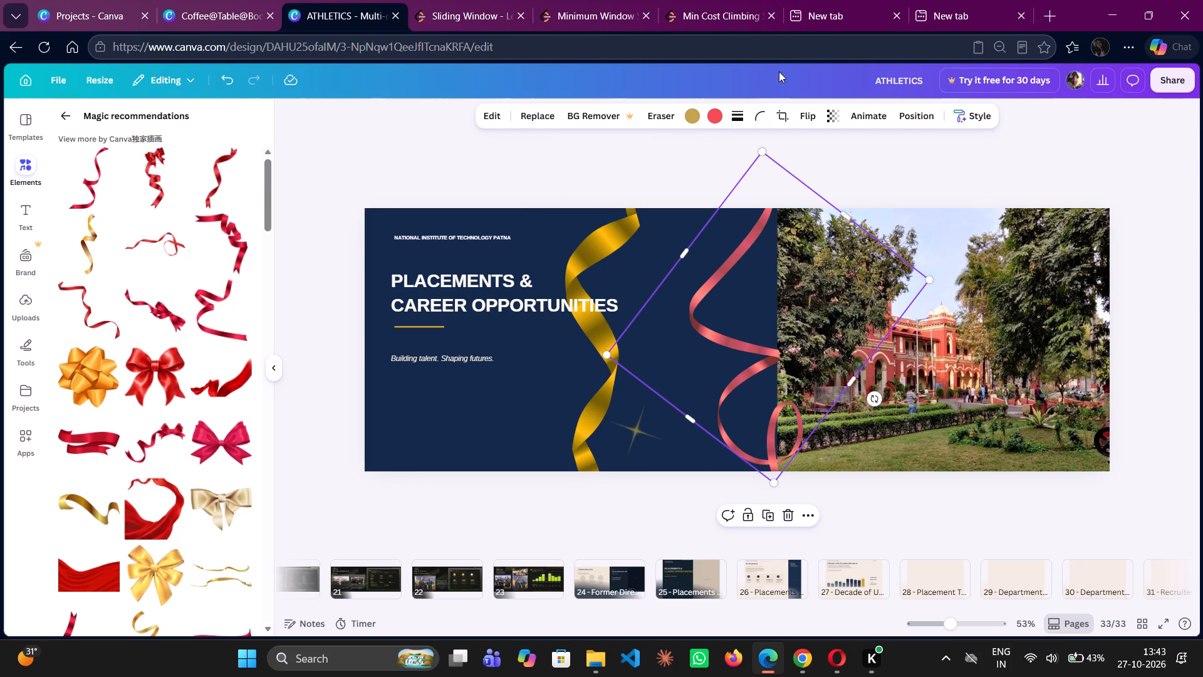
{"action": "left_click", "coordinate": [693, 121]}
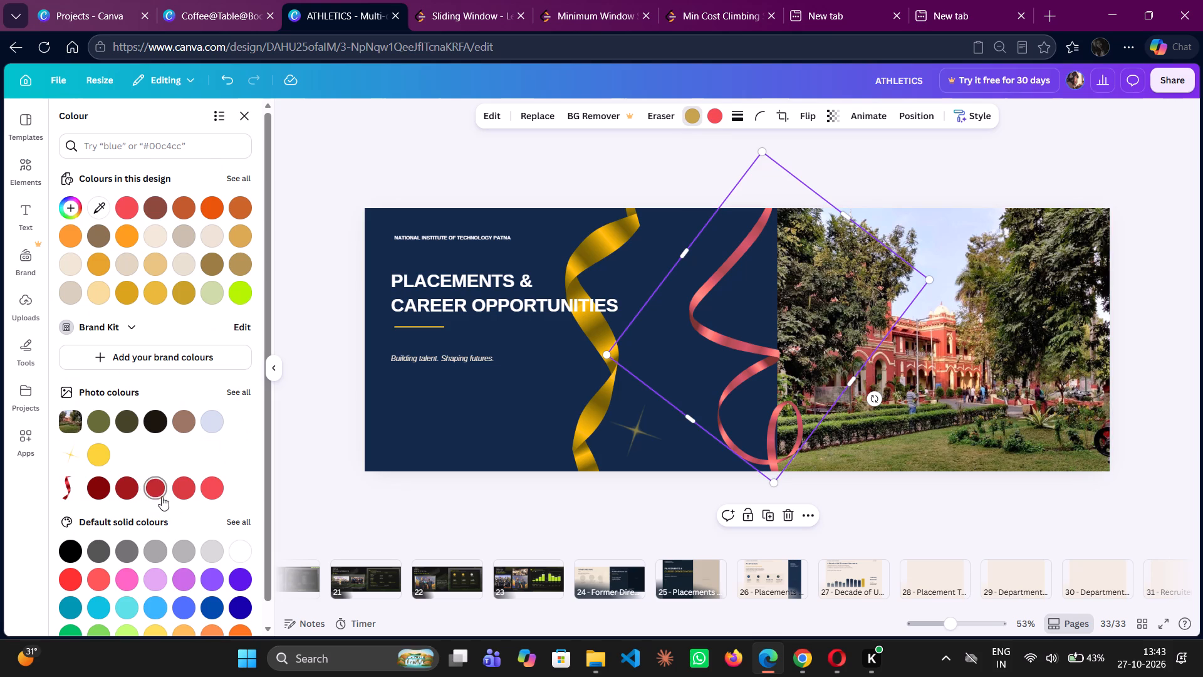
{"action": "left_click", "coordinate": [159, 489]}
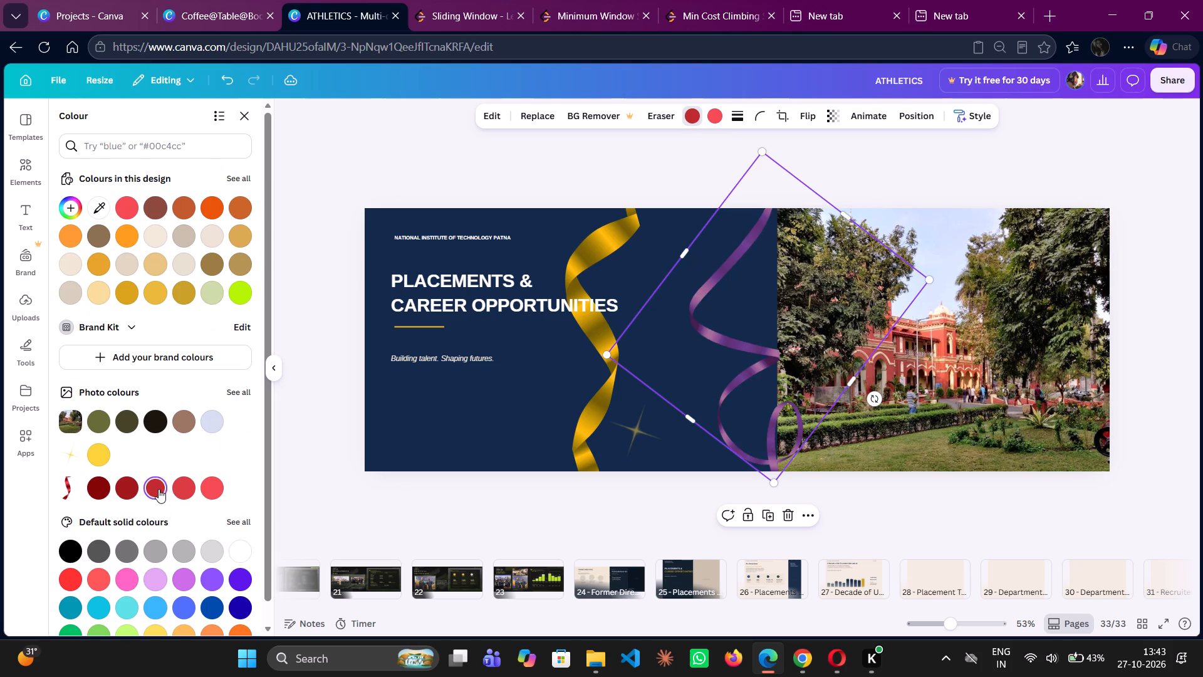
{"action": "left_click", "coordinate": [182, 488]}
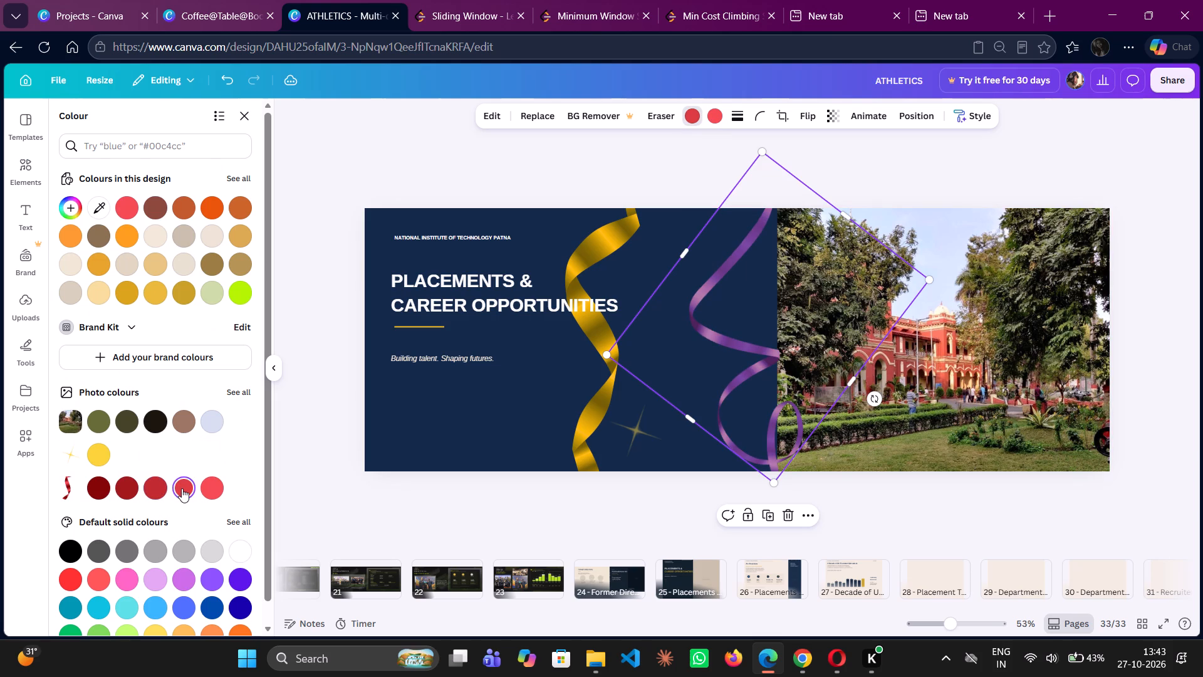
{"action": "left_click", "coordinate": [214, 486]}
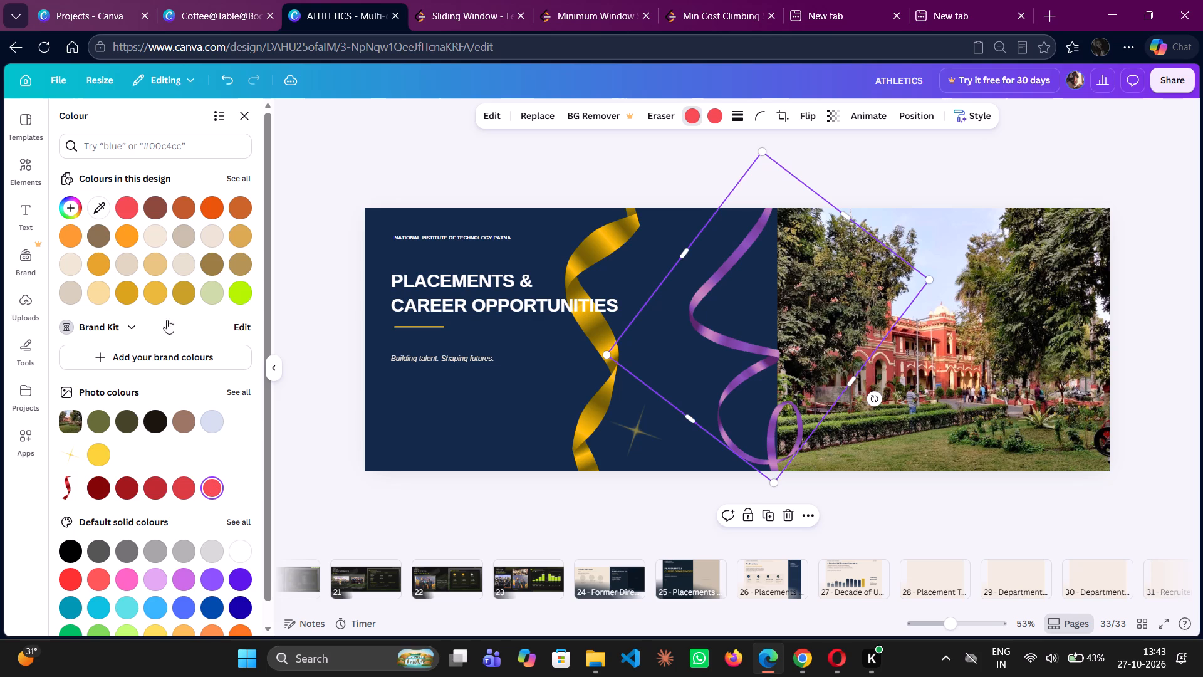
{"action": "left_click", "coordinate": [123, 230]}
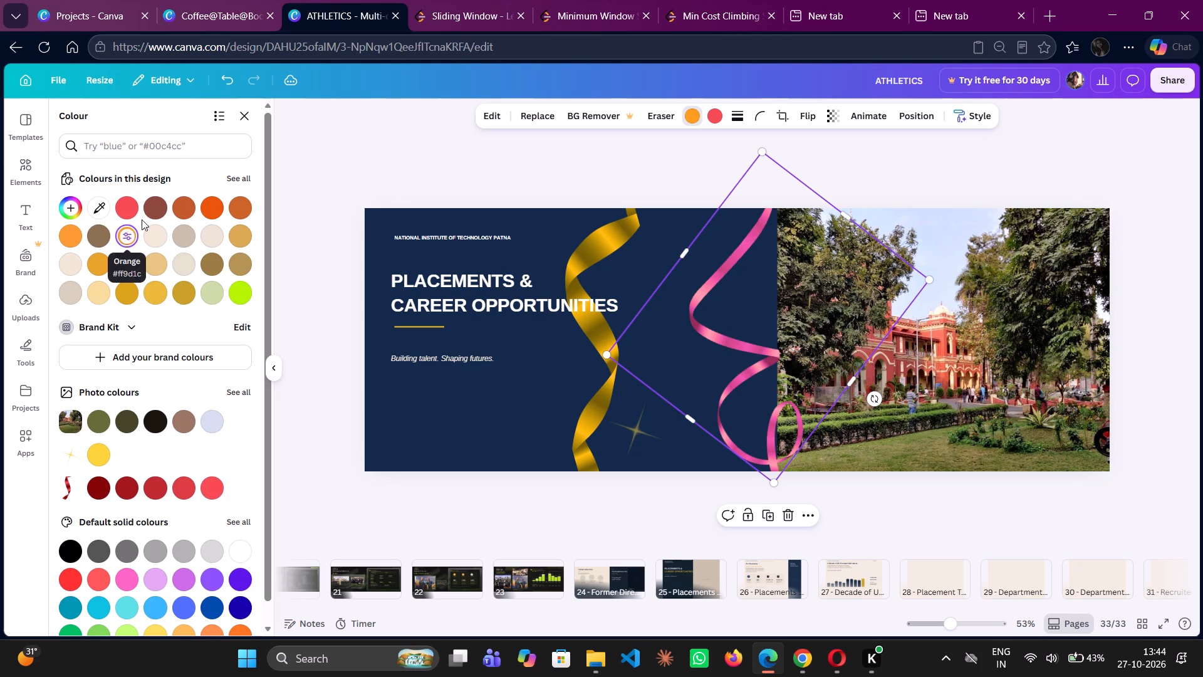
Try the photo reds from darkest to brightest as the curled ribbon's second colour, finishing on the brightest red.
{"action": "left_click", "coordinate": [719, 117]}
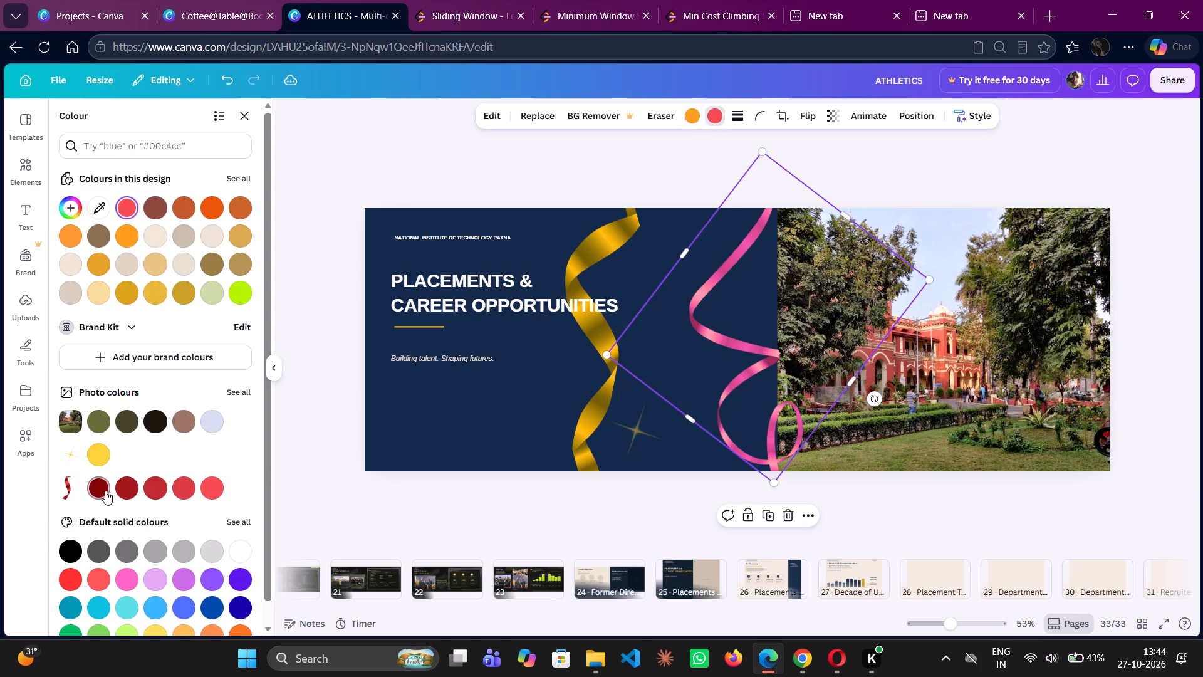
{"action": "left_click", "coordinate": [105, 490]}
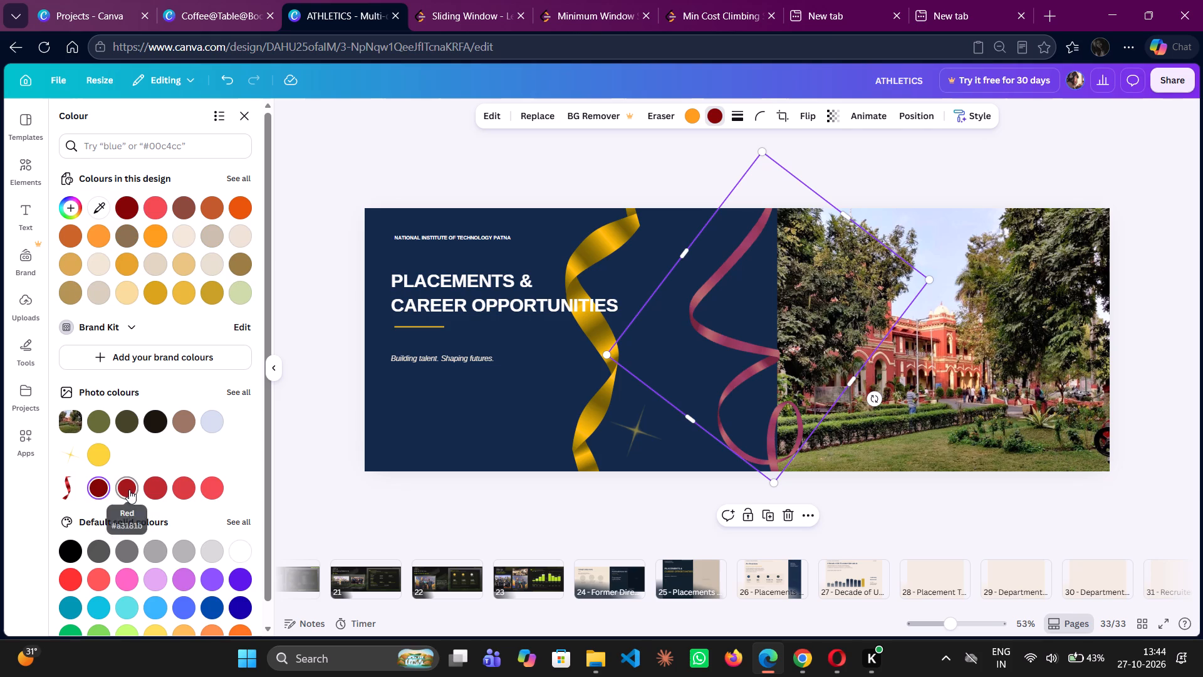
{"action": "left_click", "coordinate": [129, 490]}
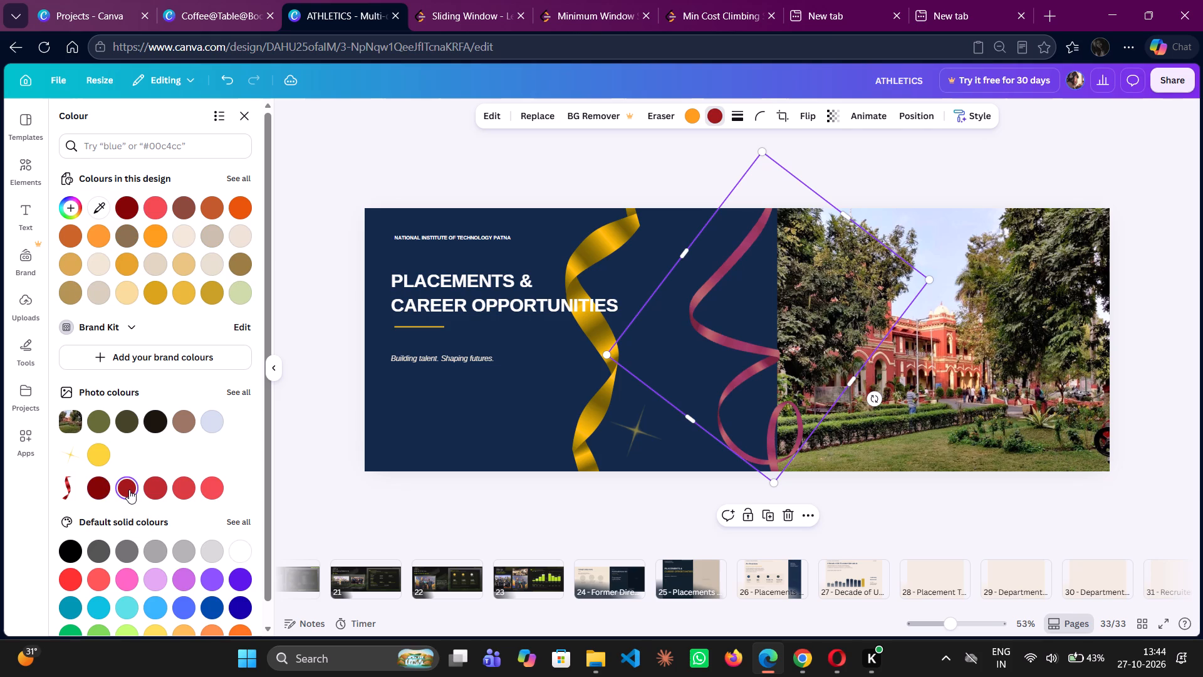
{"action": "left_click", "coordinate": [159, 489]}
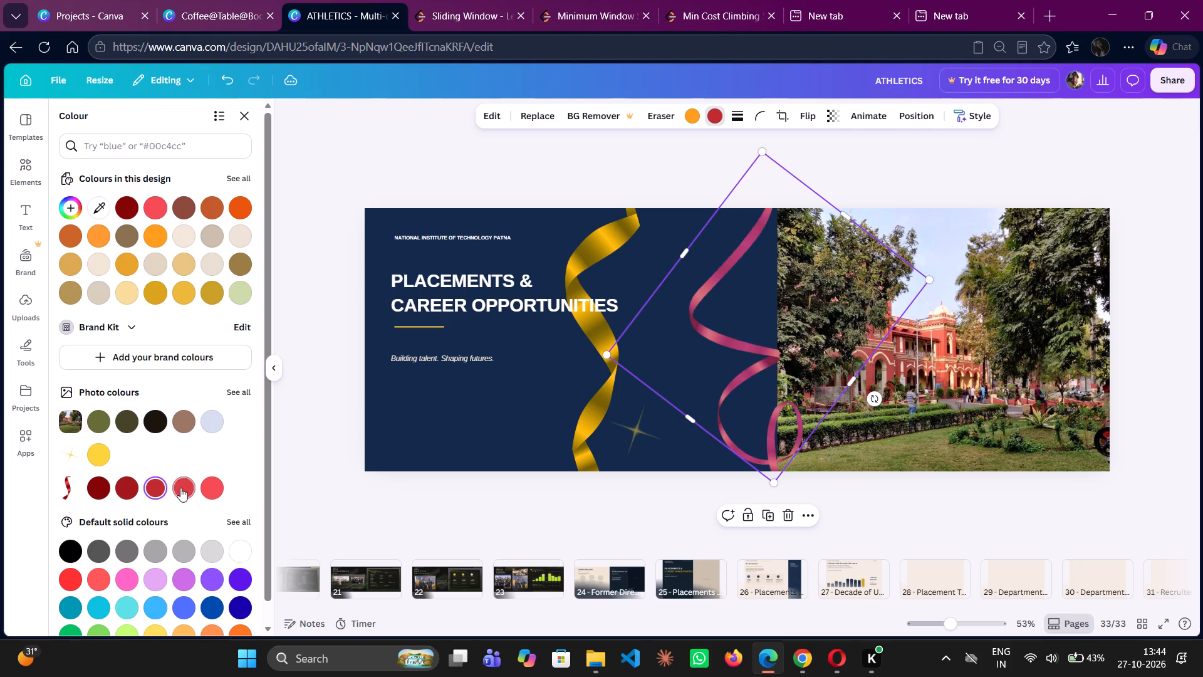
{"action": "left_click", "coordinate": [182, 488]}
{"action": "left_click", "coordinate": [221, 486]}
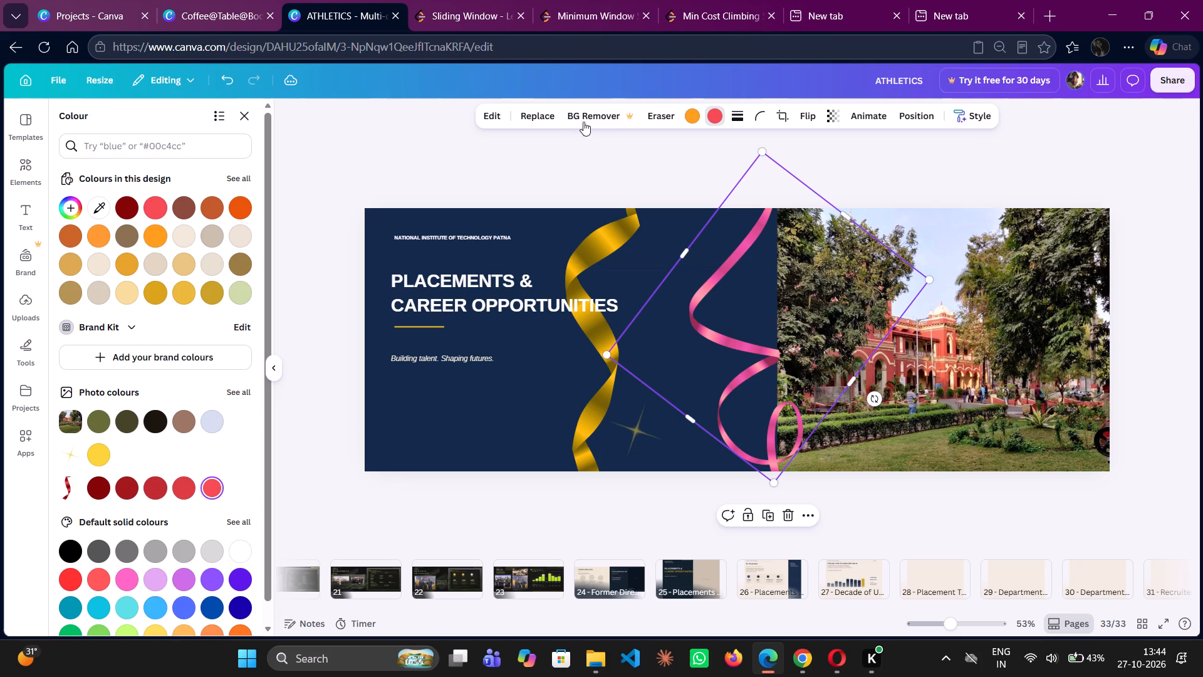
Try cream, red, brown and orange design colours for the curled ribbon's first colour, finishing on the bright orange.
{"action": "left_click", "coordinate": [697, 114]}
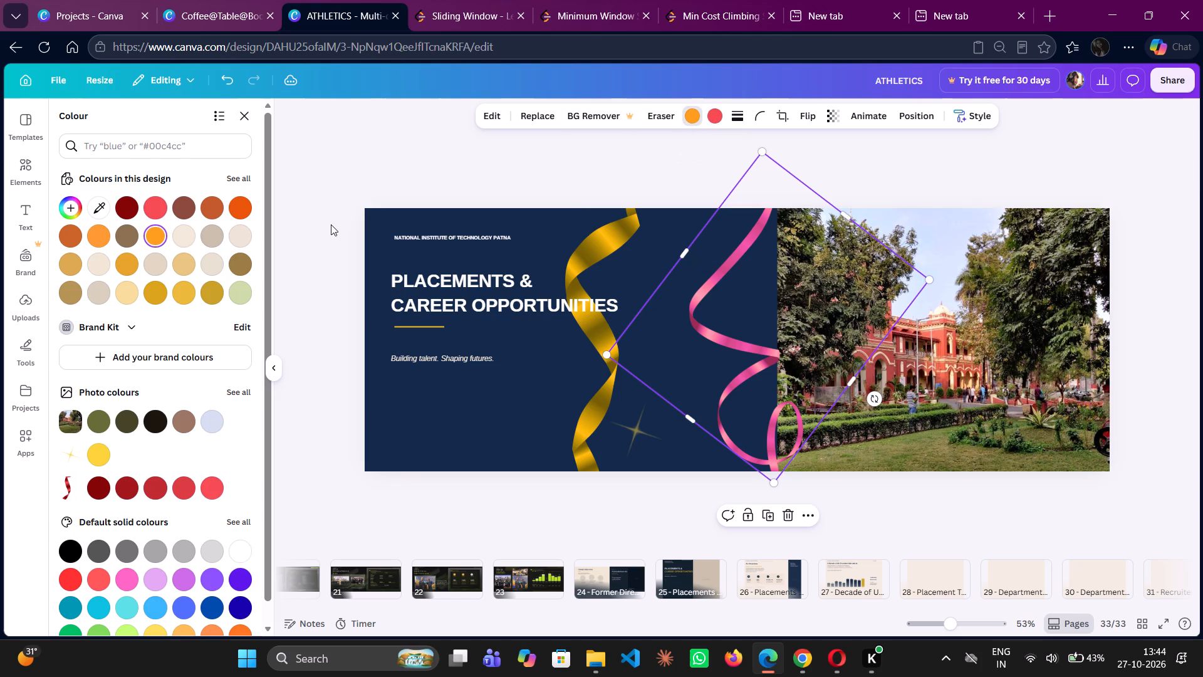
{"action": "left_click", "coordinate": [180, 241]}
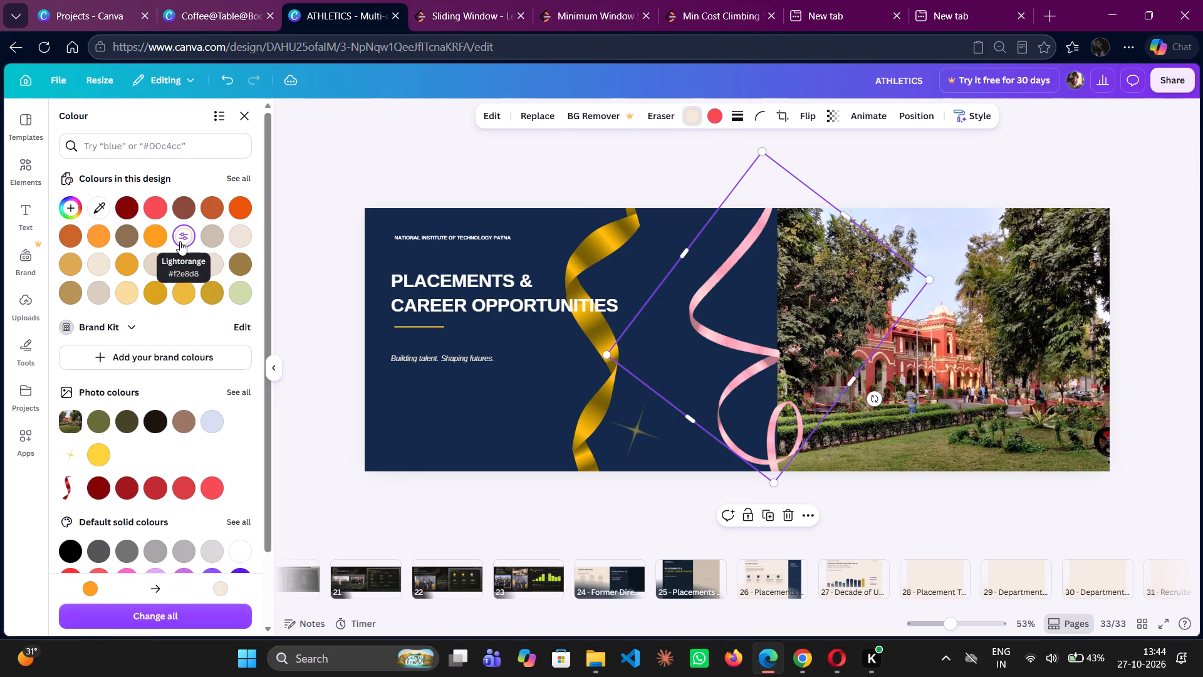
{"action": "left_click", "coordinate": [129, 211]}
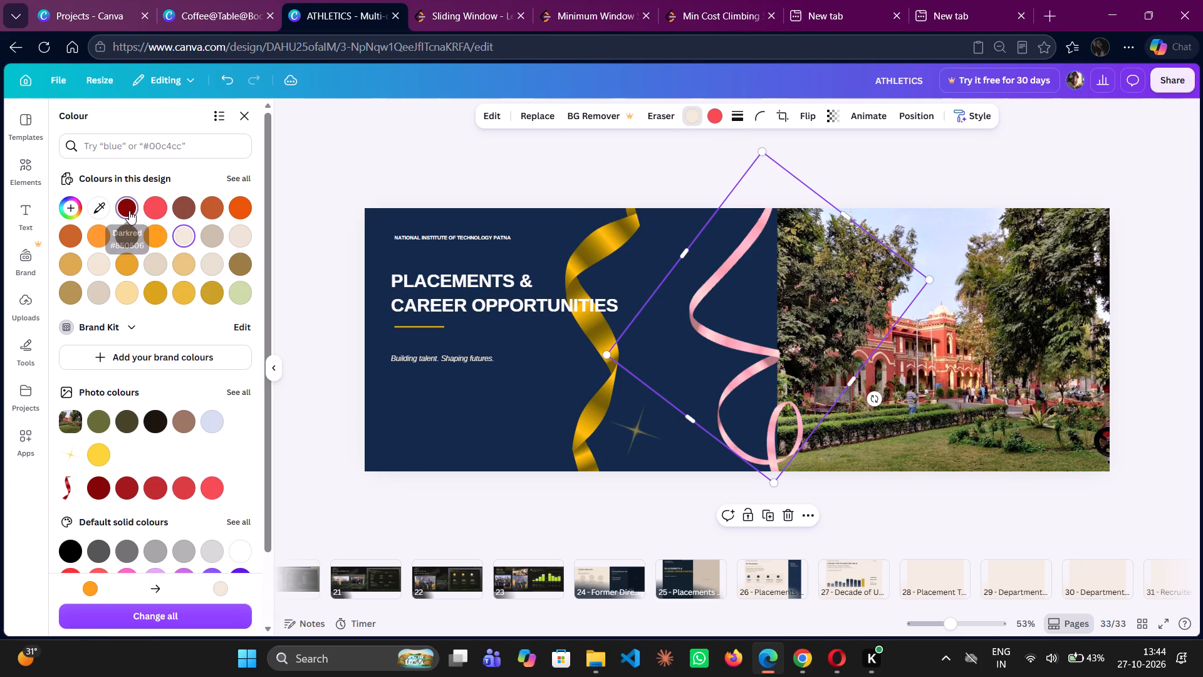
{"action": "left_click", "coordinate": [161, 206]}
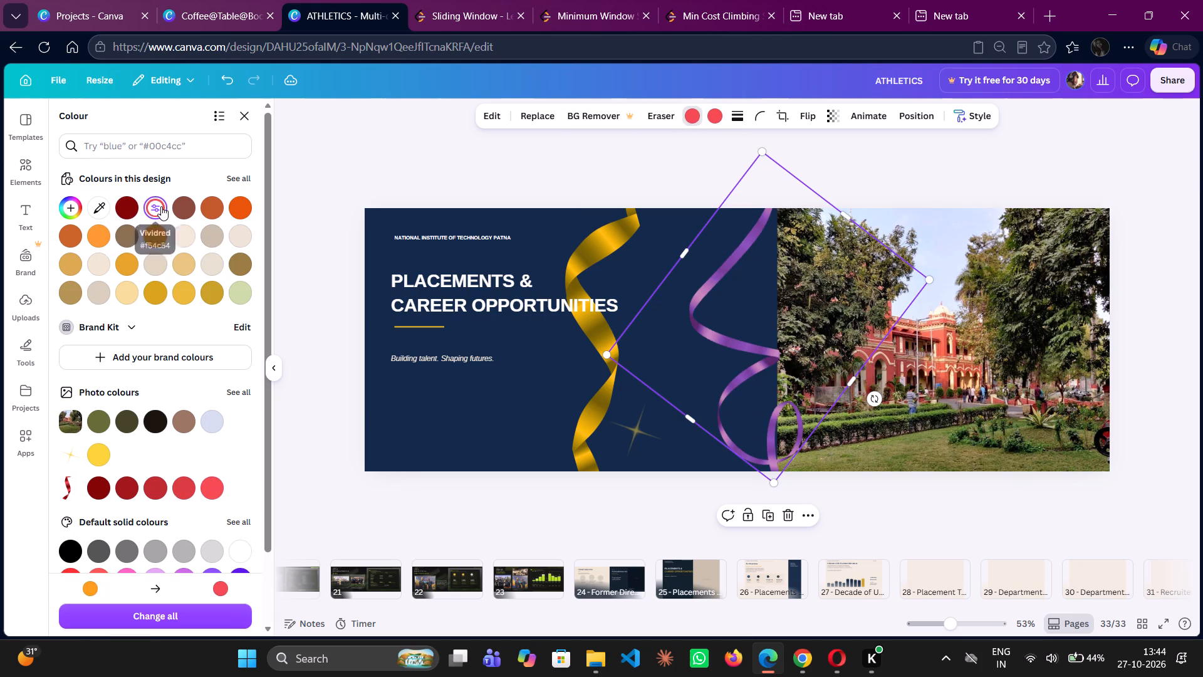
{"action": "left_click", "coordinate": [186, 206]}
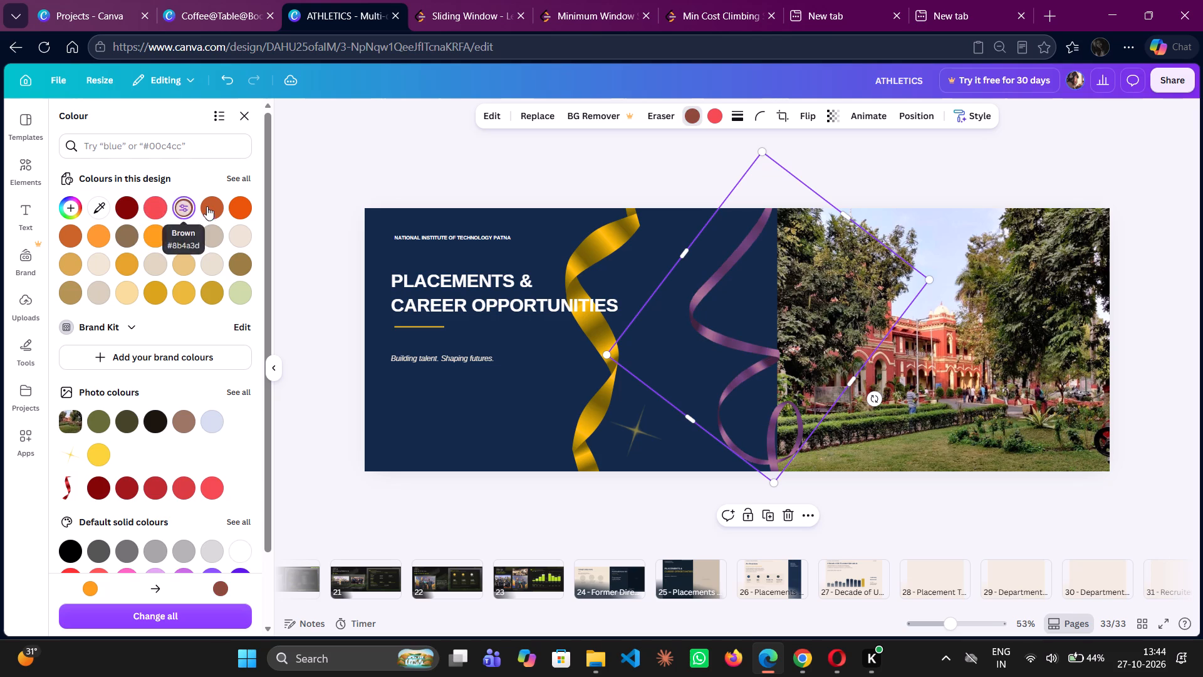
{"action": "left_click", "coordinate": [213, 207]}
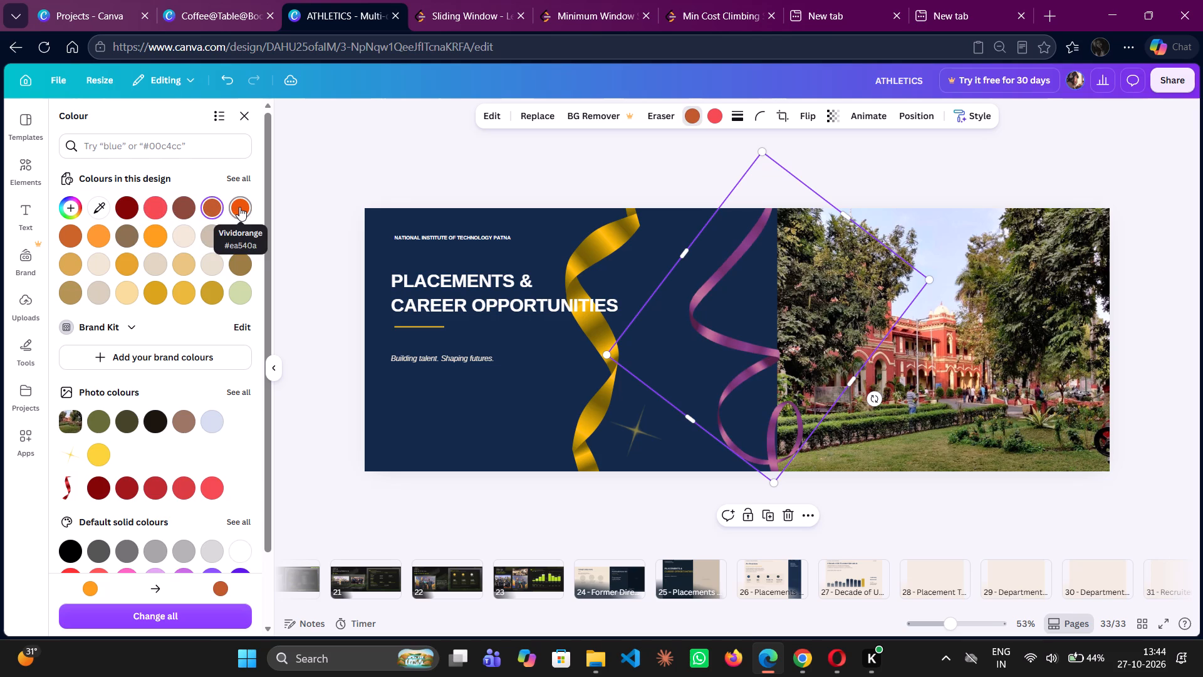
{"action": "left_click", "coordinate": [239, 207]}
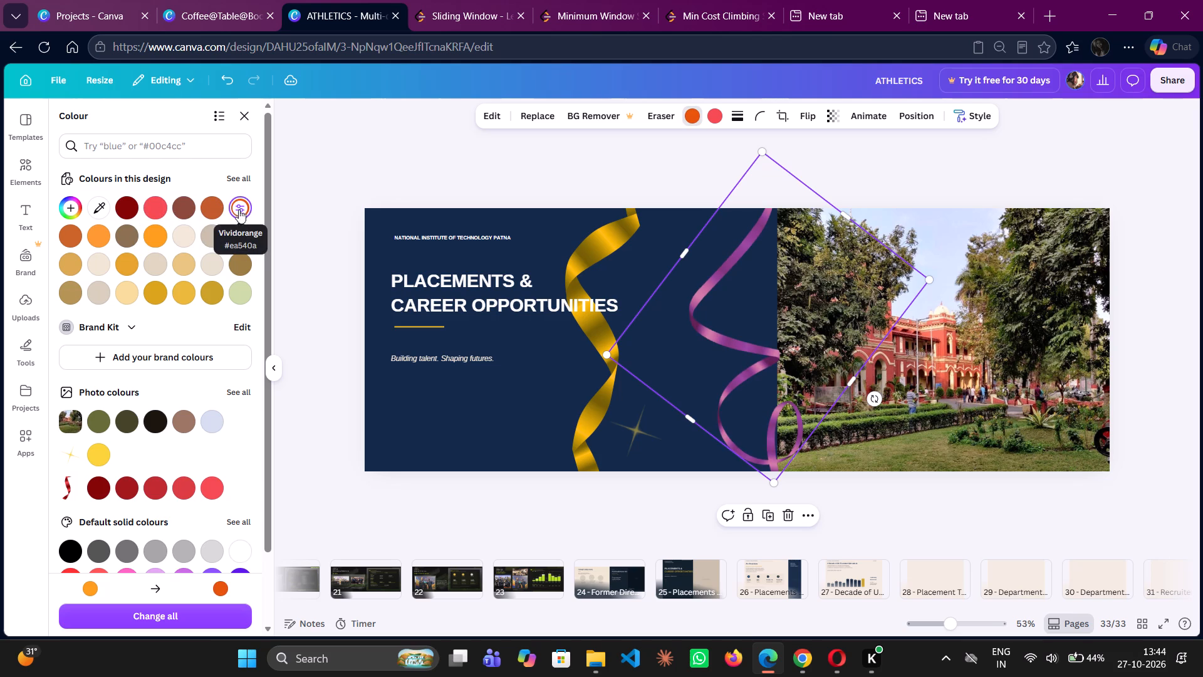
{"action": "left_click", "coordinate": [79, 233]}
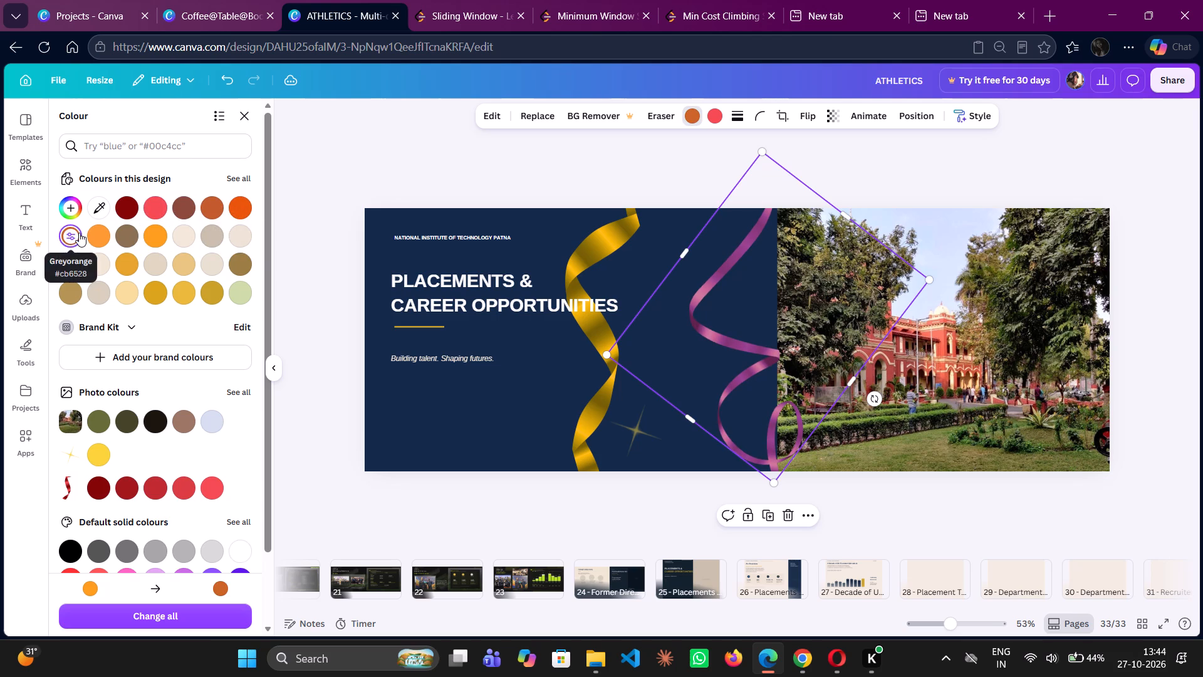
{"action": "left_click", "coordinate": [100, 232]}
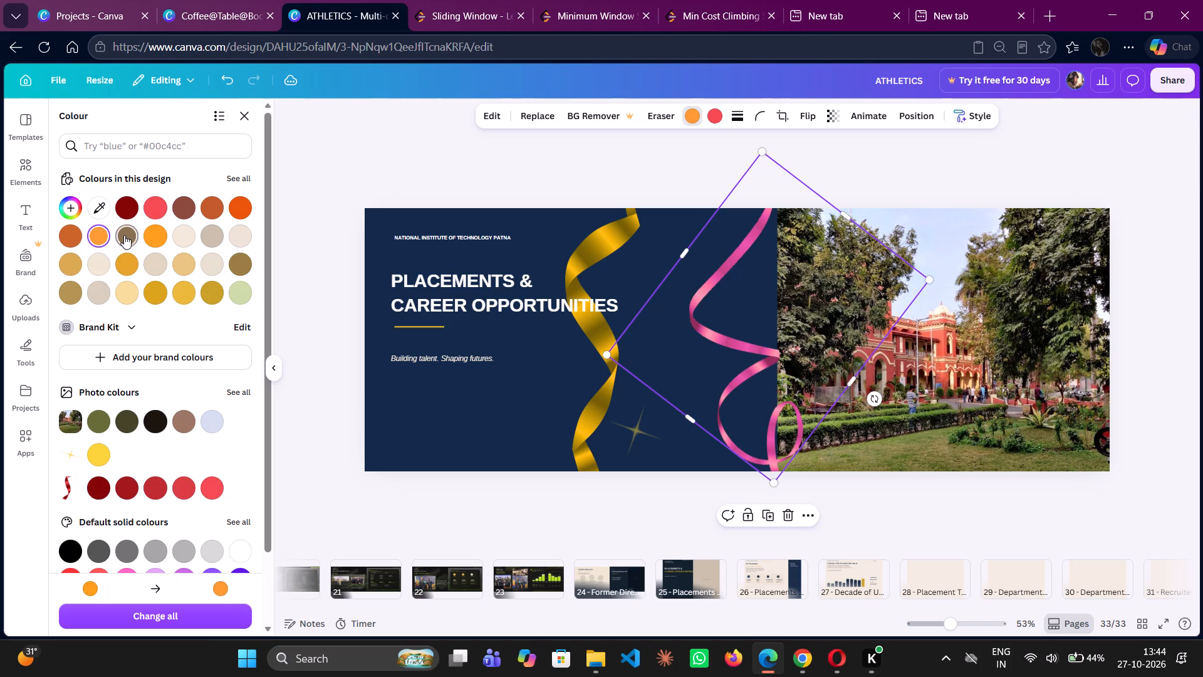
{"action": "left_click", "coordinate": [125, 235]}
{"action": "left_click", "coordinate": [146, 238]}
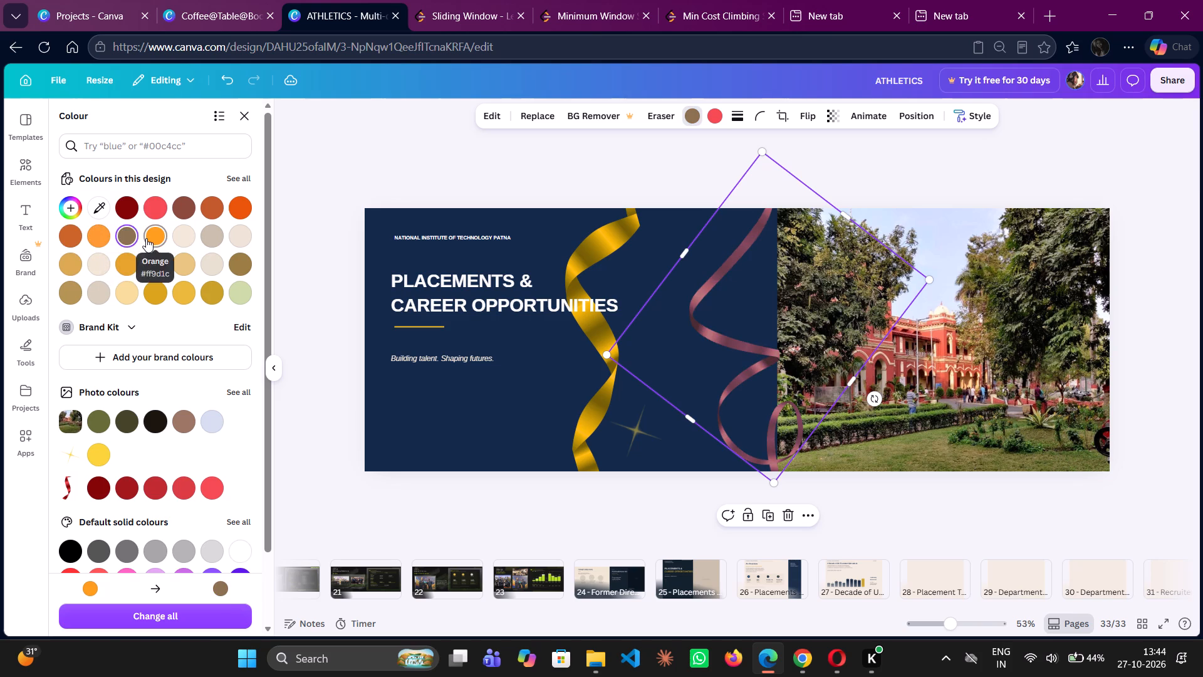
Try beige shades and #daa951 for the curled ribbon's first colour, and set it to the golden orange design colour.
{"action": "left_click", "coordinate": [182, 238]}
{"action": "left_click", "coordinate": [204, 237]}
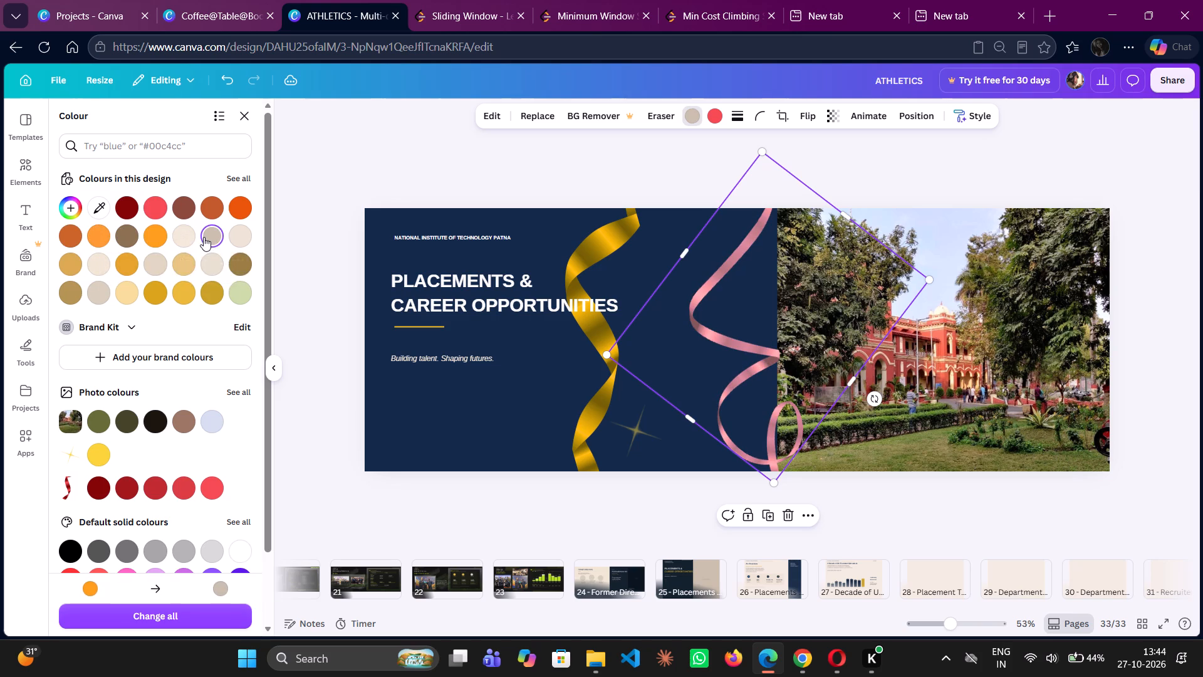
{"action": "left_click", "coordinate": [235, 238]}
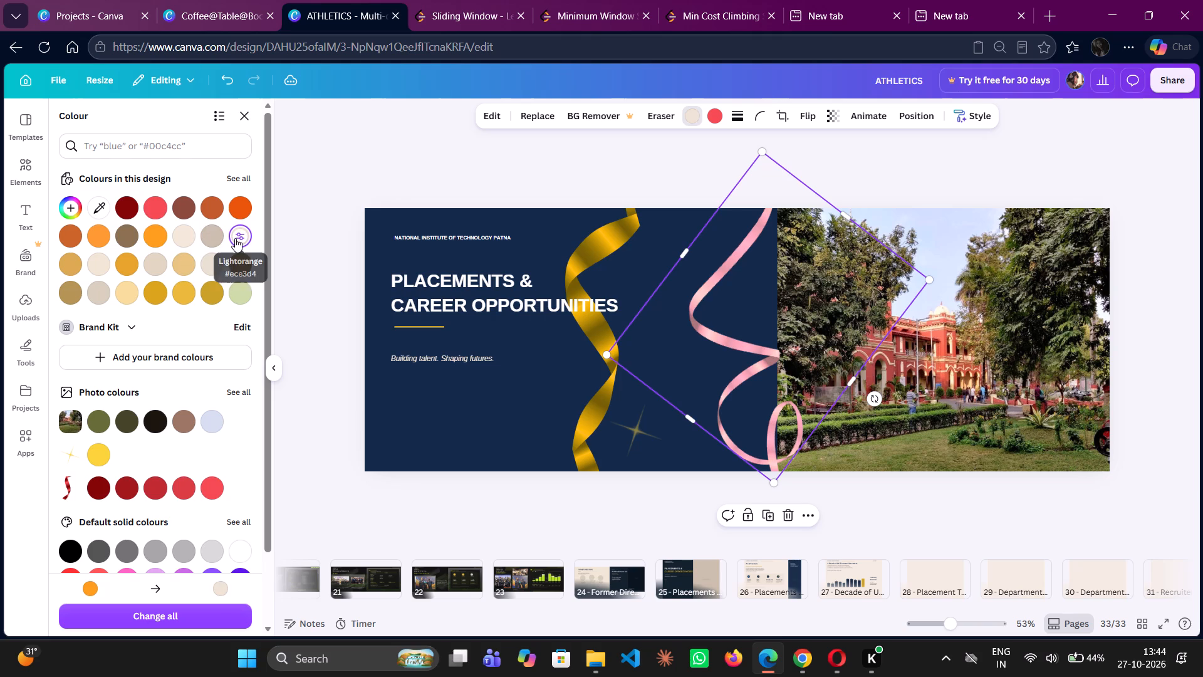
{"action": "left_click", "coordinate": [71, 266]}
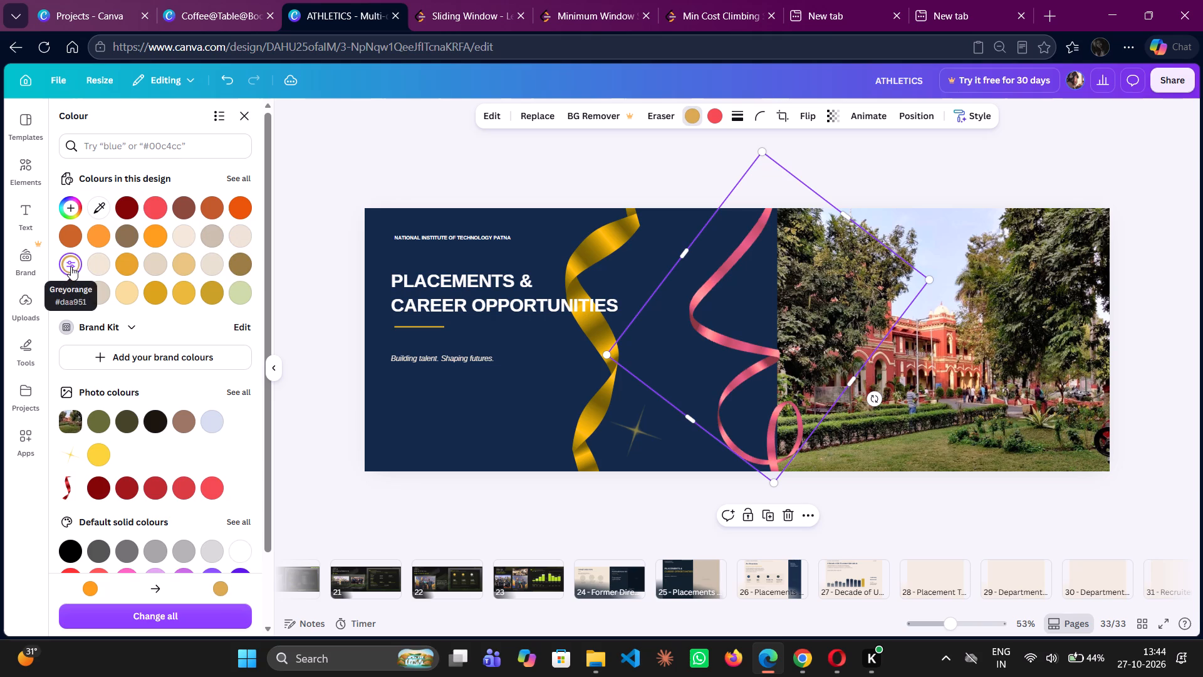
{"action": "left_click", "coordinate": [129, 266]}
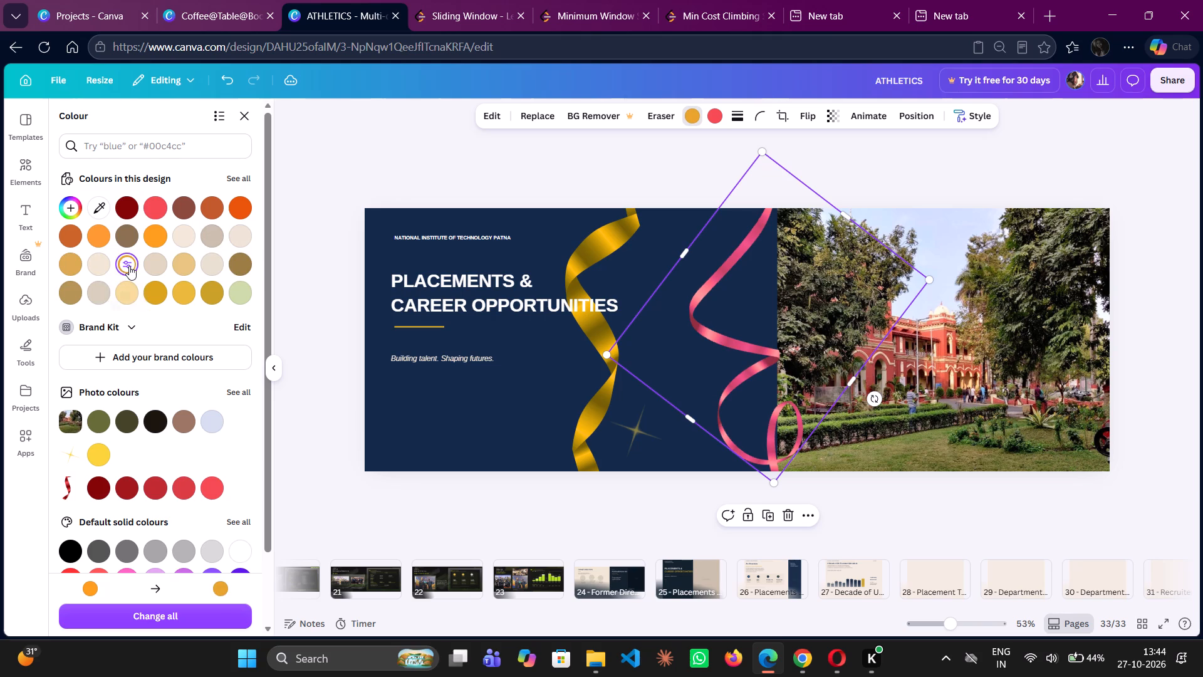
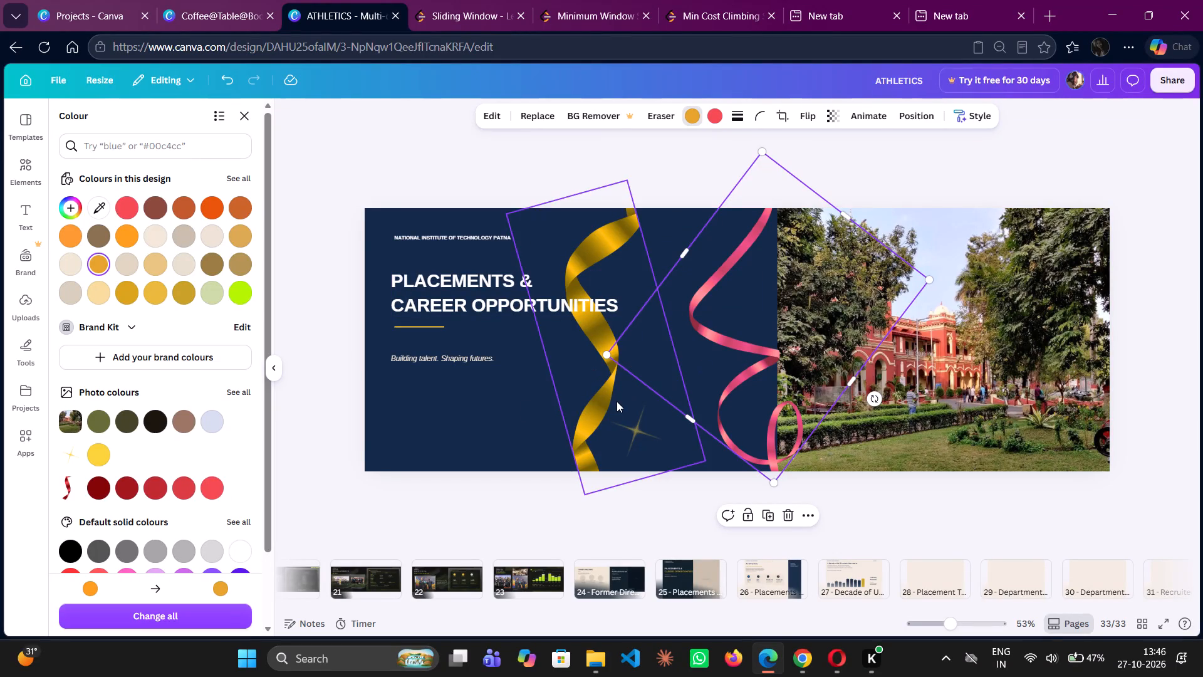
Compare the photo yellow #fad438 and the brightest photo red as the curled ribbon's first colour, finishing on the yellow.
{"action": "left_click", "coordinate": [98, 458]}
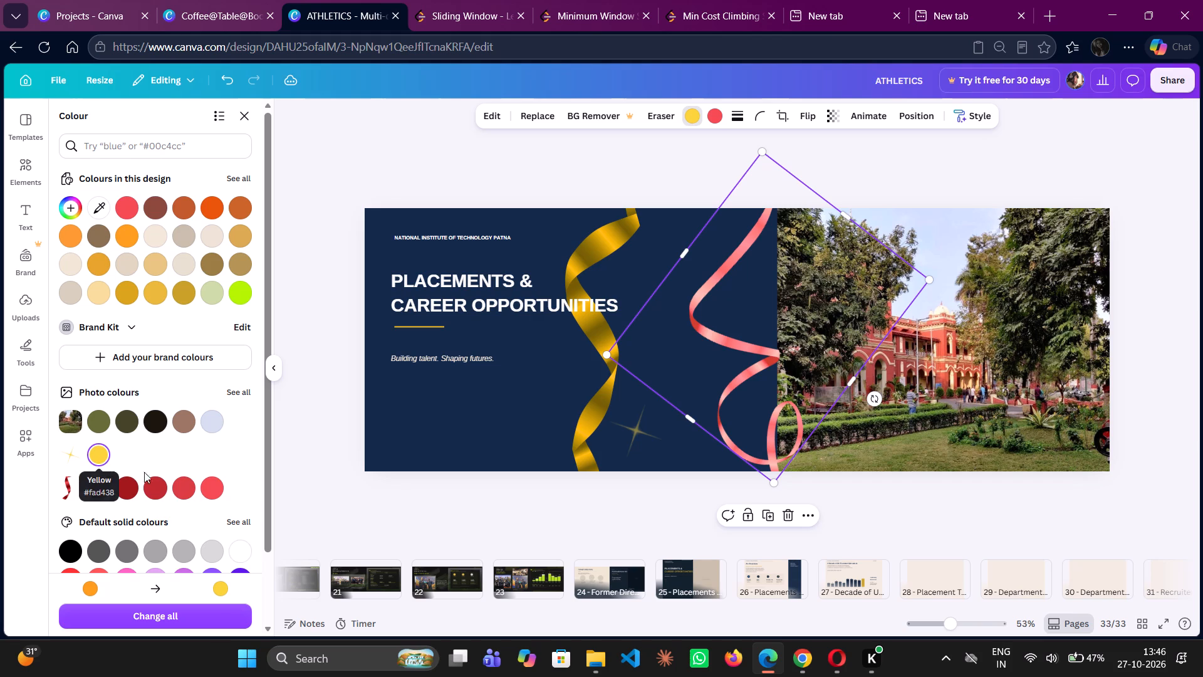
{"action": "left_click", "coordinate": [209, 490]}
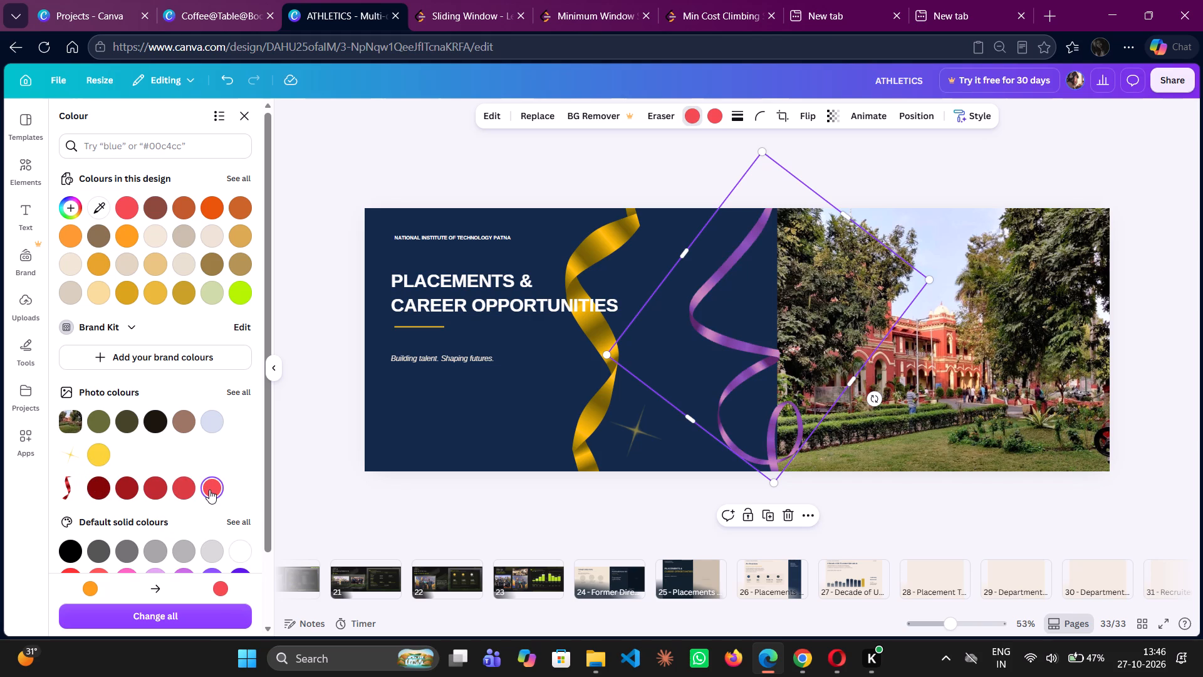
{"action": "left_click", "coordinate": [100, 454]}
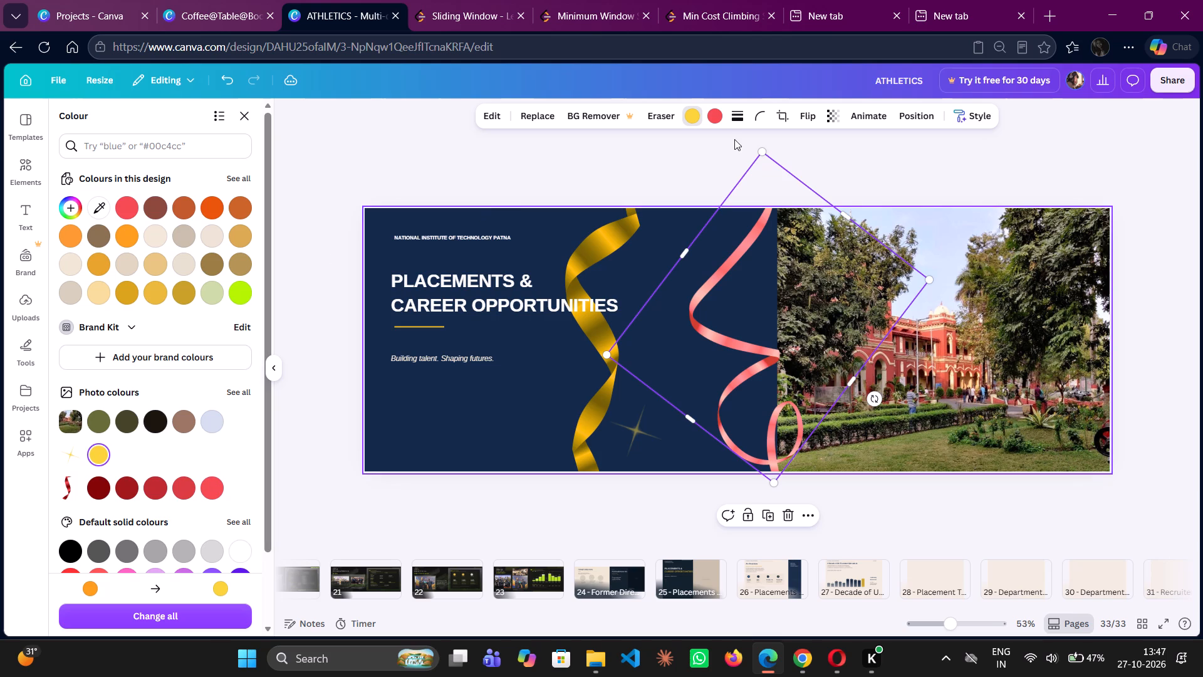
Try the photo reds from darkest to brightest as the curled ribbon's second colour, finishing on the middle red.
{"action": "left_click", "coordinate": [717, 110]}
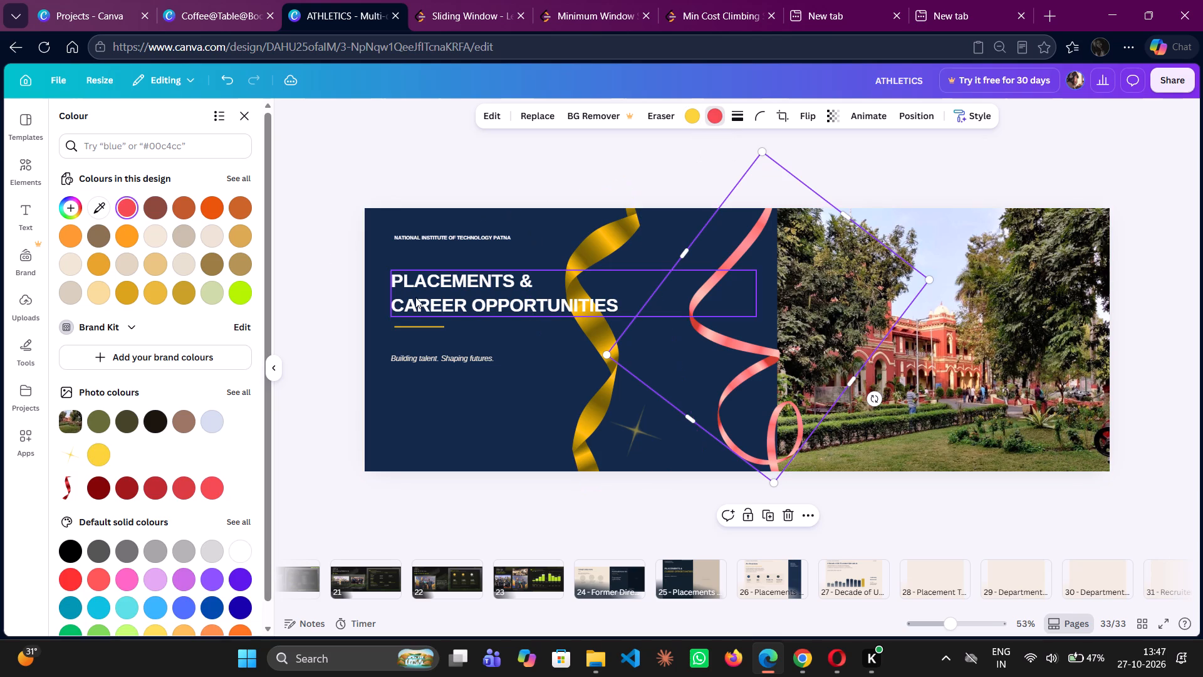
{"action": "left_click", "coordinate": [109, 488]}
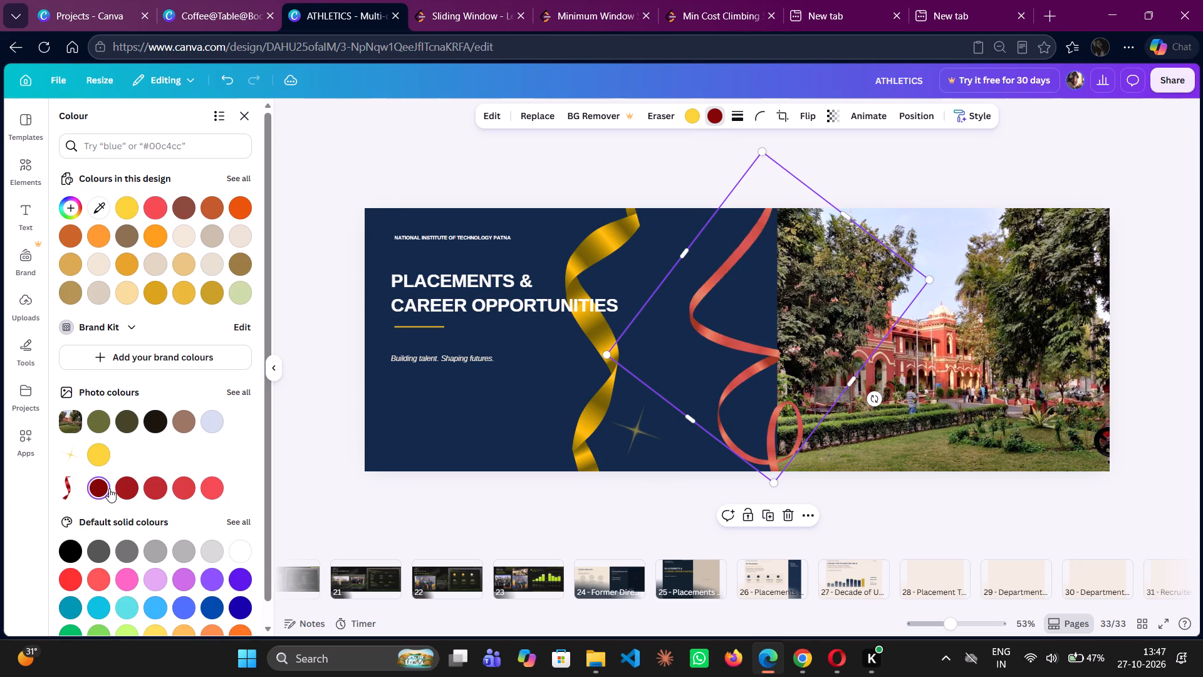
{"action": "left_click", "coordinate": [127, 487]}
{"action": "left_click", "coordinate": [148, 485]}
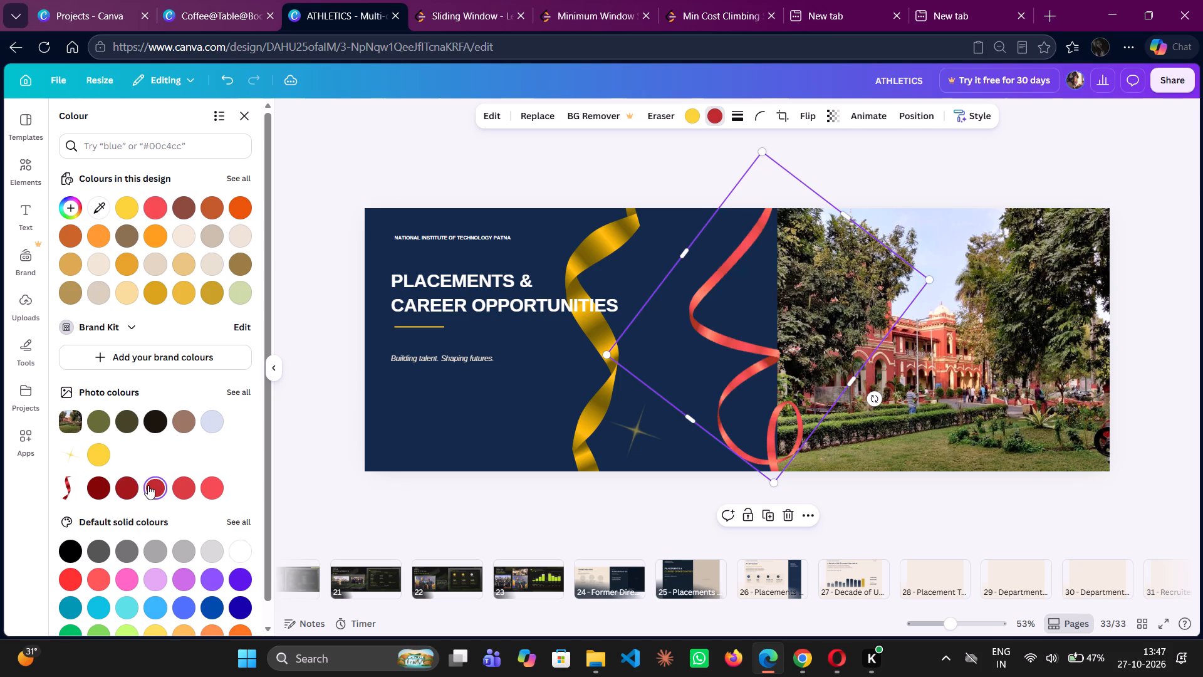
{"action": "left_click", "coordinate": [189, 483]}
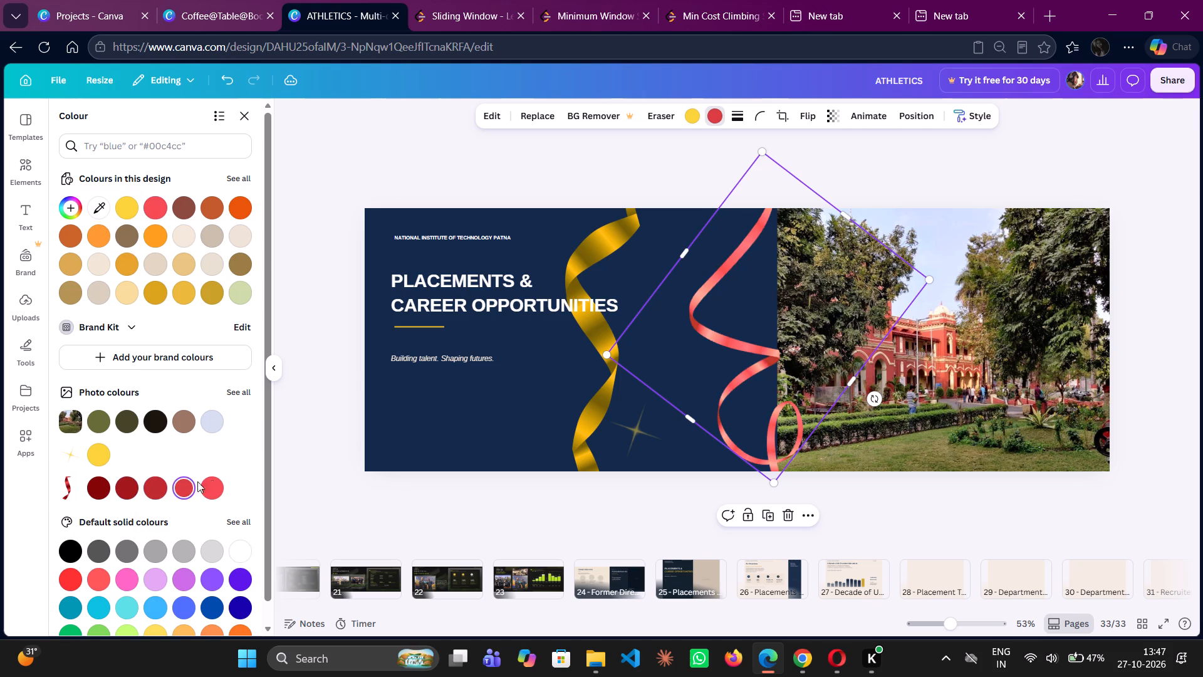
{"action": "left_click", "coordinate": [221, 480]}
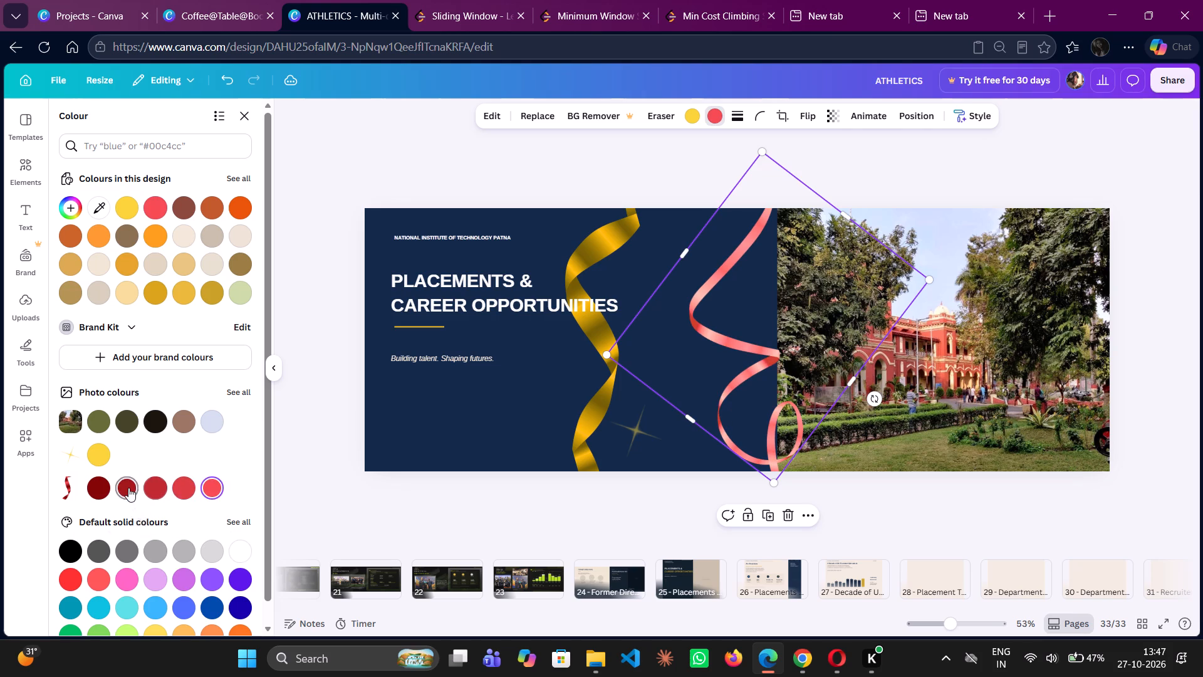
{"action": "left_click", "coordinate": [128, 488]}
{"action": "left_click", "coordinate": [152, 487]}
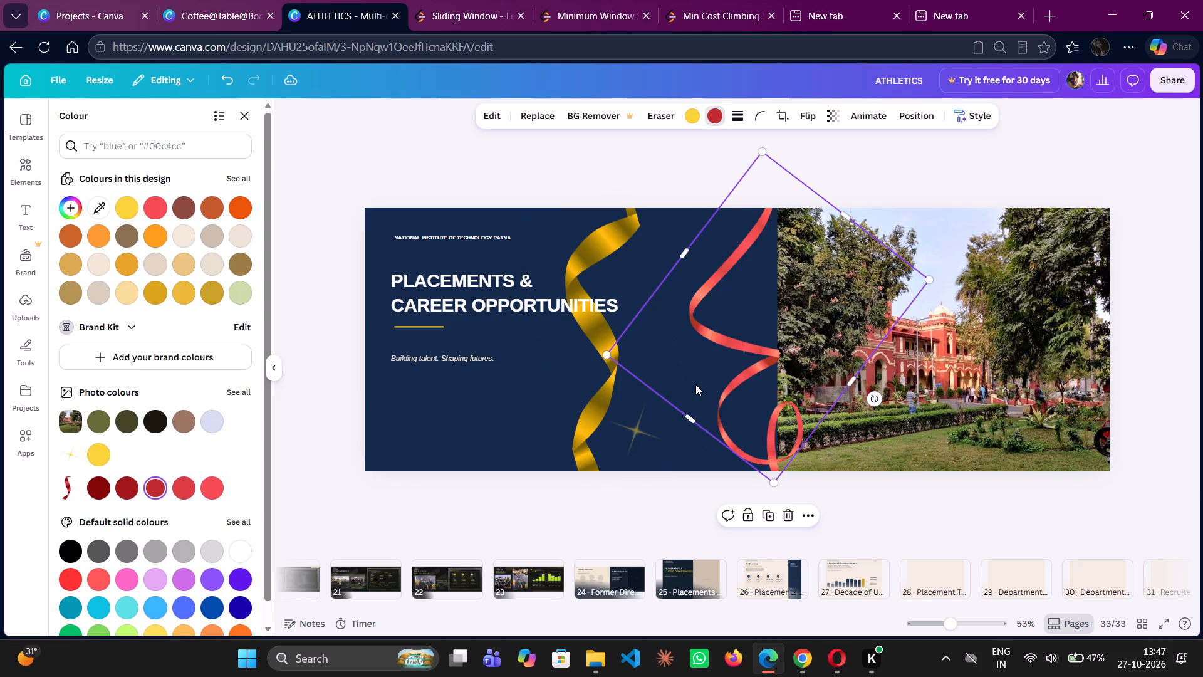
Duplicate the curled red ribbon and place the copy slightly to the right of the original, overlapping it.
{"action": "key", "text": "ctrl+c"}
{"action": "key", "text": "ctrl+v"}
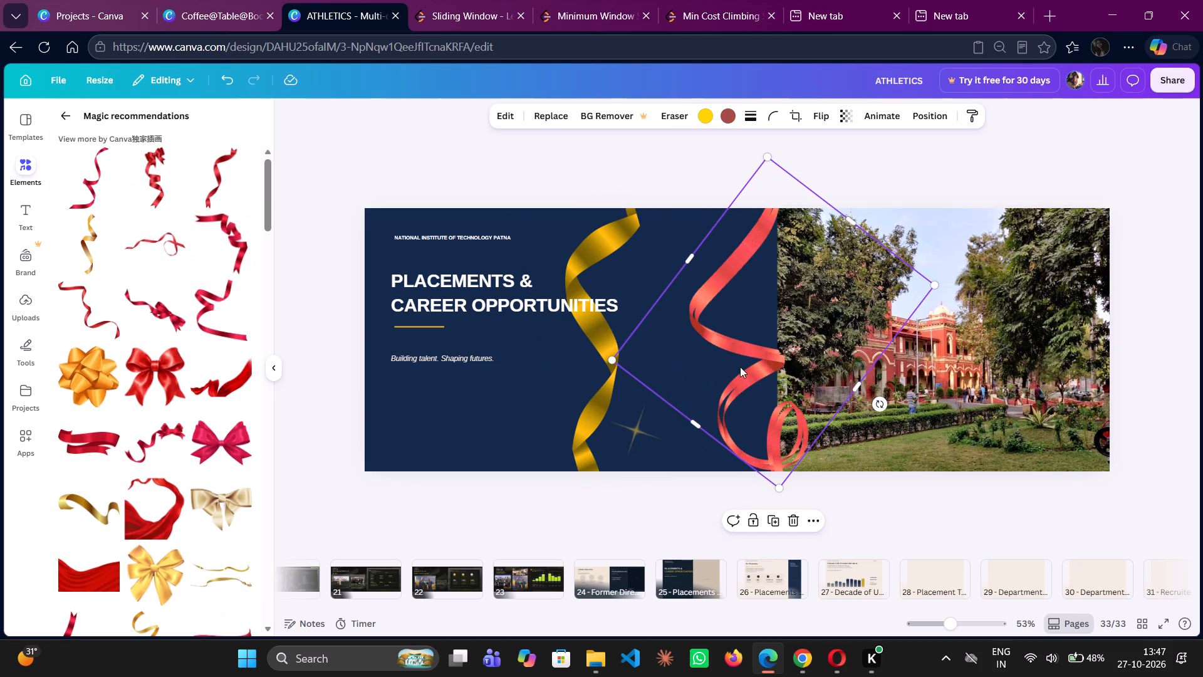
{"action": "left_click_drag", "start_coordinate": [740, 367], "coordinate": [756, 362]}
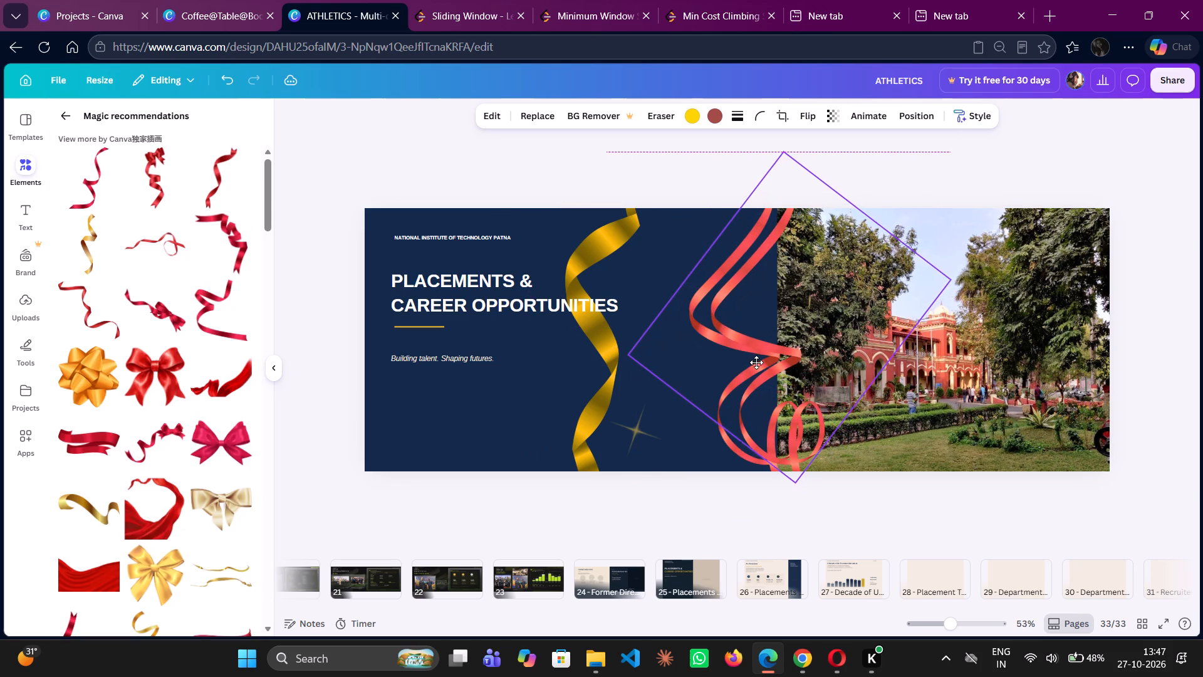
{"action": "left_click_drag", "start_coordinate": [756, 362], "coordinate": [742, 362]}
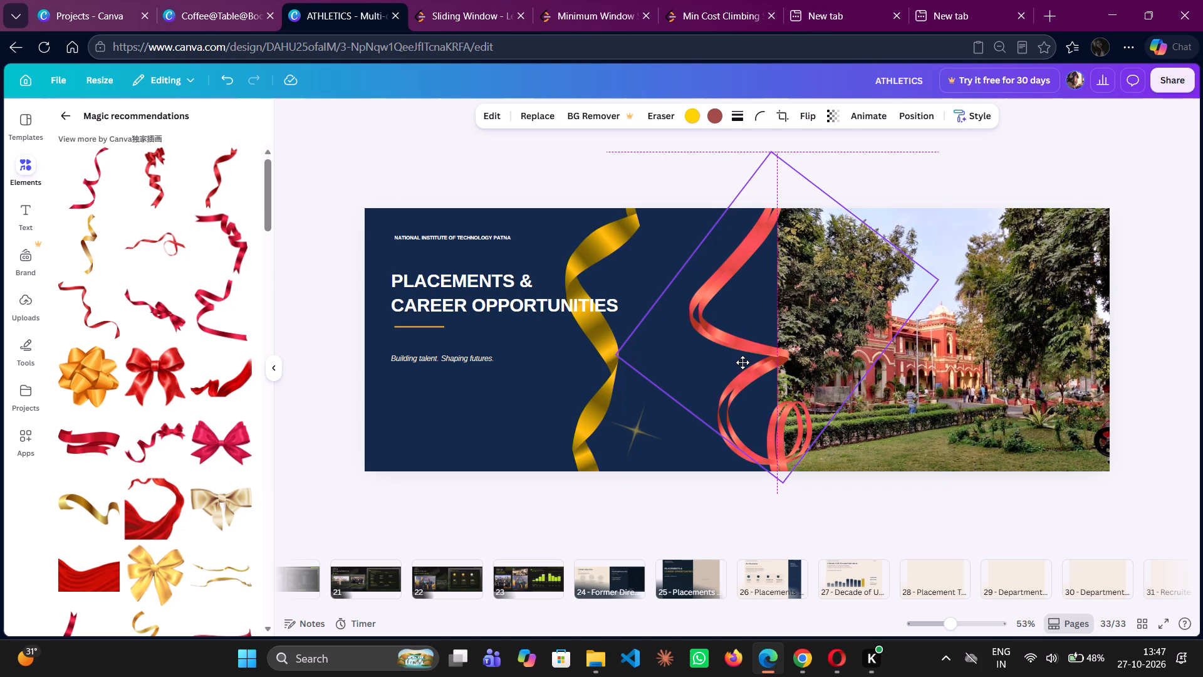
{"action": "left_click_drag", "start_coordinate": [742, 362], "coordinate": [742, 358]}
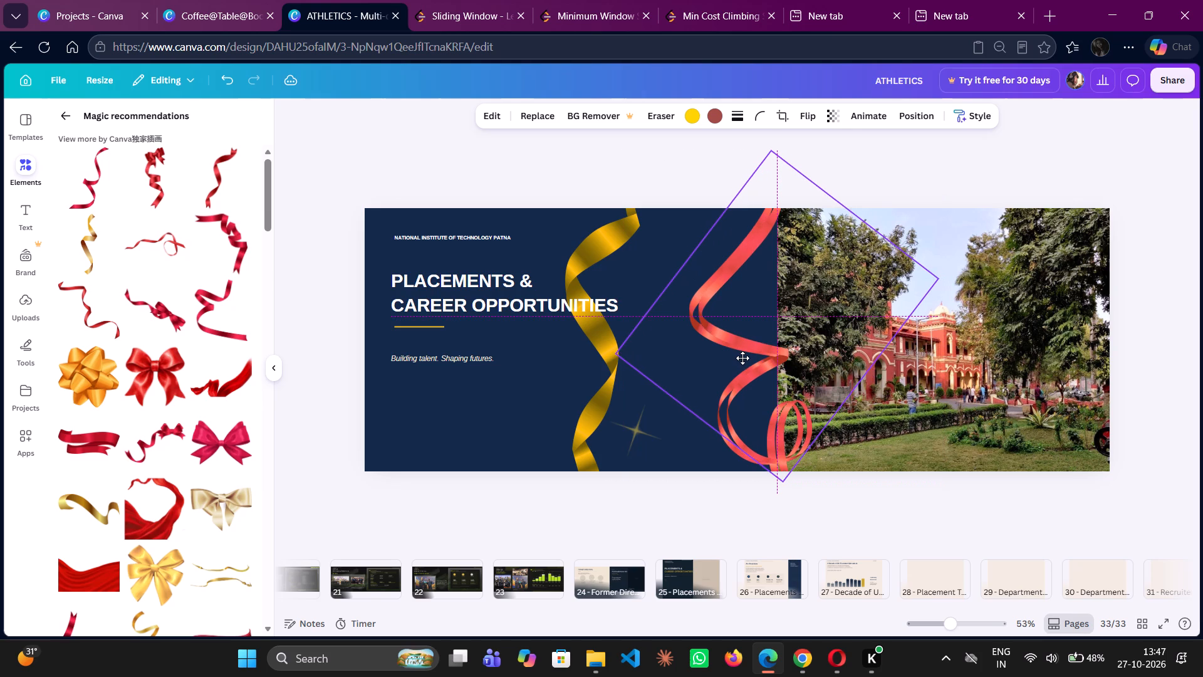
{"action": "left_click_drag", "start_coordinate": [742, 358], "coordinate": [743, 358]}
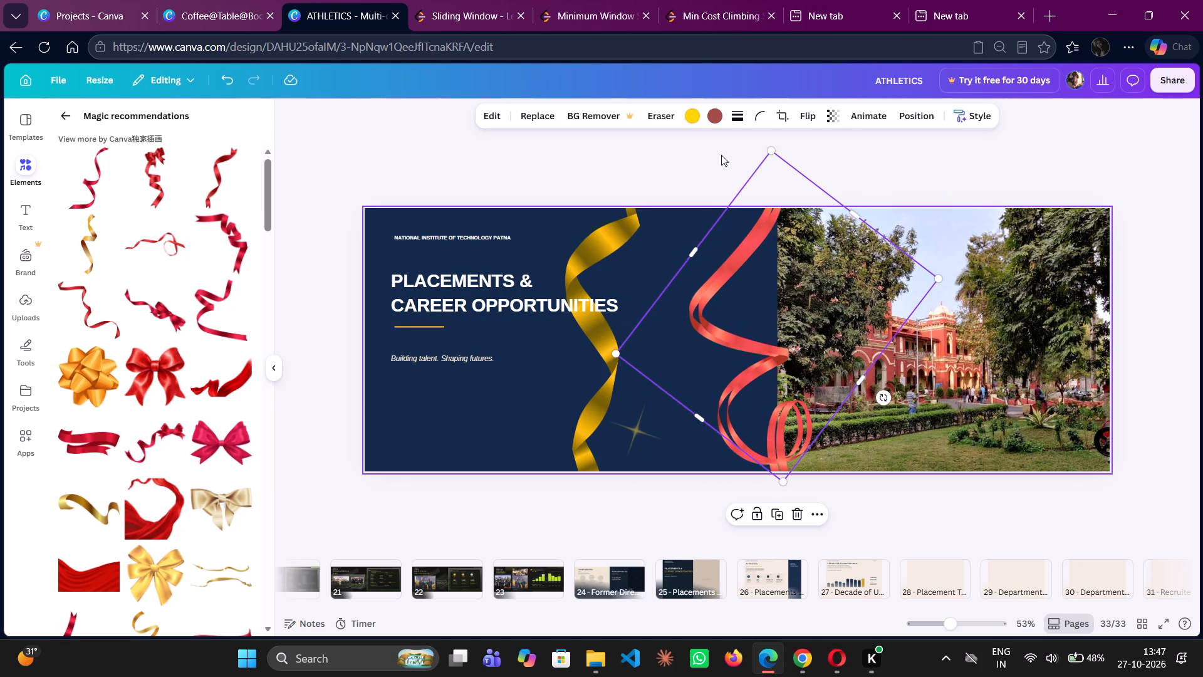
Recolour the copied ribbon with the photo yellow as its second colour and the dark golden design colour as its first.
{"action": "left_click", "coordinate": [716, 124]}
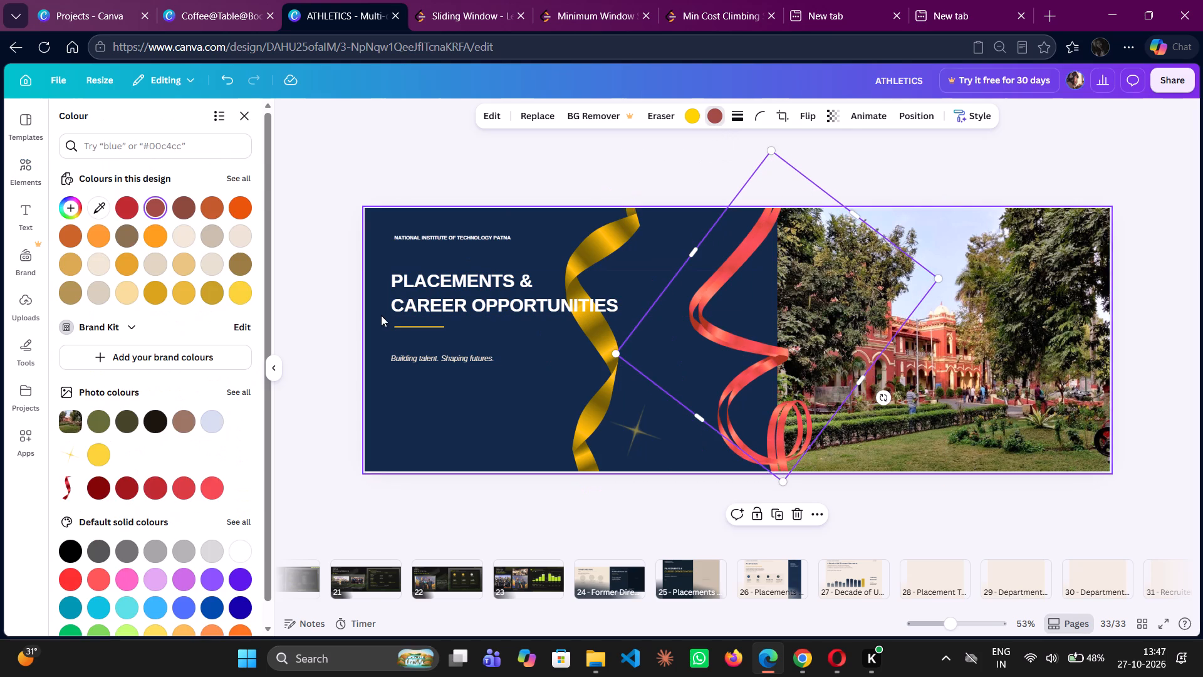
{"action": "left_click", "coordinate": [107, 447]}
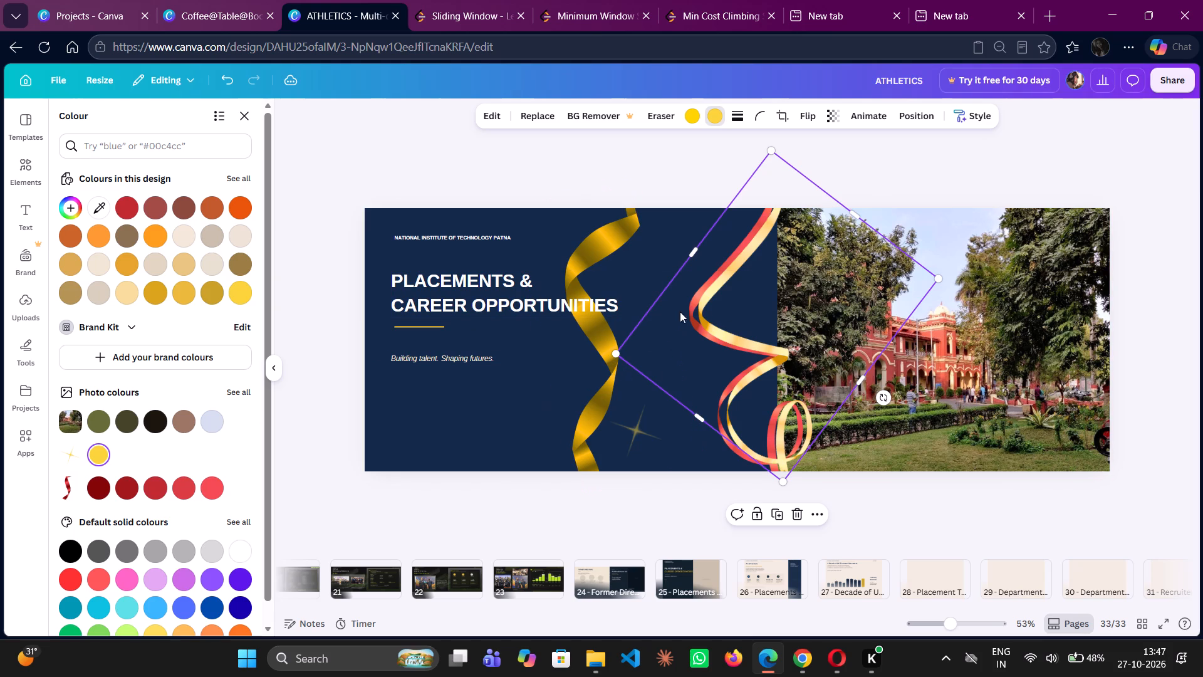
{"action": "left_click", "coordinate": [694, 123]}
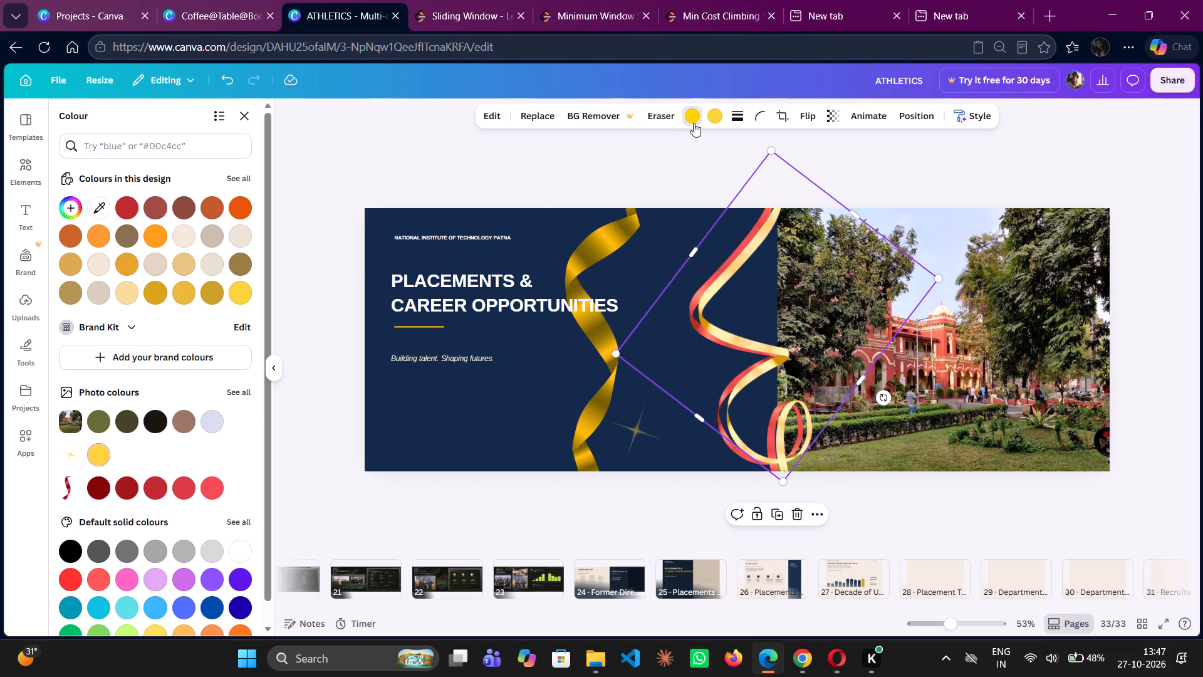
{"action": "left_click", "coordinate": [162, 291]}
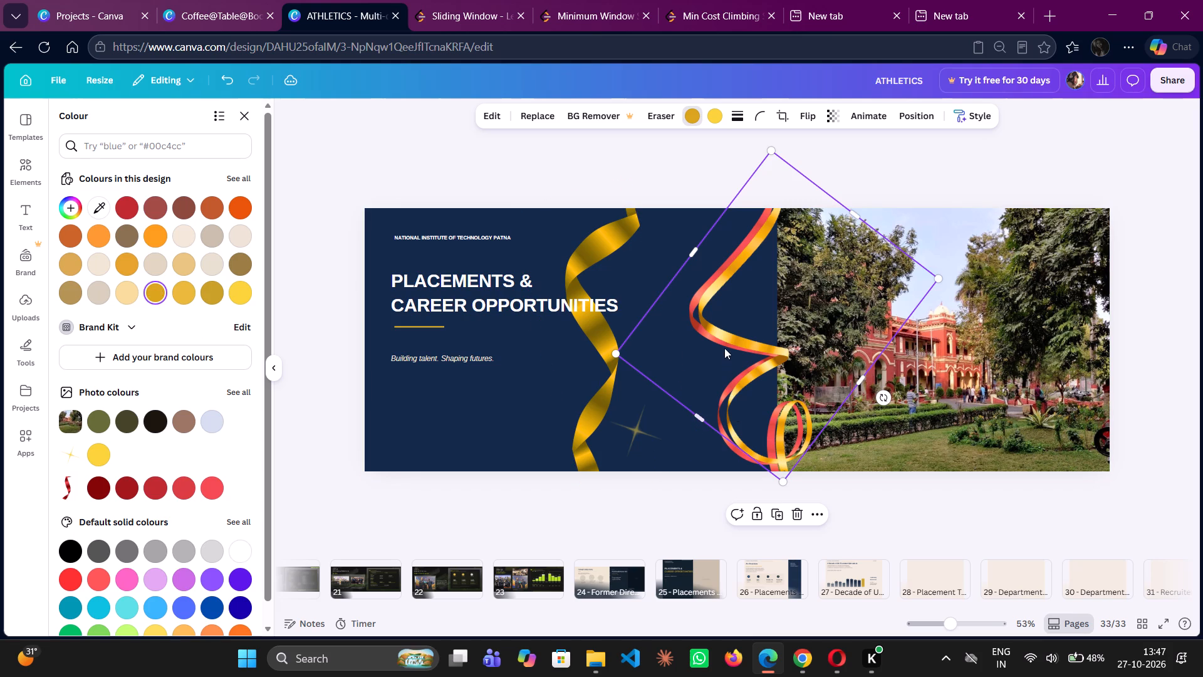
Move the golden ribbon copy just left of the red ribbon so both run side by side along the photo's edge.
{"action": "left_click_drag", "start_coordinate": [767, 344], "coordinate": [741, 344]}
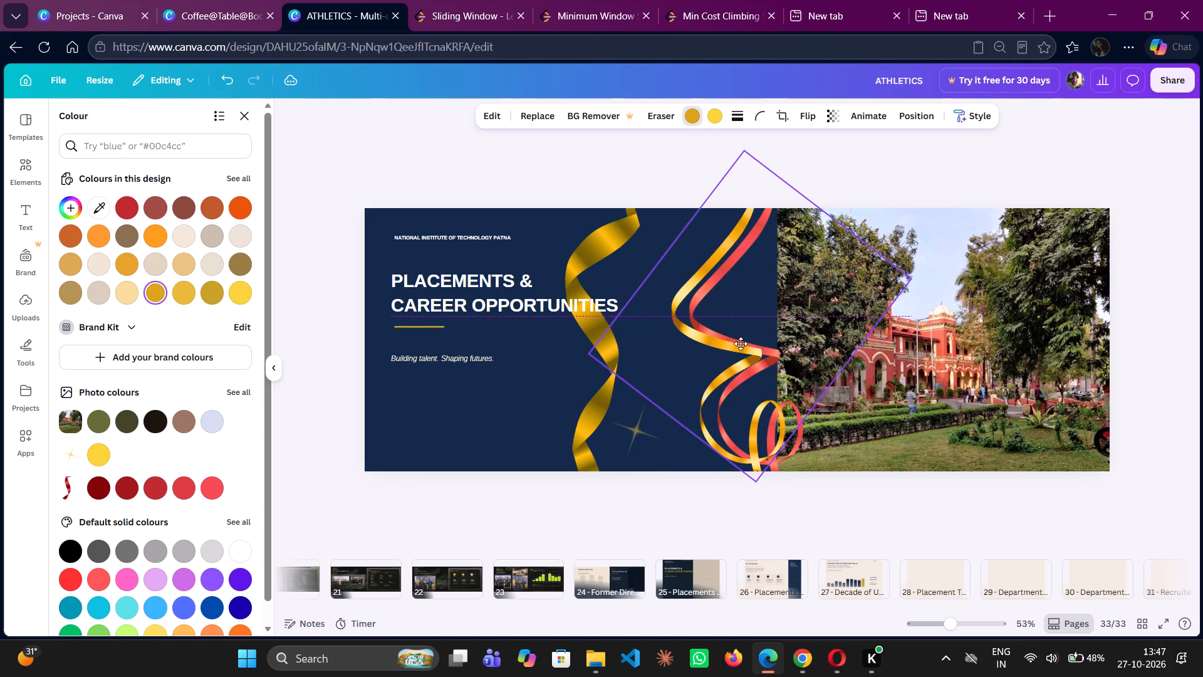
{"action": "left_click_drag", "start_coordinate": [741, 344], "coordinate": [753, 347]}
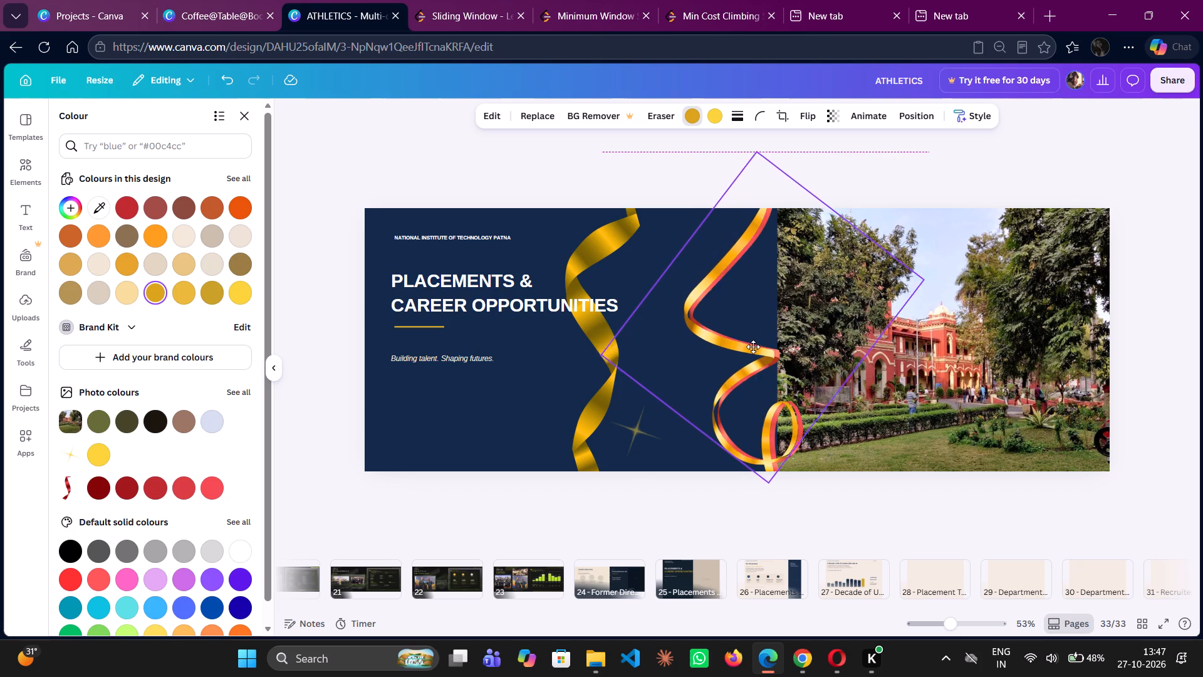
{"action": "left_click_drag", "start_coordinate": [753, 347], "coordinate": [749, 347]}
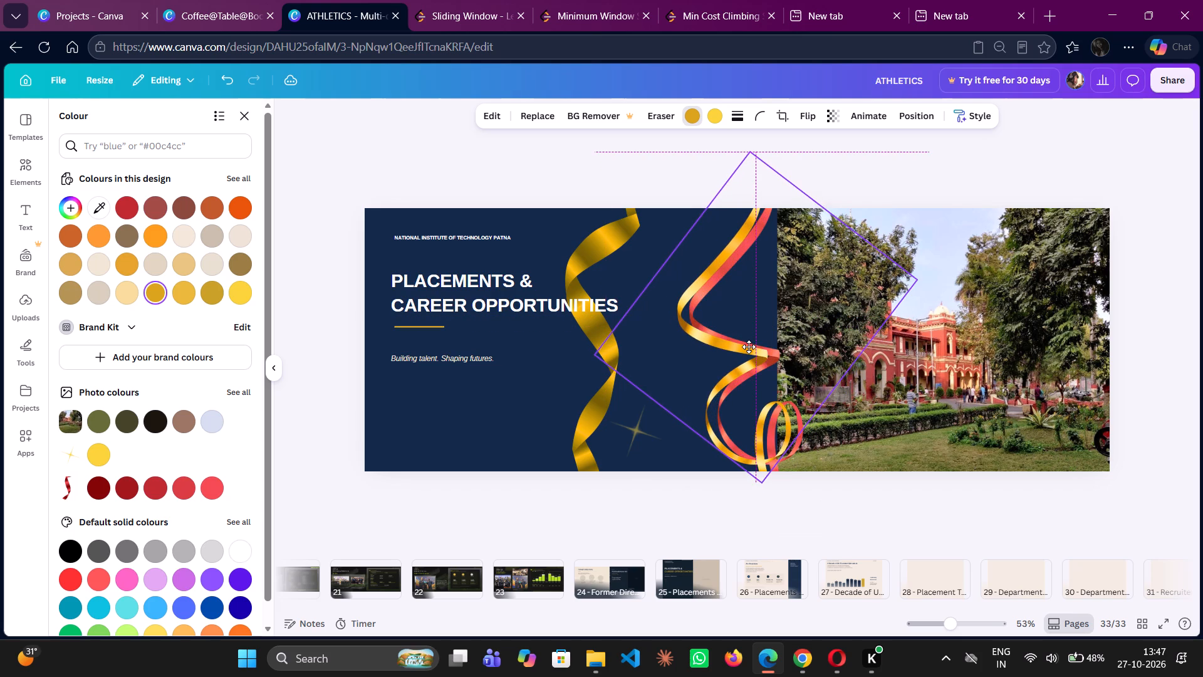
{"action": "left_click_drag", "start_coordinate": [749, 347], "coordinate": [749, 347]}
{"action": "left_click_drag", "start_coordinate": [749, 347], "coordinate": [749, 347]}
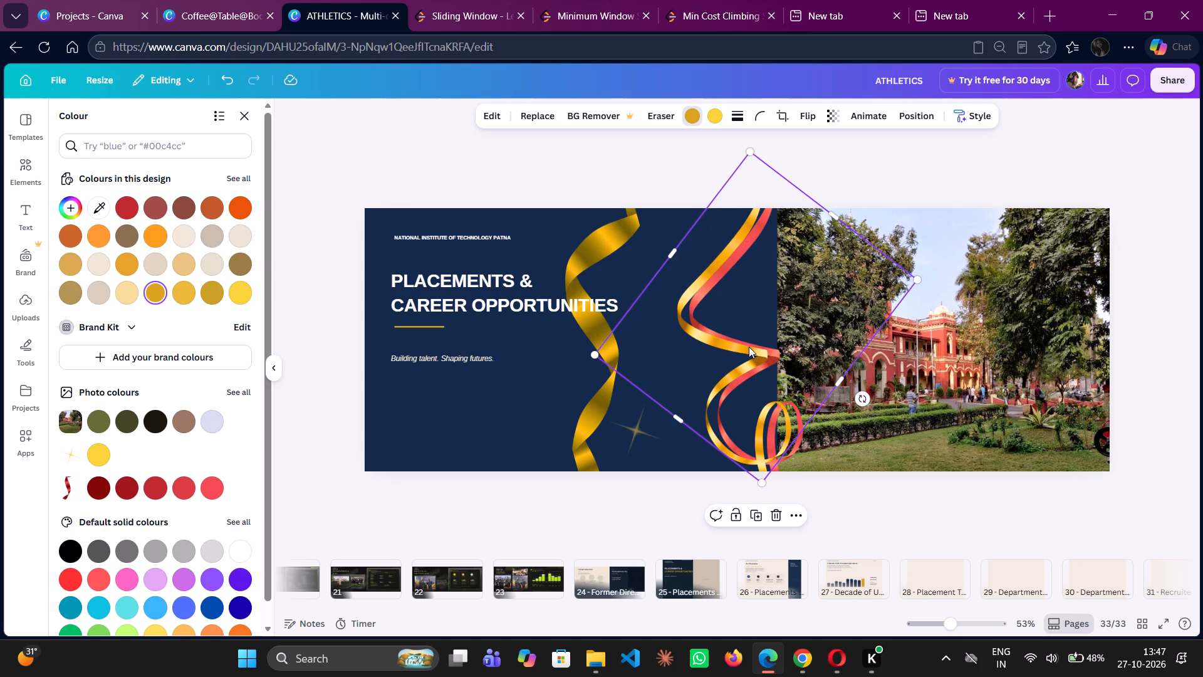
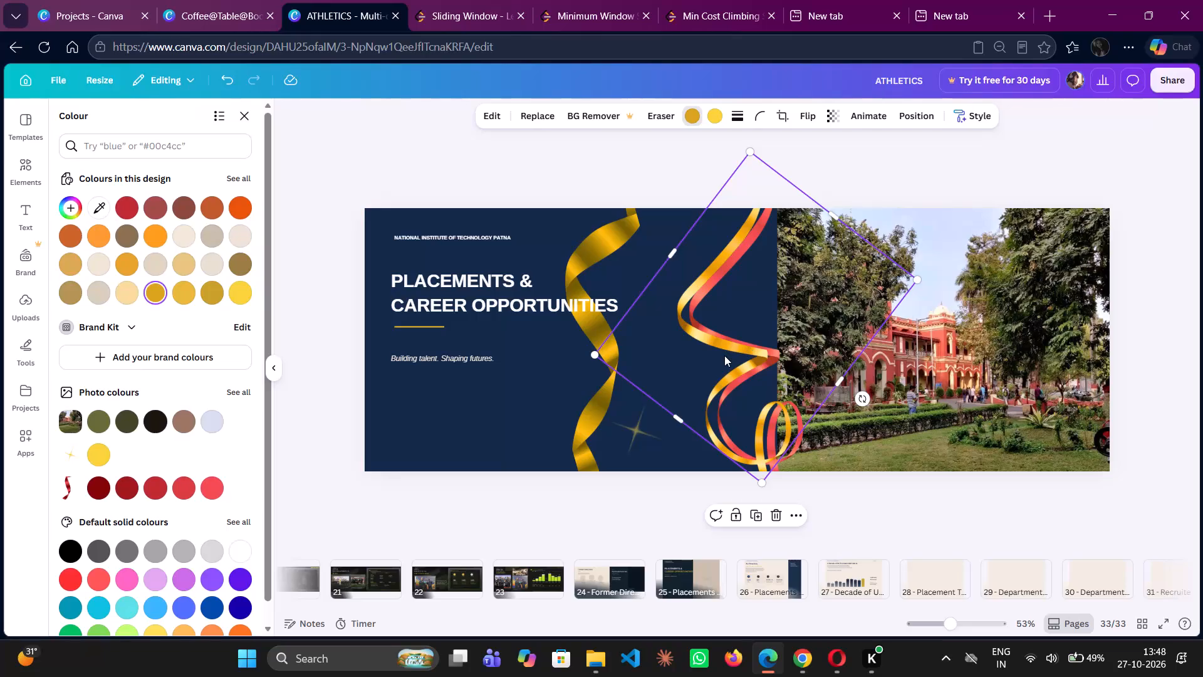
Shift the golden curled ribbon slightly right and down over the red one and stretch it a little wider.
{"action": "left_click_drag", "start_coordinate": [724, 355], "coordinate": [726, 355]}
{"action": "left_click_drag", "start_coordinate": [726, 355], "coordinate": [729, 360]}
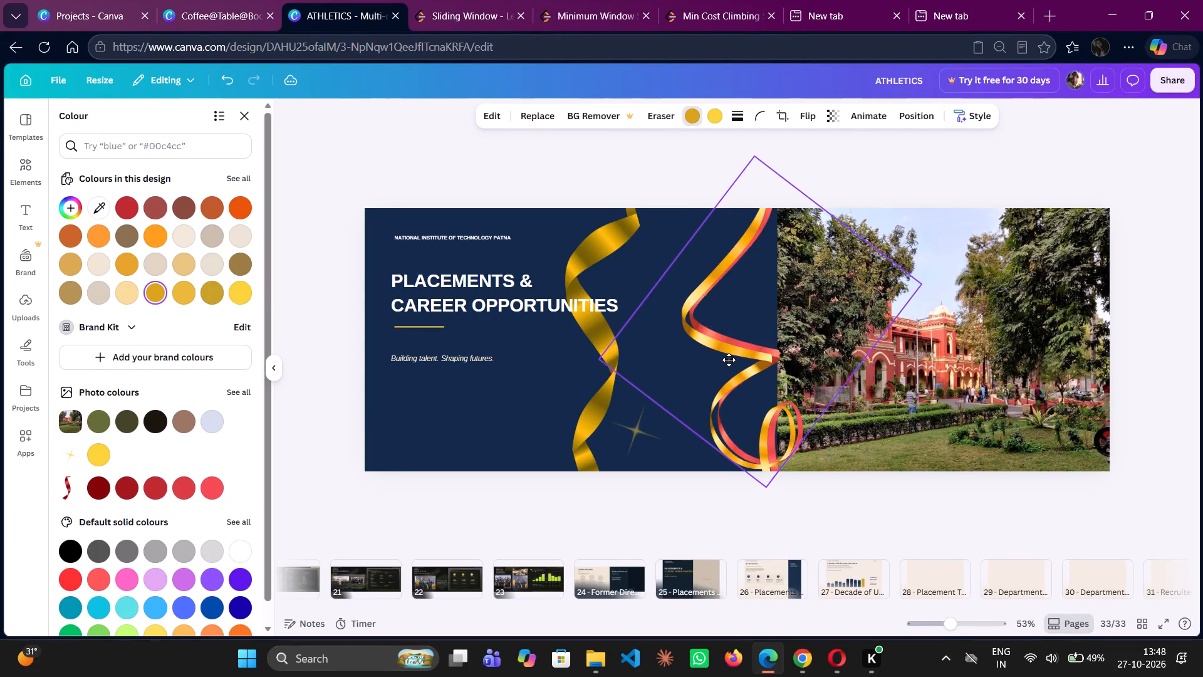
{"action": "left_click_drag", "start_coordinate": [729, 360], "coordinate": [731, 360]}
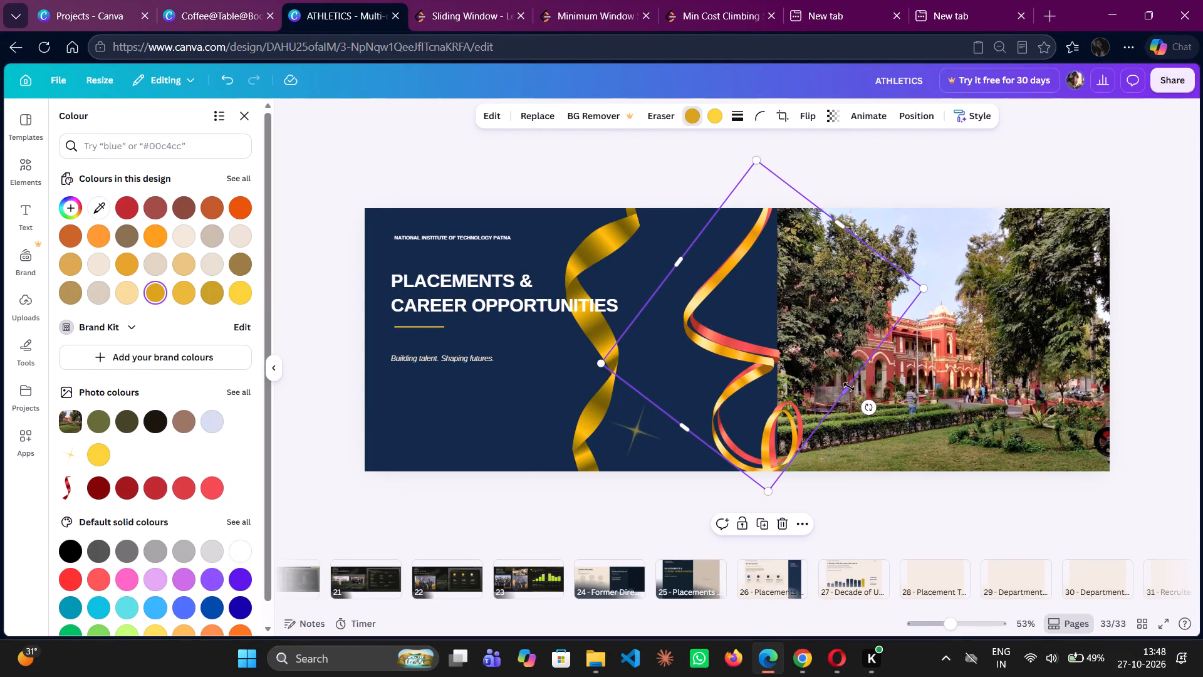
{"action": "left_click_drag", "start_coordinate": [849, 388], "coordinate": [910, 383]}
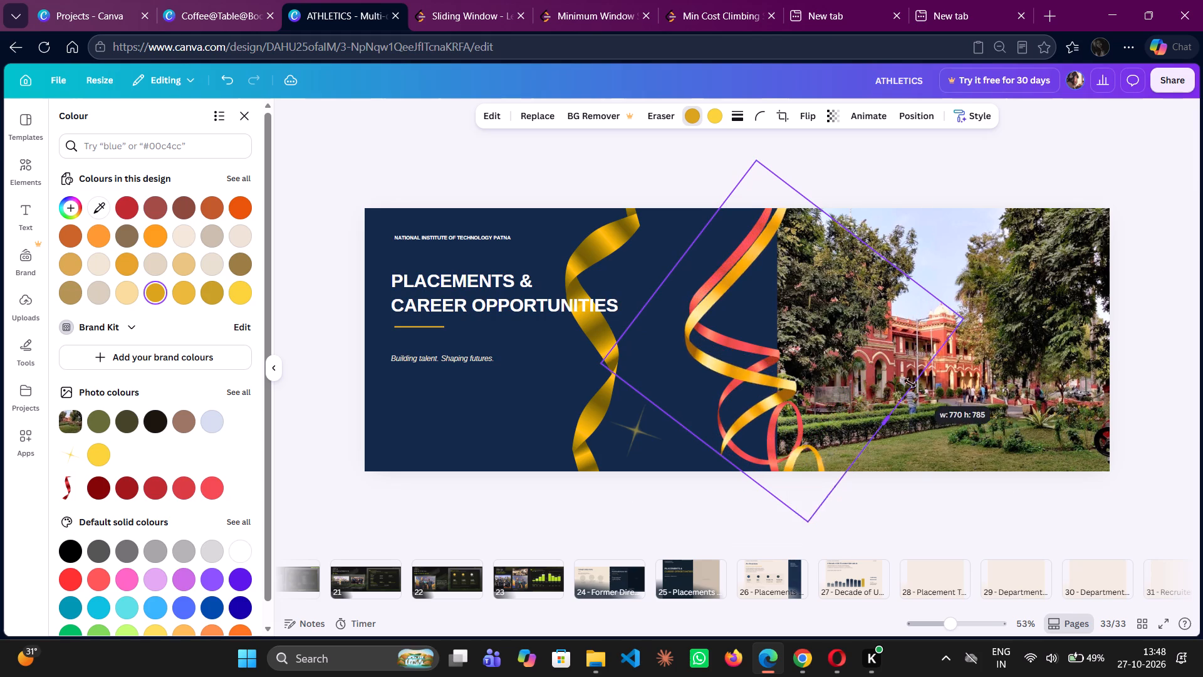
{"action": "left_click_drag", "start_coordinate": [910, 383], "coordinate": [893, 374]}
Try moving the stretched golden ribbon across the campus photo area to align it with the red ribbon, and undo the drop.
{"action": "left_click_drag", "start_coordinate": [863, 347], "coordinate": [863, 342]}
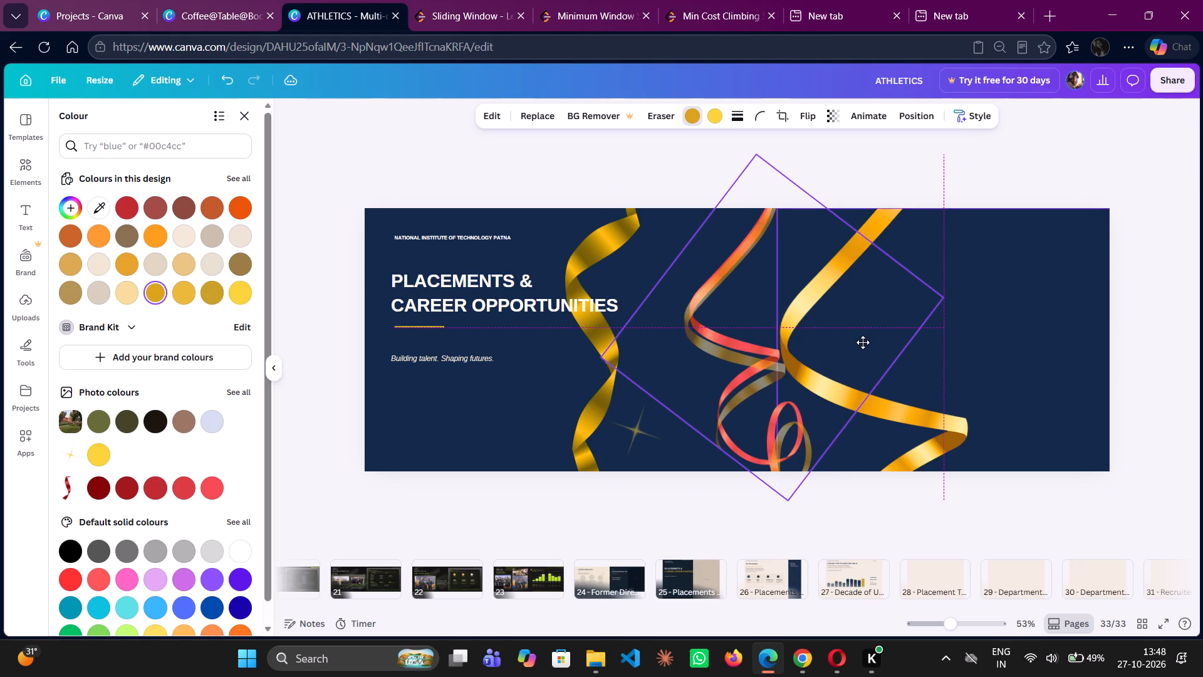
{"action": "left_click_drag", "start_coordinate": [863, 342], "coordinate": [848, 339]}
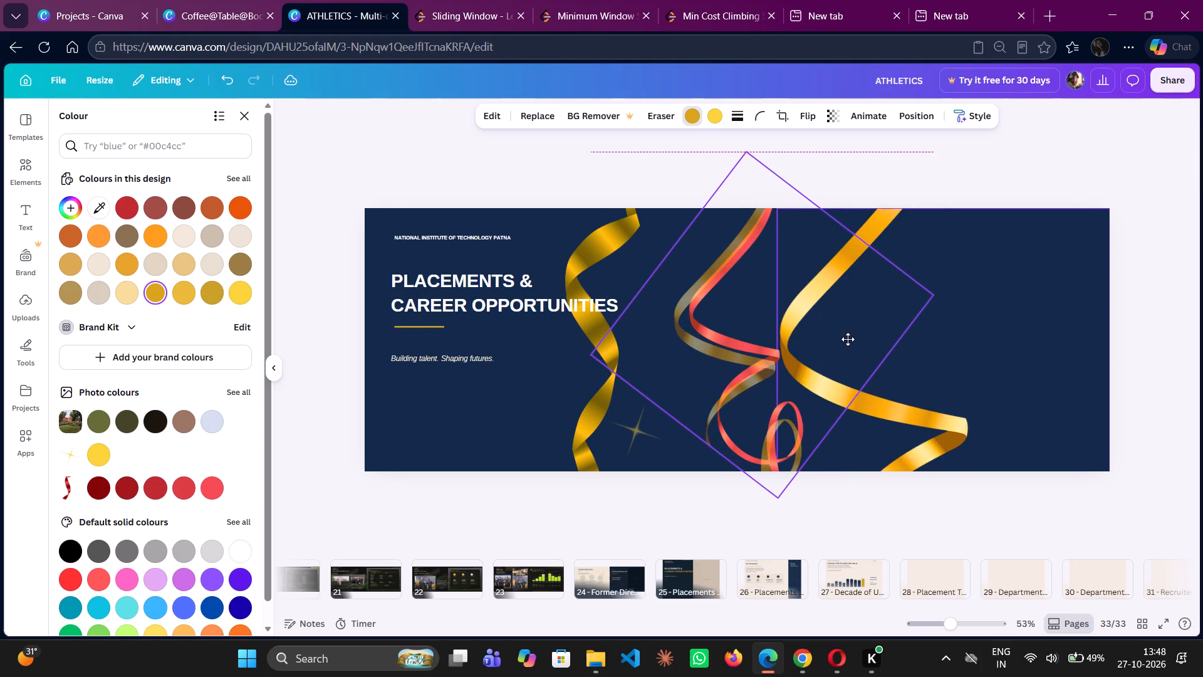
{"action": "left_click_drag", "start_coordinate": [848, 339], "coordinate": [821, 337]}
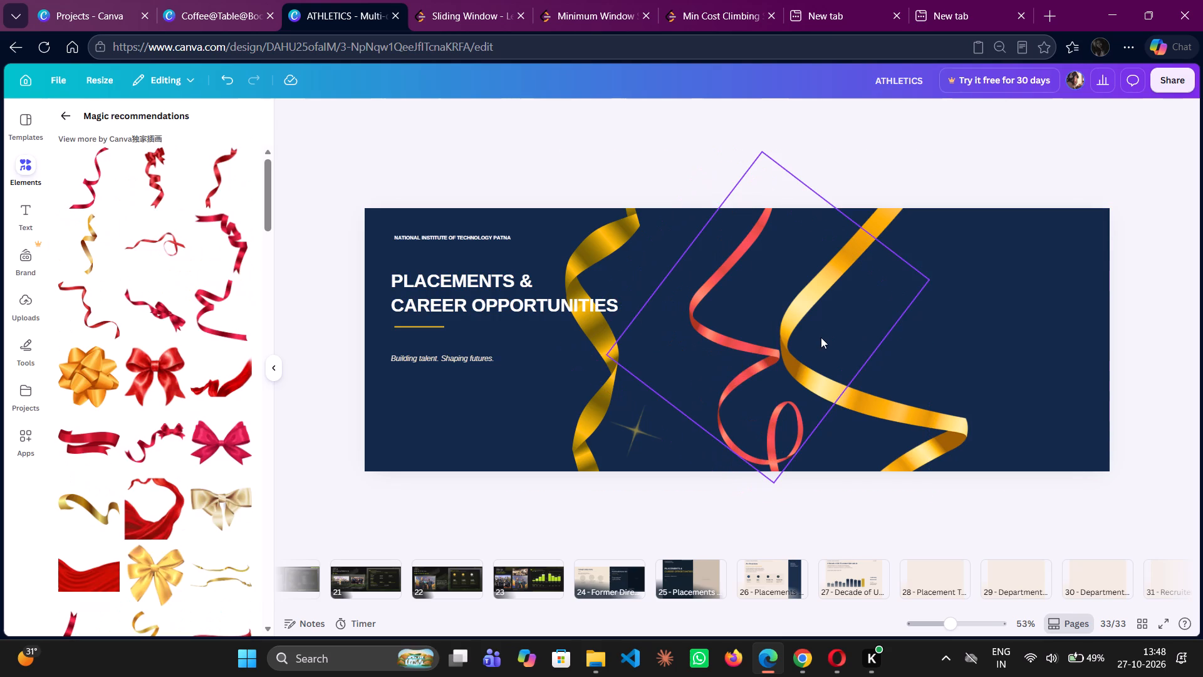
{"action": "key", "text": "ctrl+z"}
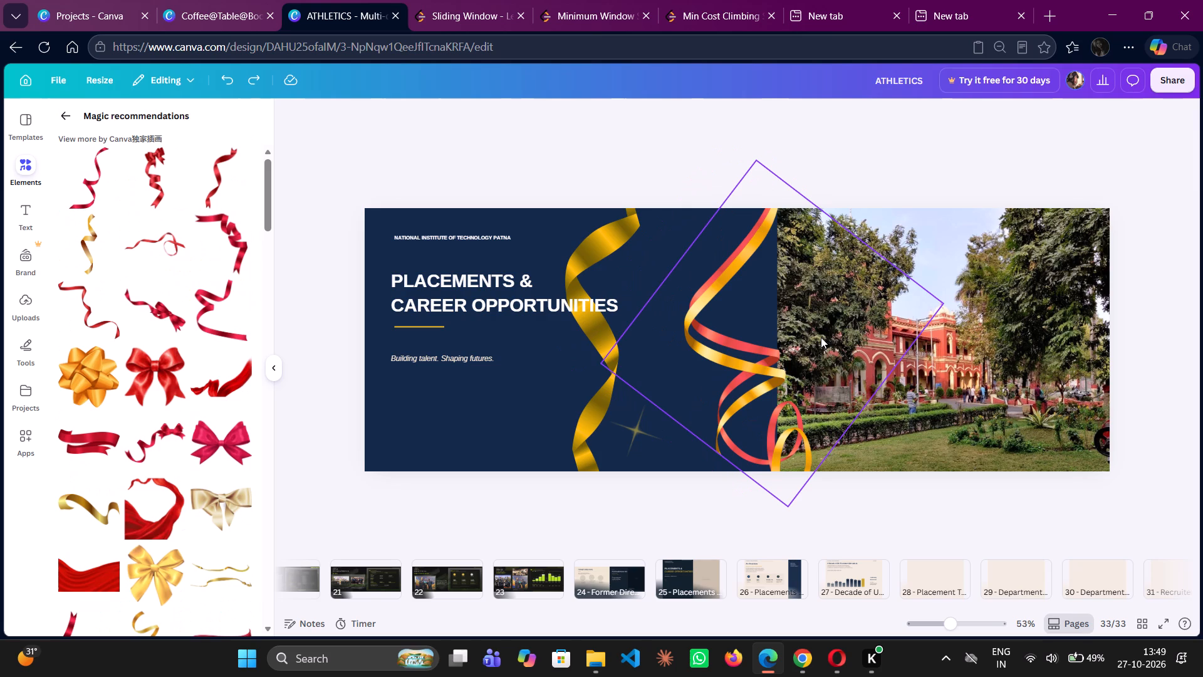
Scale the golden curled ribbon down to about 706 × 652 and offset it slightly right of the red ribbon.
{"action": "left_click", "coordinate": [776, 436]}
{"action": "left_click", "coordinate": [863, 404]}
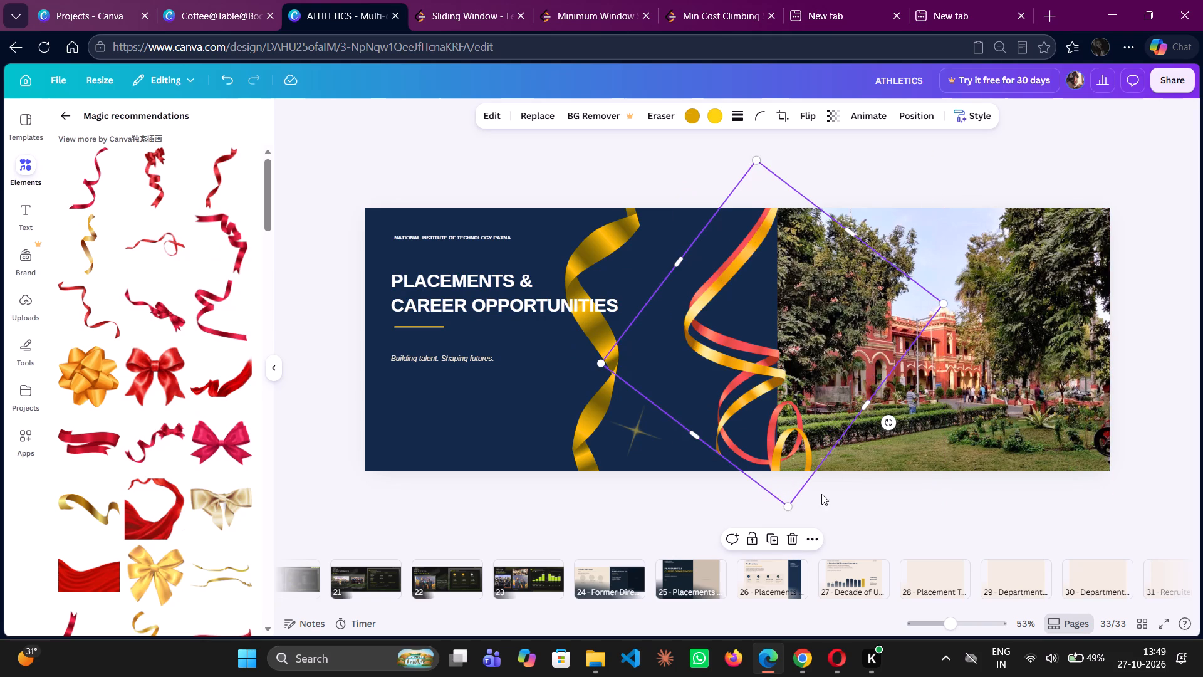
{"action": "left_click_drag", "start_coordinate": [785, 508], "coordinate": [786, 498]}
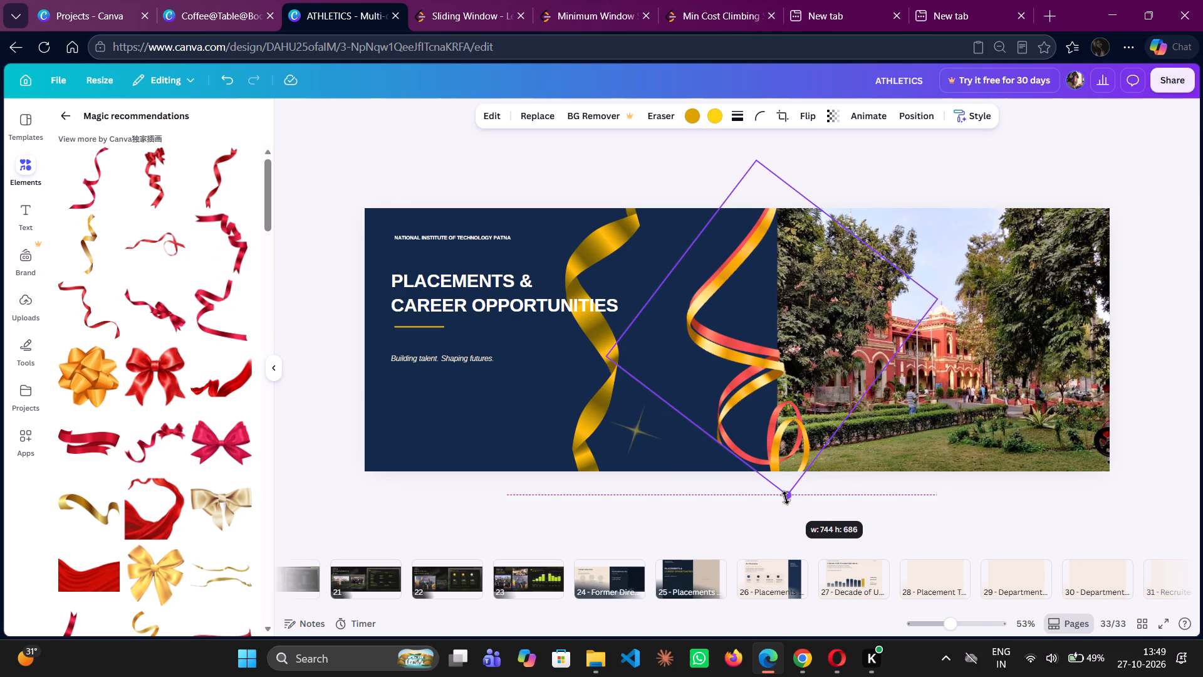
{"action": "left_click_drag", "start_coordinate": [786, 498], "coordinate": [788, 486]}
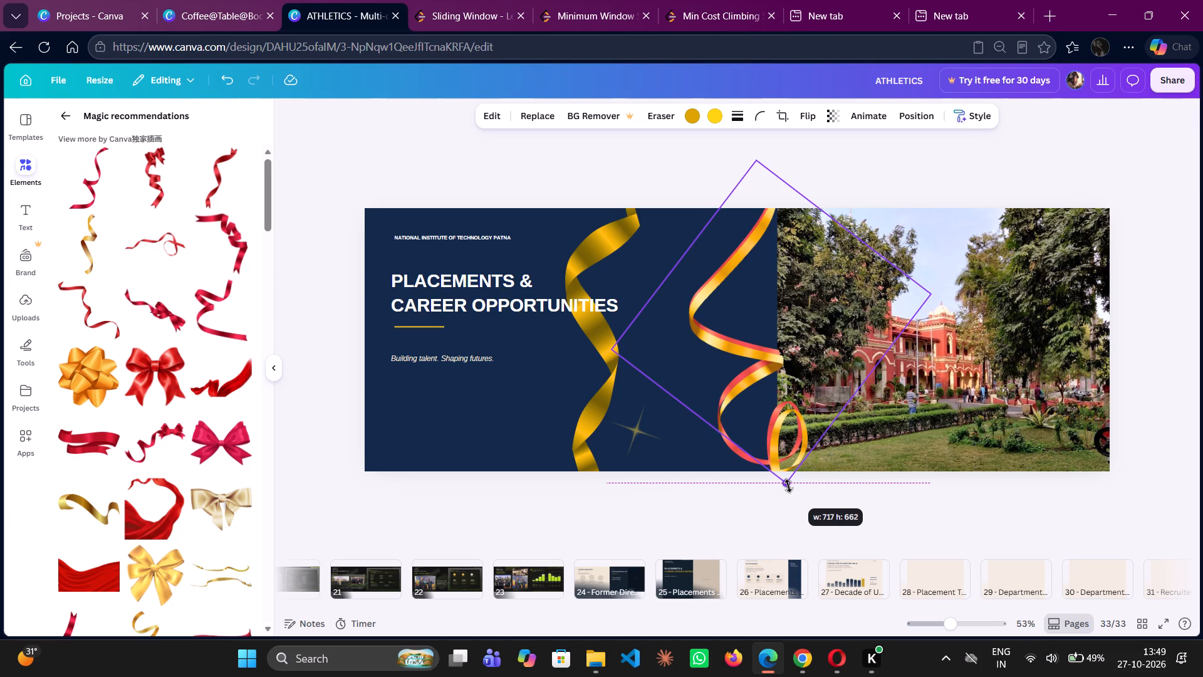
{"action": "left_click_drag", "start_coordinate": [788, 486], "coordinate": [787, 483]}
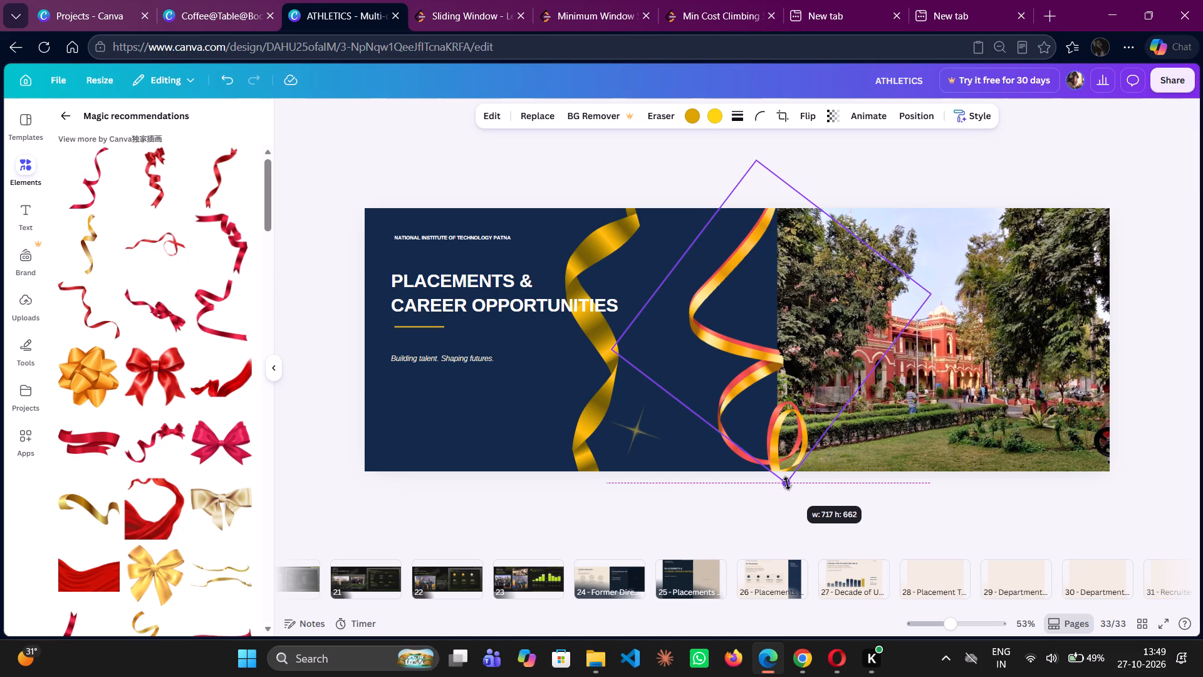
{"action": "left_click_drag", "start_coordinate": [787, 483], "coordinate": [784, 479]}
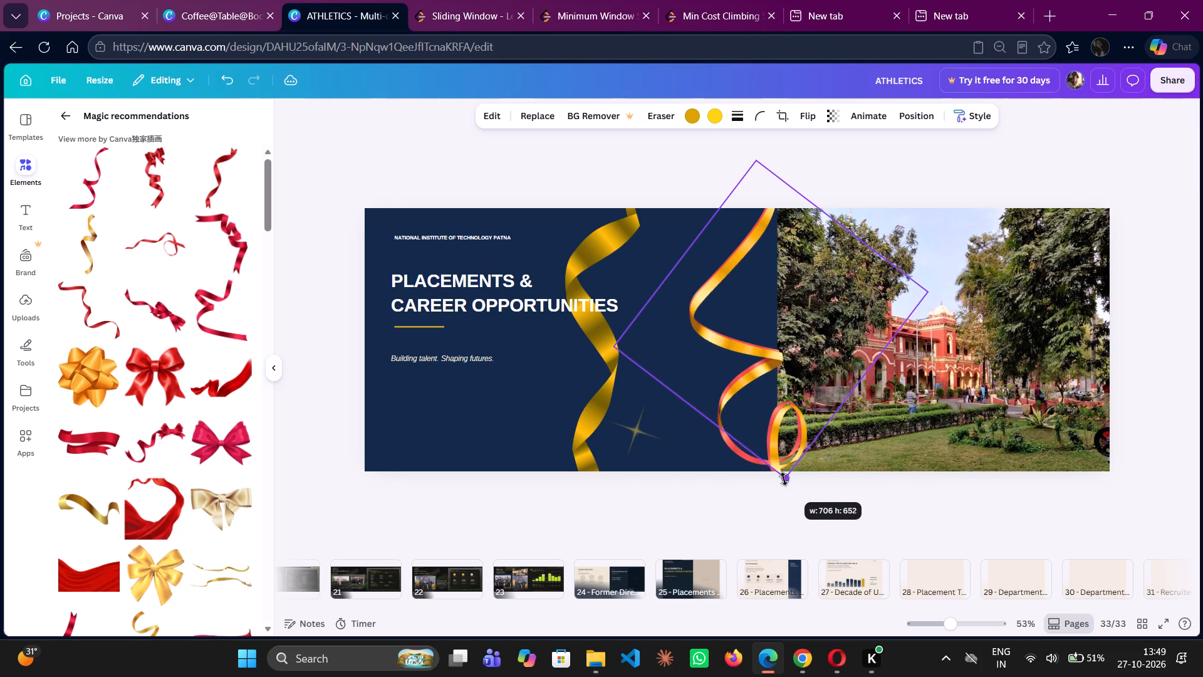
{"action": "left_click_drag", "start_coordinate": [784, 479], "coordinate": [783, 480]}
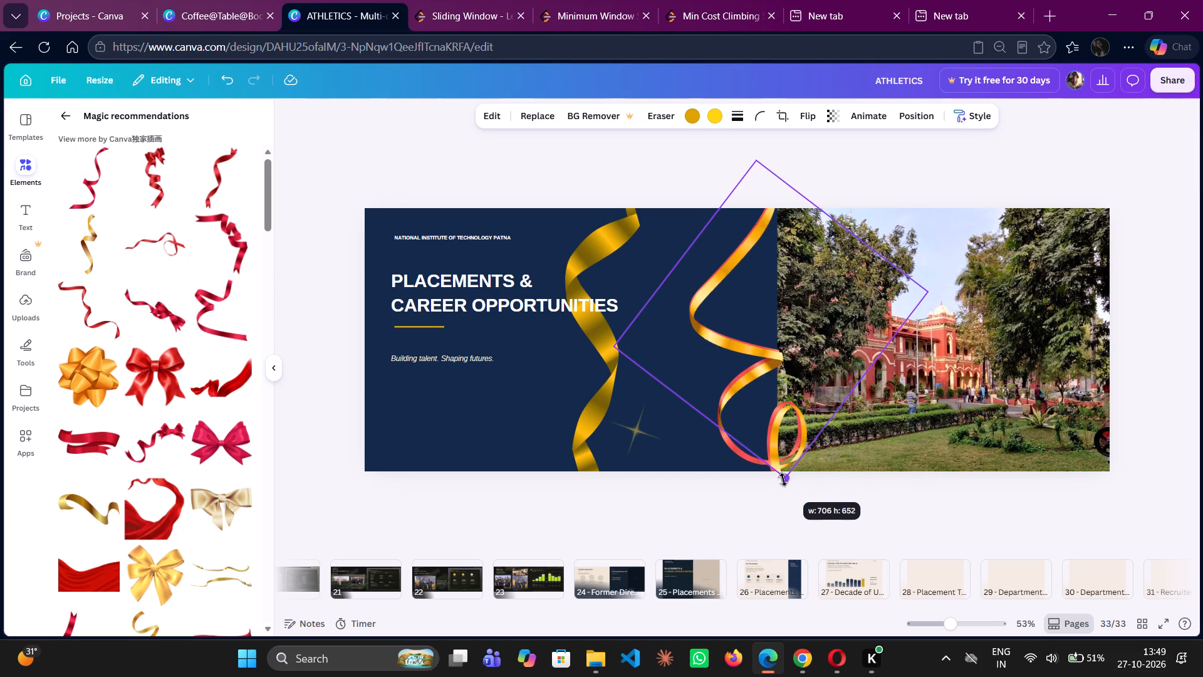
{"action": "left_click_drag", "start_coordinate": [783, 480], "coordinate": [783, 478]}
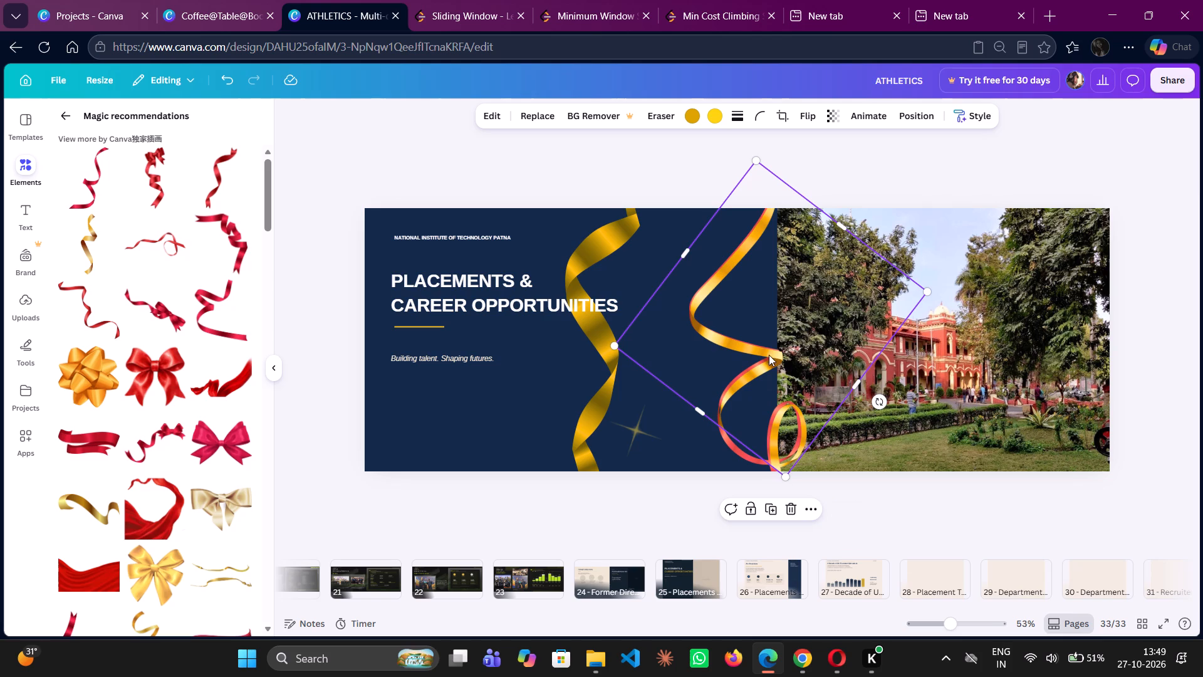
{"action": "left_click", "coordinate": [768, 344]}
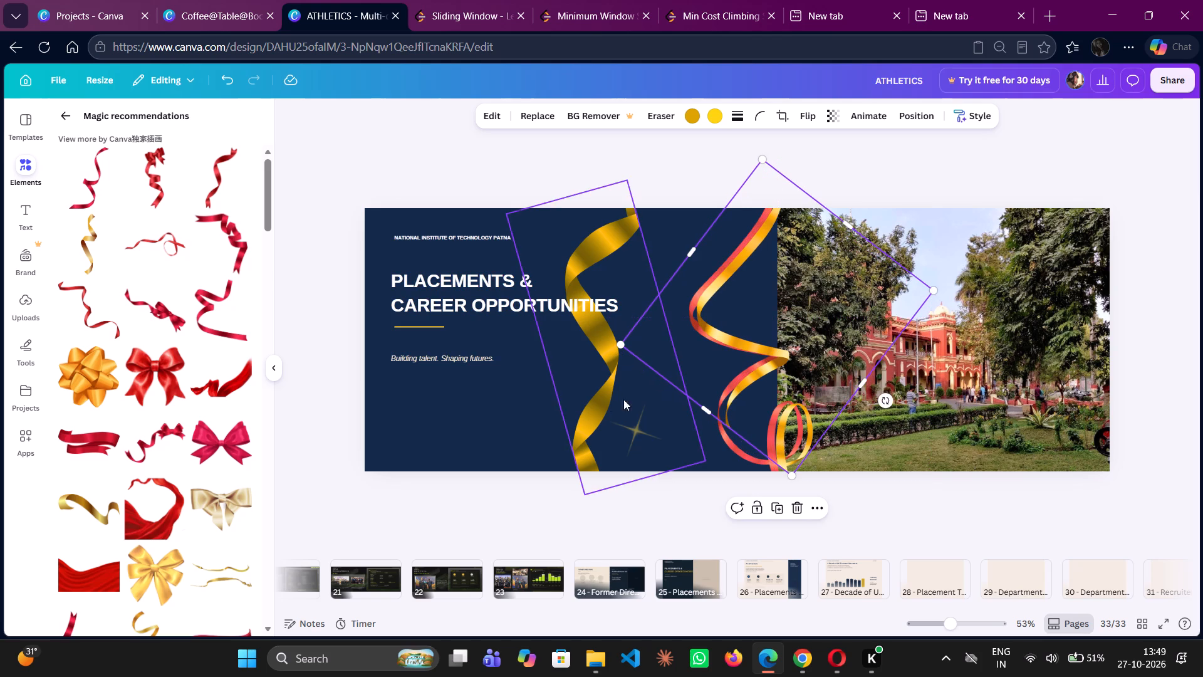
{"action": "left_click", "coordinate": [479, 406]}
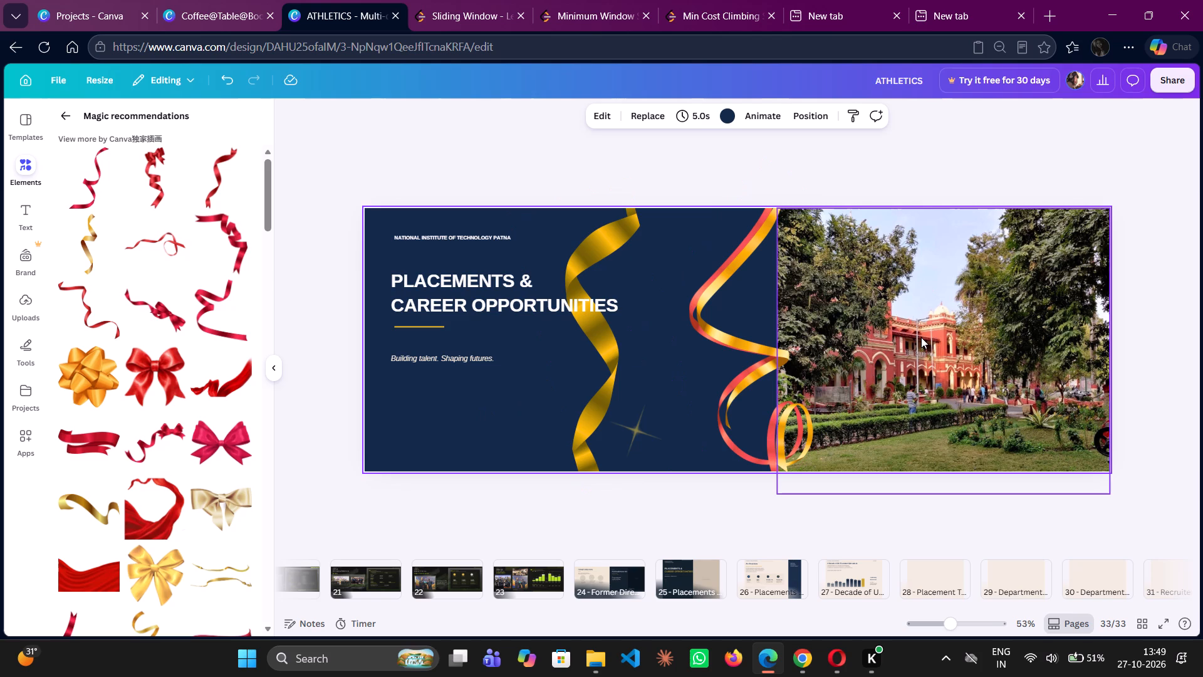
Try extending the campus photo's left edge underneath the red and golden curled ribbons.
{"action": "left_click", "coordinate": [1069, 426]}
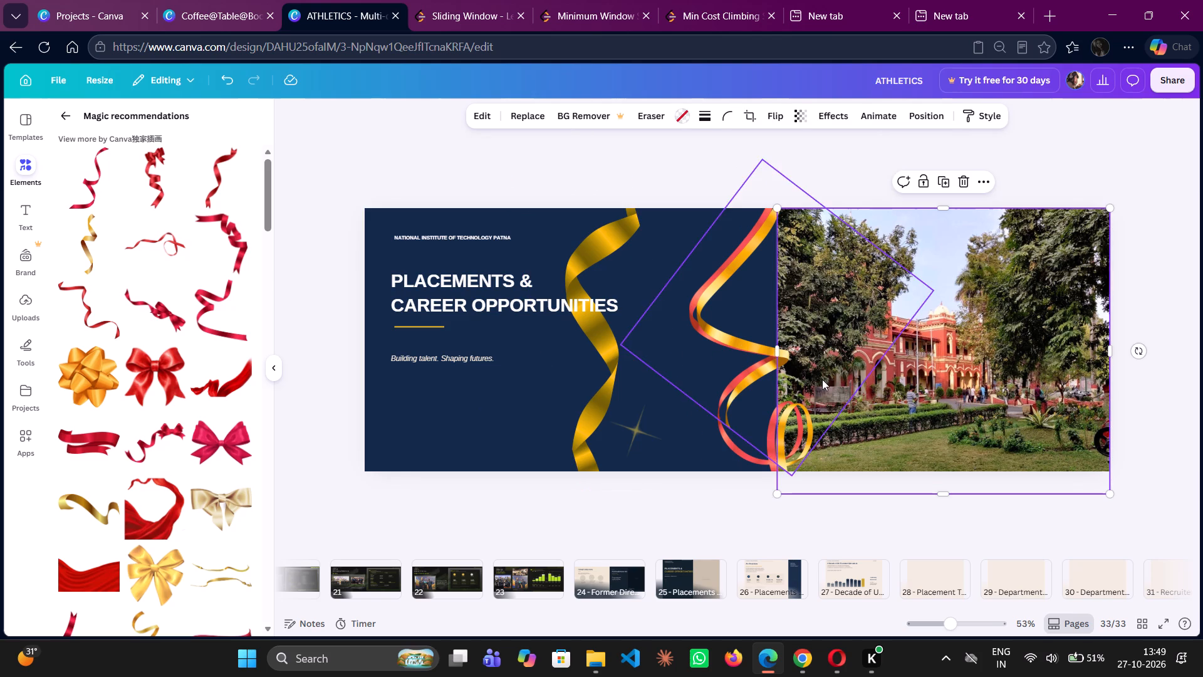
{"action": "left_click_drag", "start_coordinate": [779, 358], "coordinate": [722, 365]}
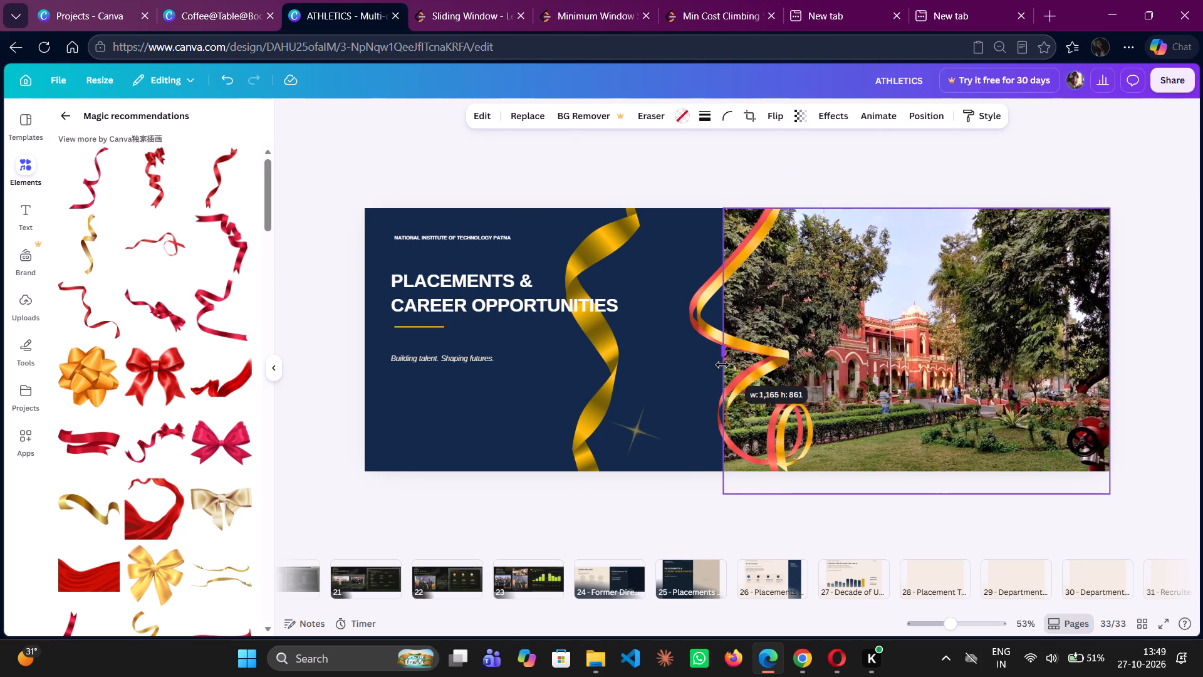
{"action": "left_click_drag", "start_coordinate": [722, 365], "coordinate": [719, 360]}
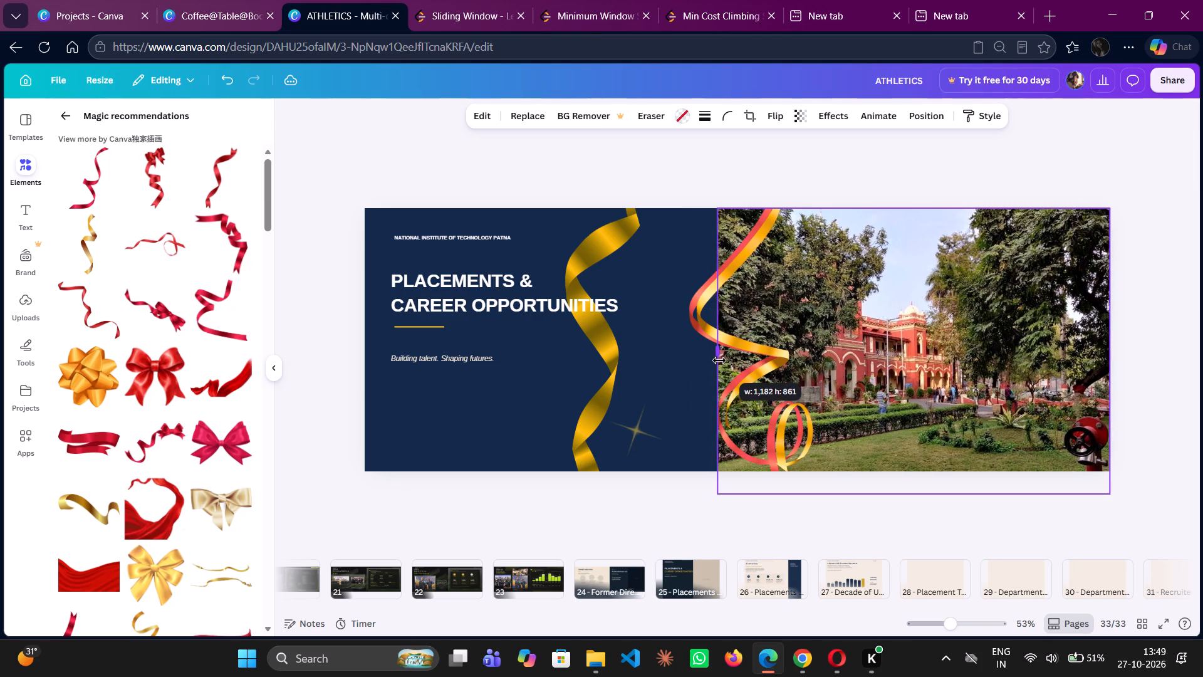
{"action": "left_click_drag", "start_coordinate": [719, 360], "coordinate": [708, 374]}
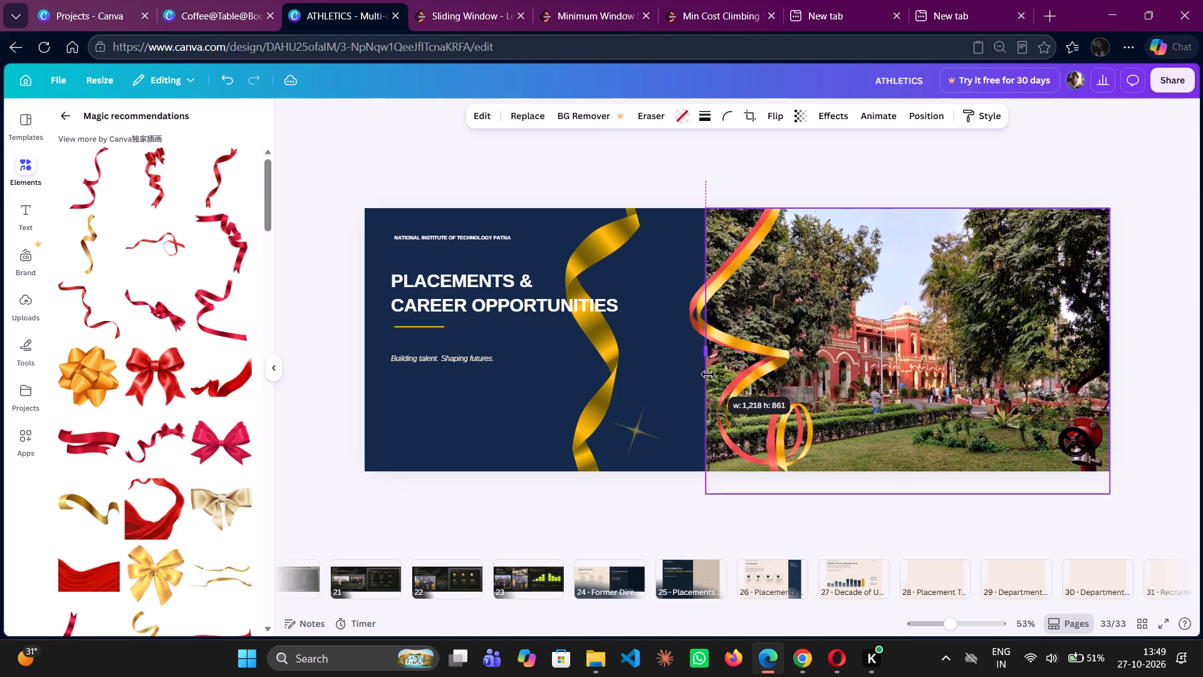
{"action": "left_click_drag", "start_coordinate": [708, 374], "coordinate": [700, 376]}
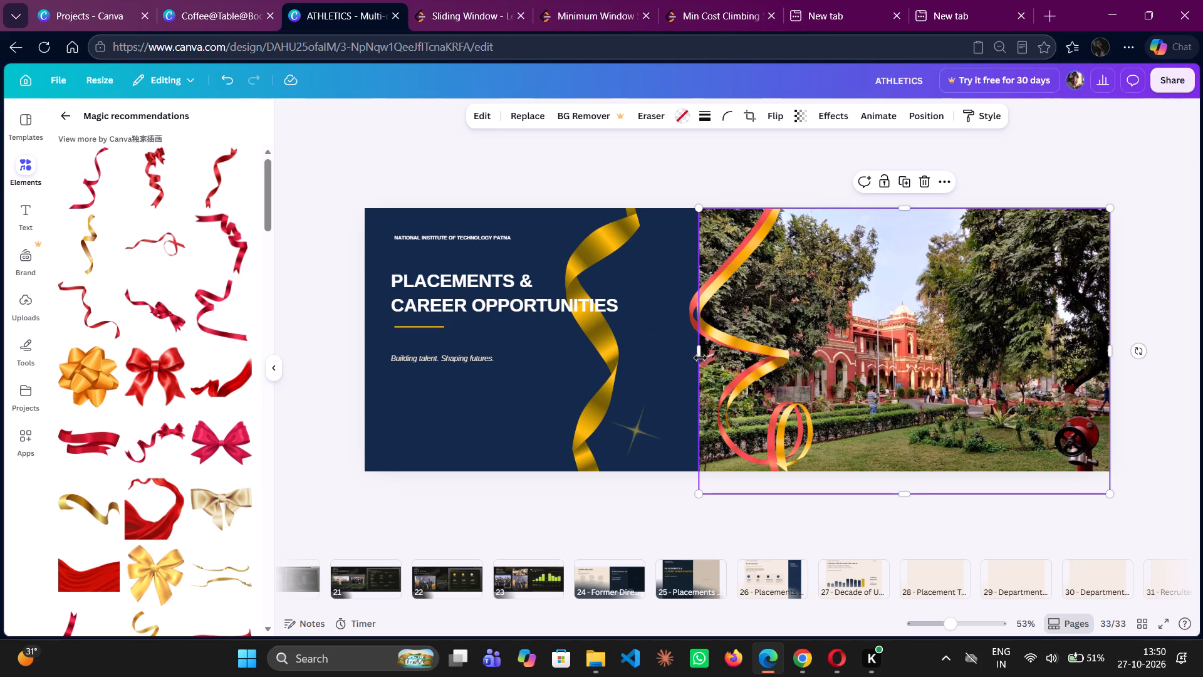
Narrow the campus photo so its left edge lines up with the outer edge of the ribbons' bottom curl.
{"action": "left_click_drag", "start_coordinate": [696, 353], "coordinate": [809, 346]}
Delete the wide golden twisted ribbon beside the "Placements & Career Opportunities" heading.
{"action": "left_click", "coordinate": [606, 346]}
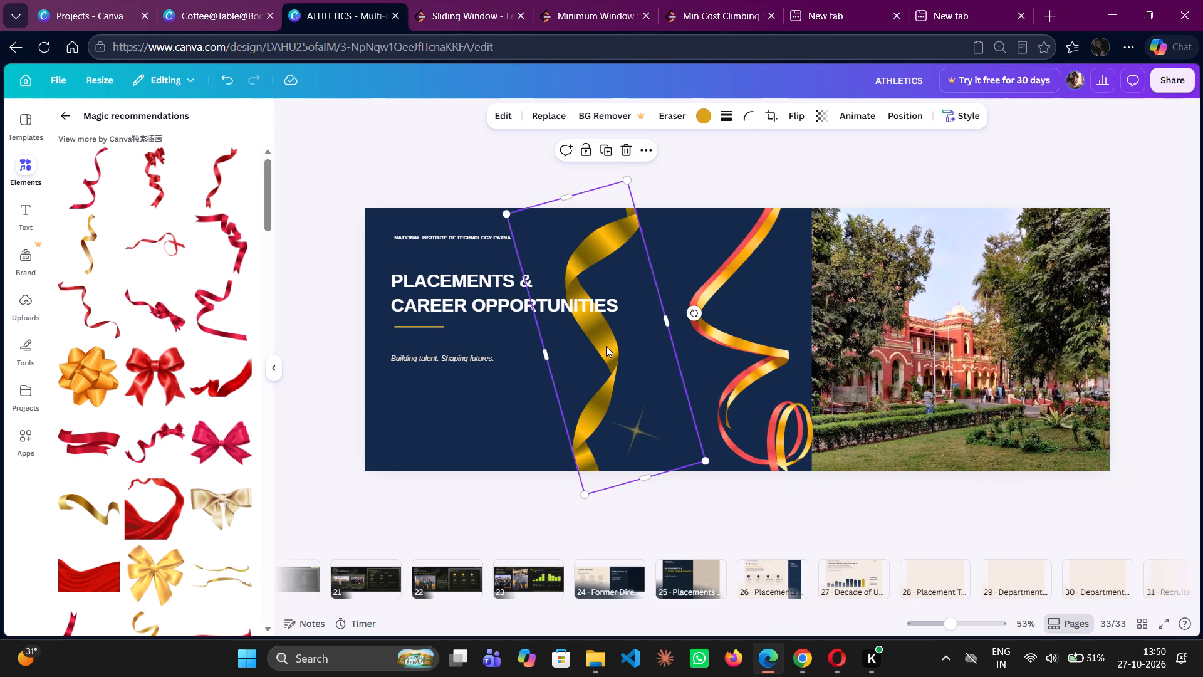
{"action": "key", "text": "Delete"}
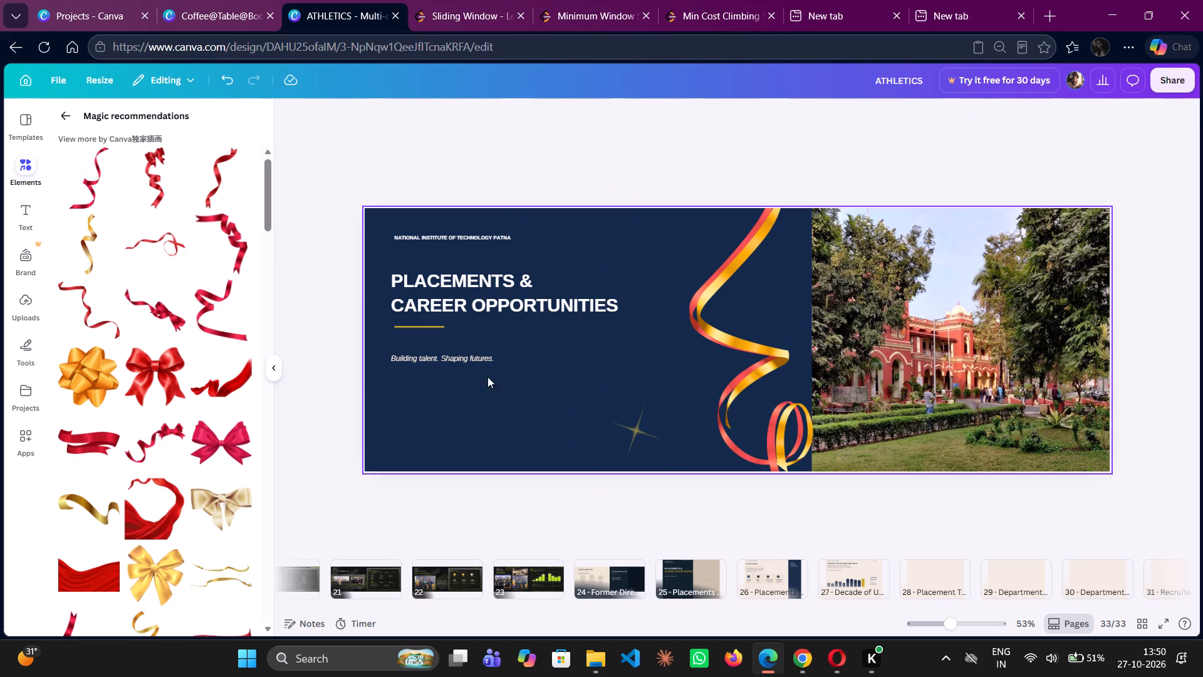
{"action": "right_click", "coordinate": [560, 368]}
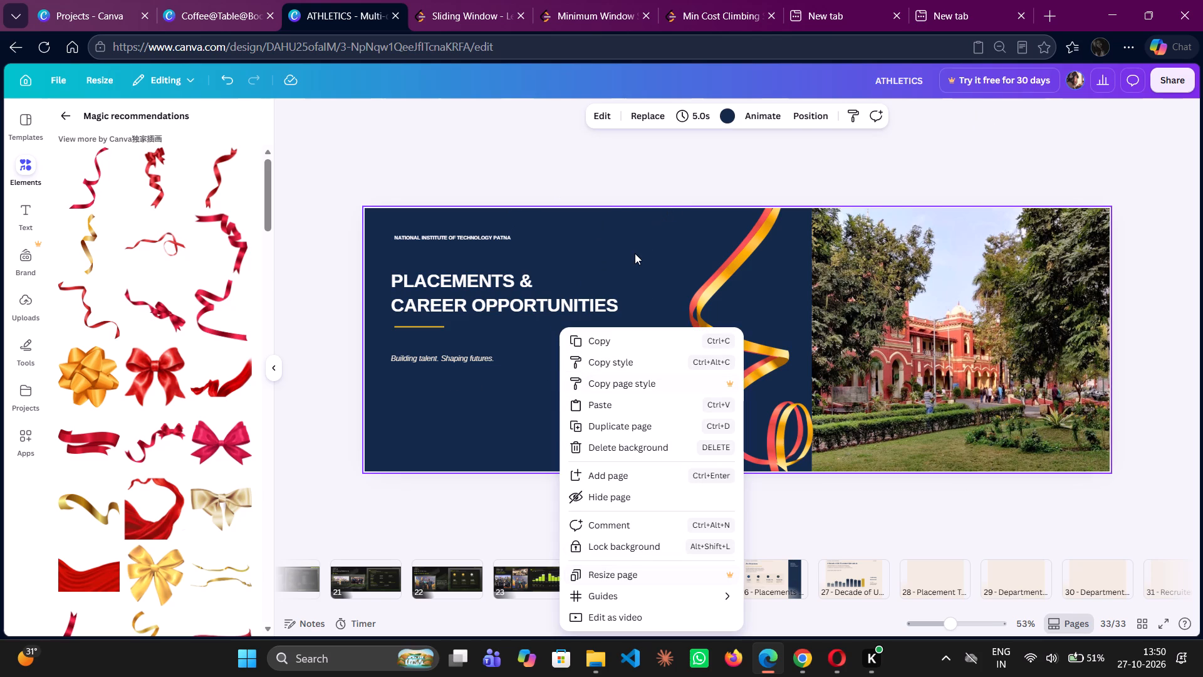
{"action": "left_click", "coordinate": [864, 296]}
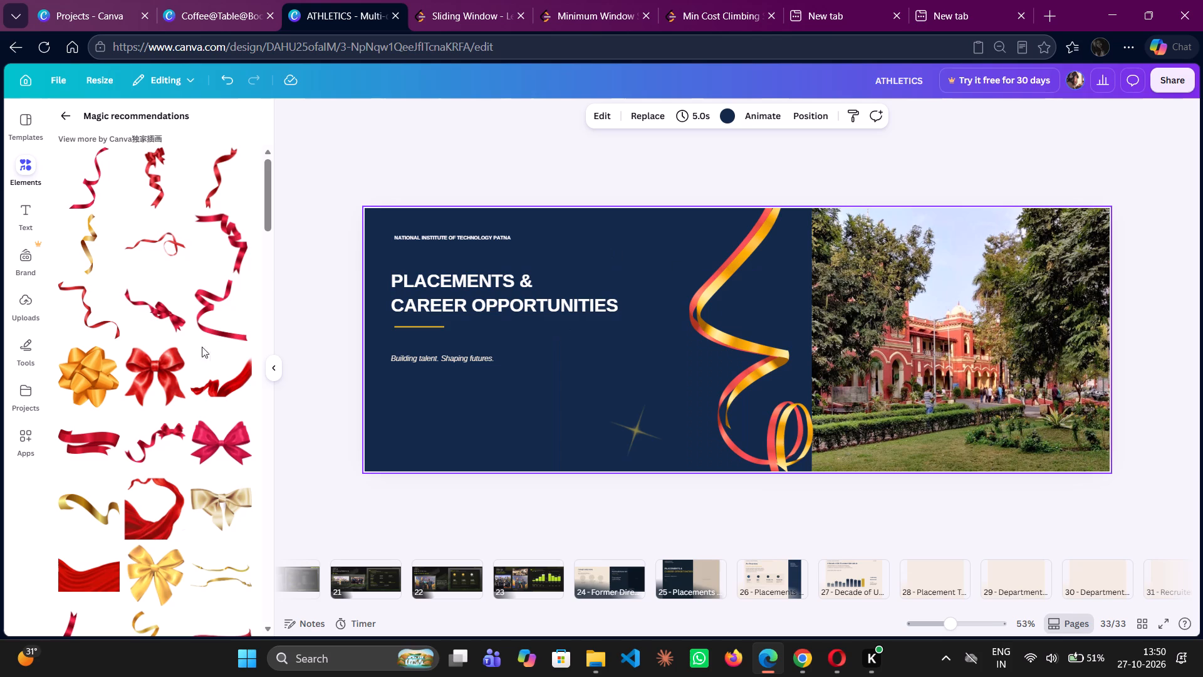
Add a square shape to the page between the heading and the curled ribbons.
{"action": "left_click", "coordinate": [41, 337]}
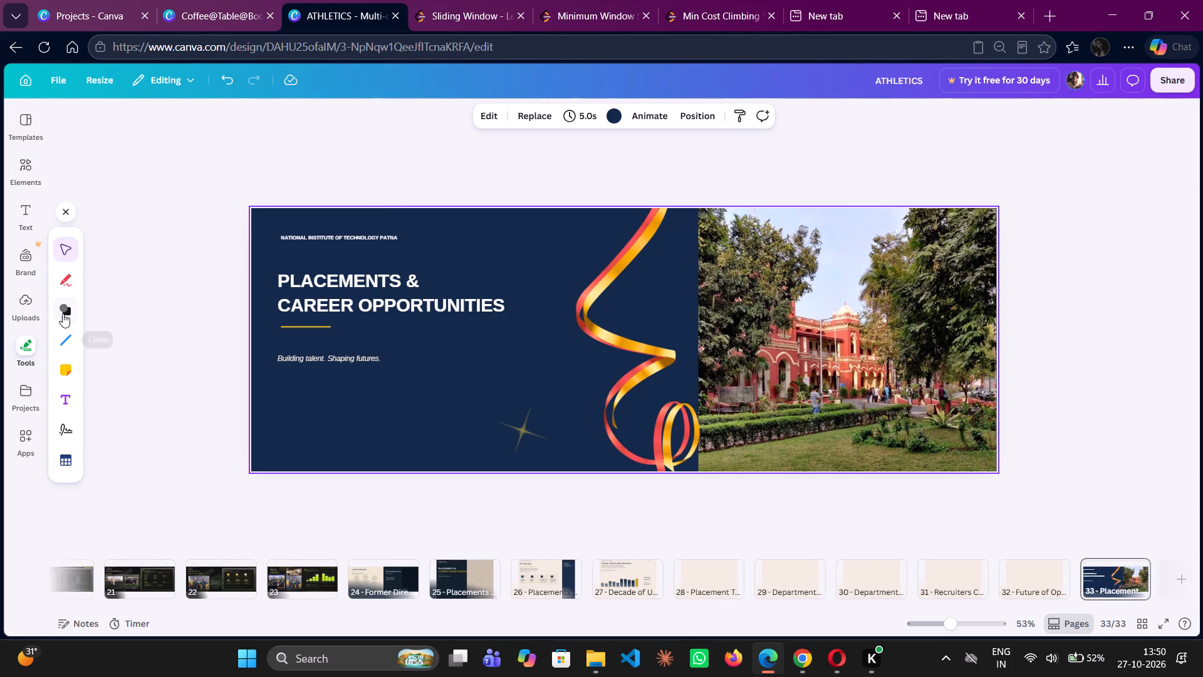
{"action": "left_click", "coordinate": [63, 313]}
{"action": "left_click", "coordinate": [106, 233]}
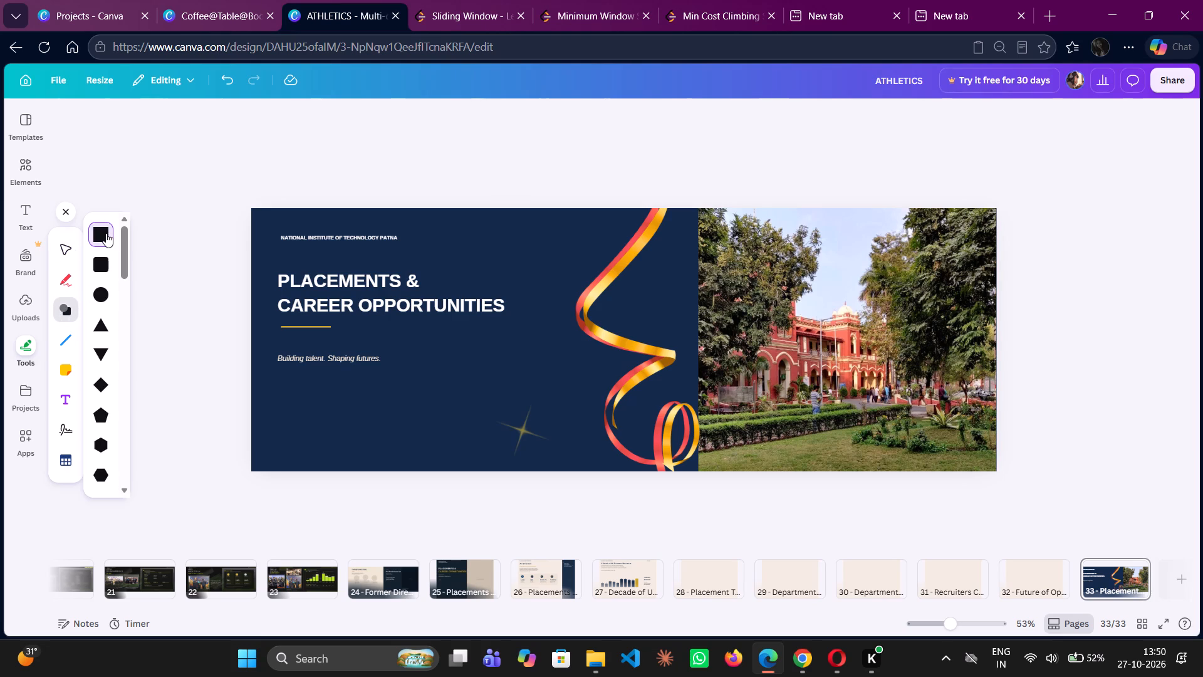
{"action": "left_click", "coordinate": [507, 252]}
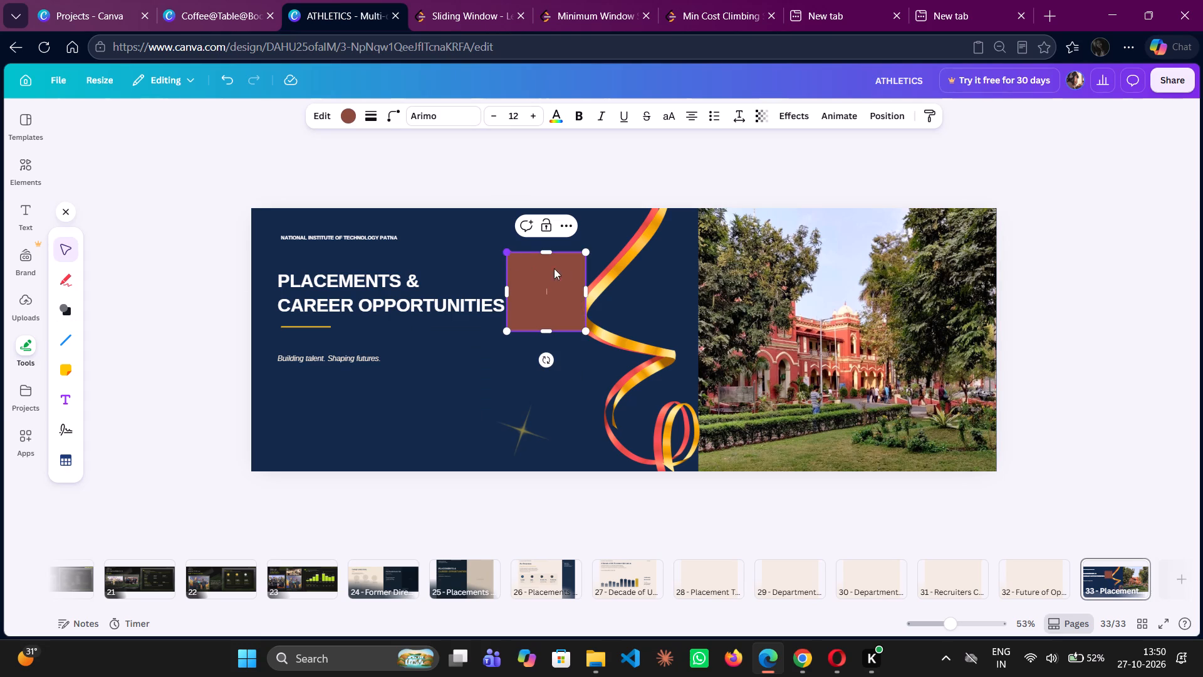
Move and stretch the square into a full-height block covering the curled ribbons and the campus photo to the page's right edge.
{"action": "left_click_drag", "start_coordinate": [551, 300], "coordinate": [685, 255]}
{"action": "left_click_drag", "start_coordinate": [719, 283], "coordinate": [927, 411]}
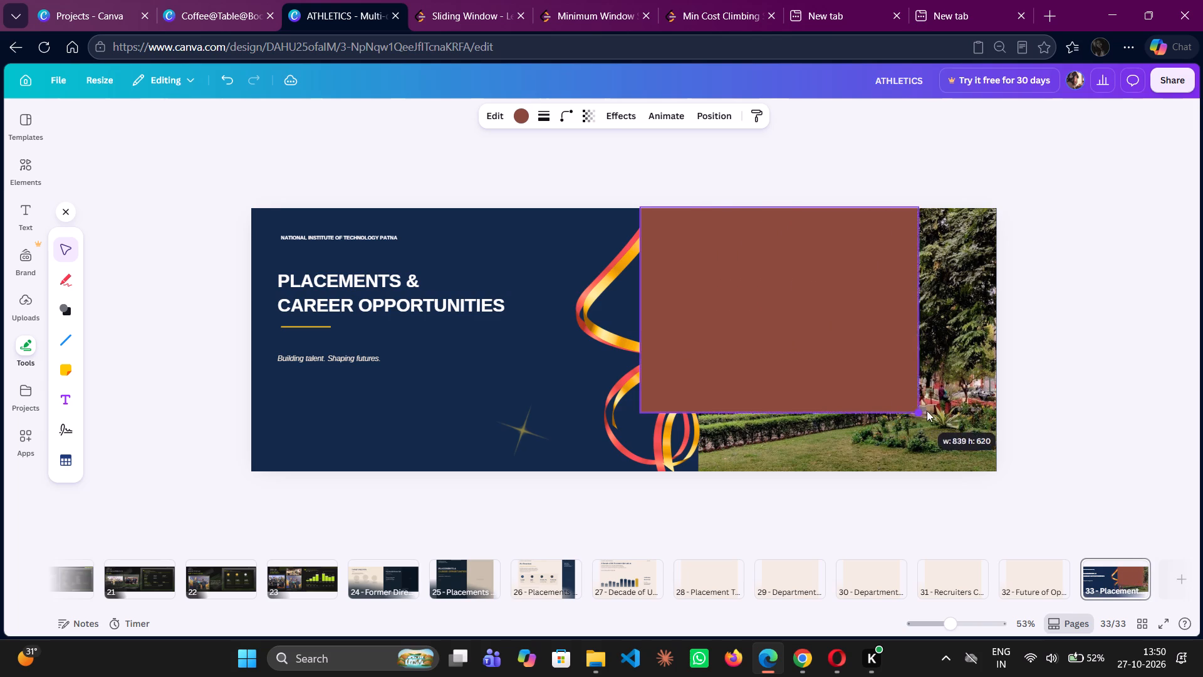
{"action": "left_click_drag", "start_coordinate": [927, 411], "coordinate": [991, 473]}
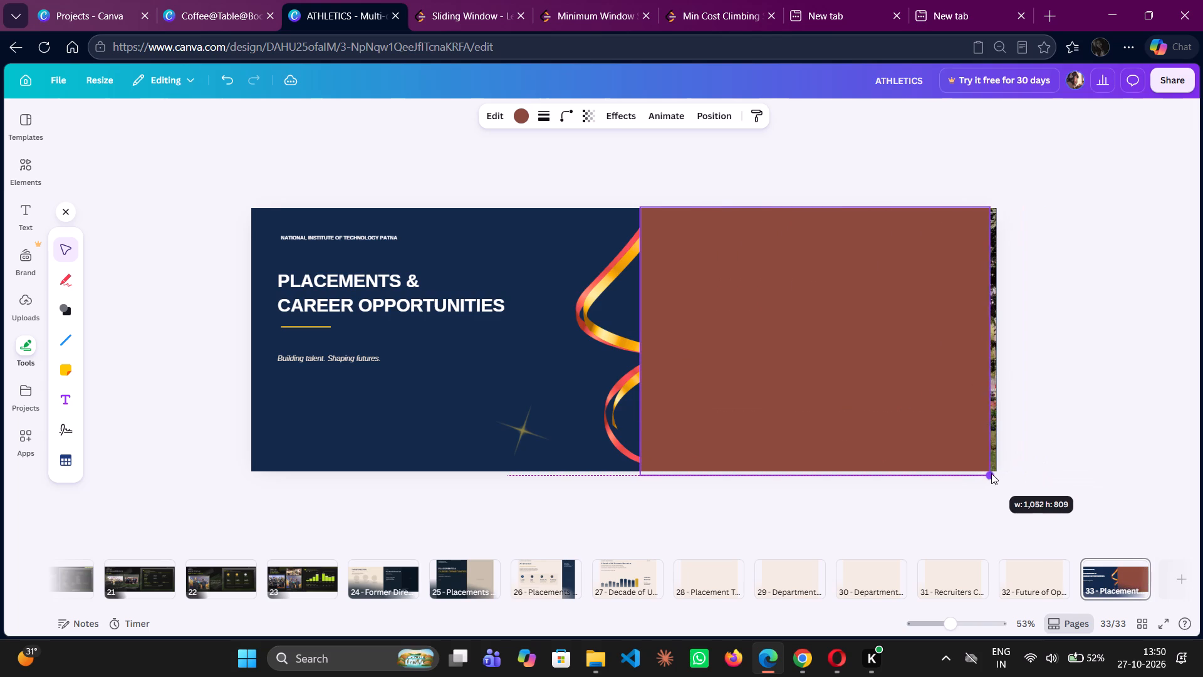
{"action": "left_click_drag", "start_coordinate": [991, 473], "coordinate": [998, 474]}
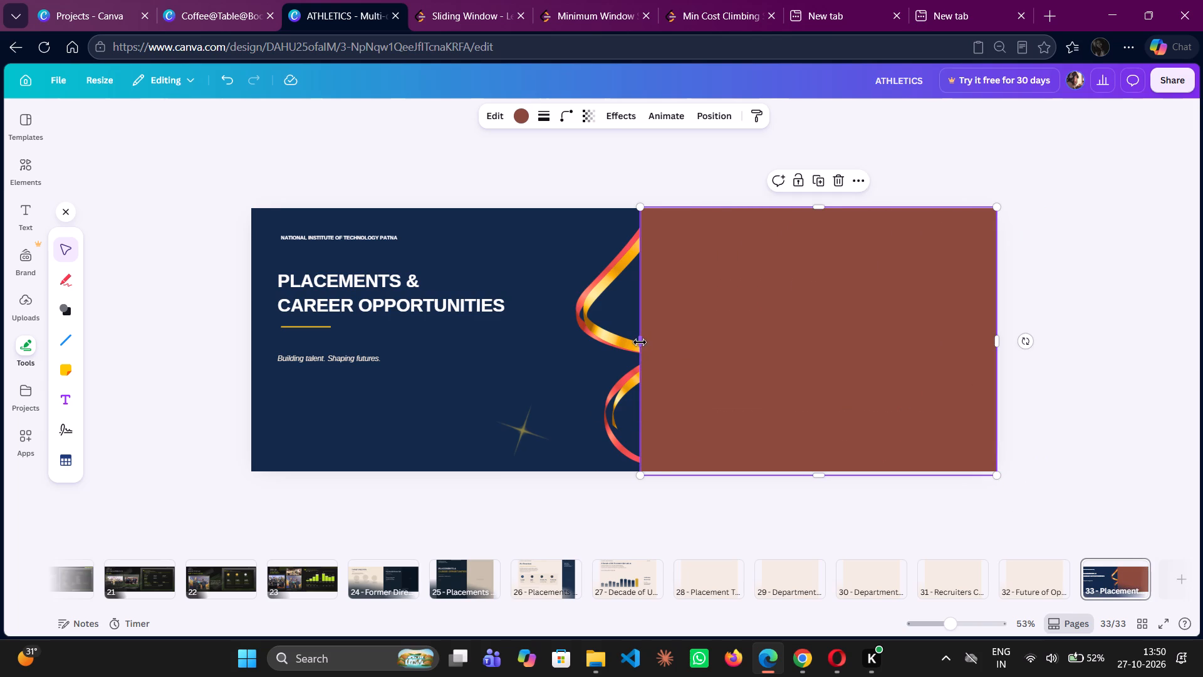
{"action": "left_click_drag", "start_coordinate": [640, 342], "coordinate": [569, 348]}
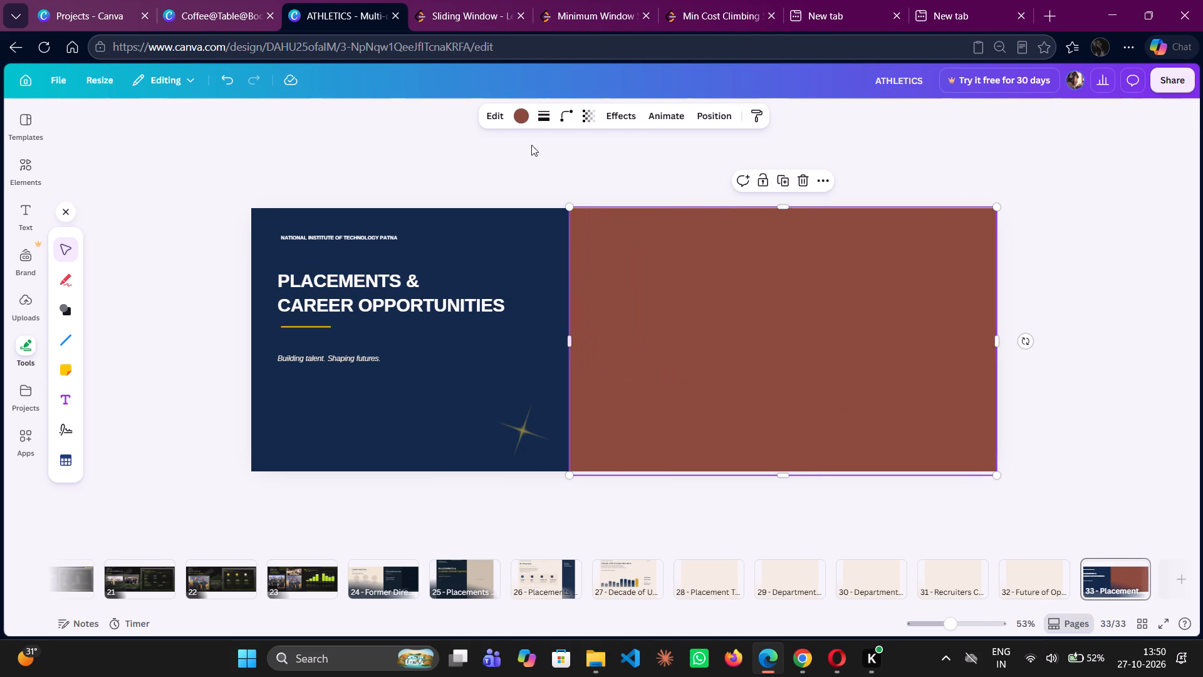
Recolour the large rectangle with the dark navy shape colour, close to the page background.
{"action": "left_click", "coordinate": [521, 124]}
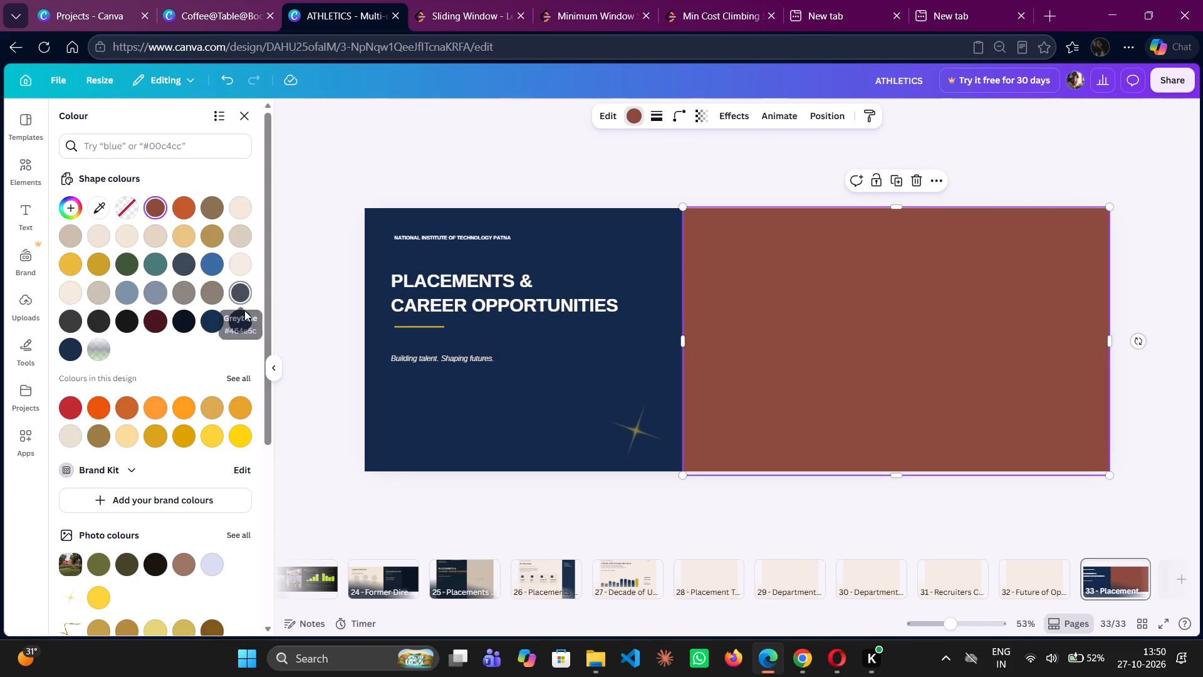
{"action": "left_click", "coordinate": [244, 318]}
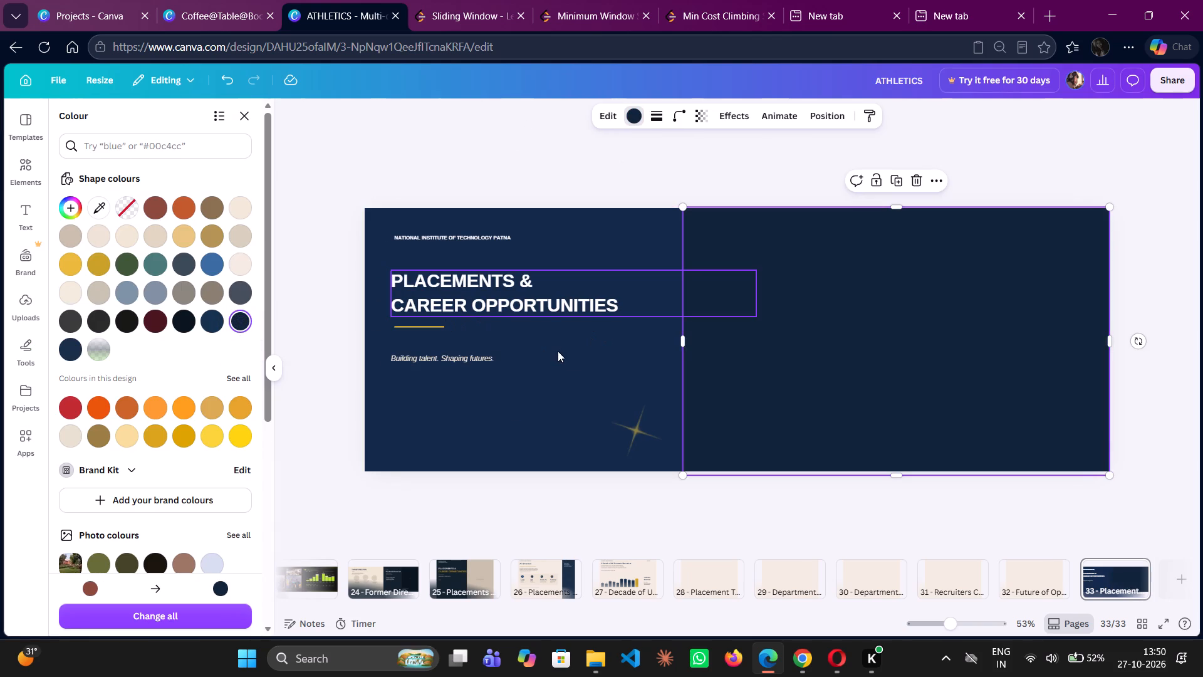
Compare the page background's colour with the dark navy block's colour.
{"action": "left_click", "coordinate": [577, 391]}
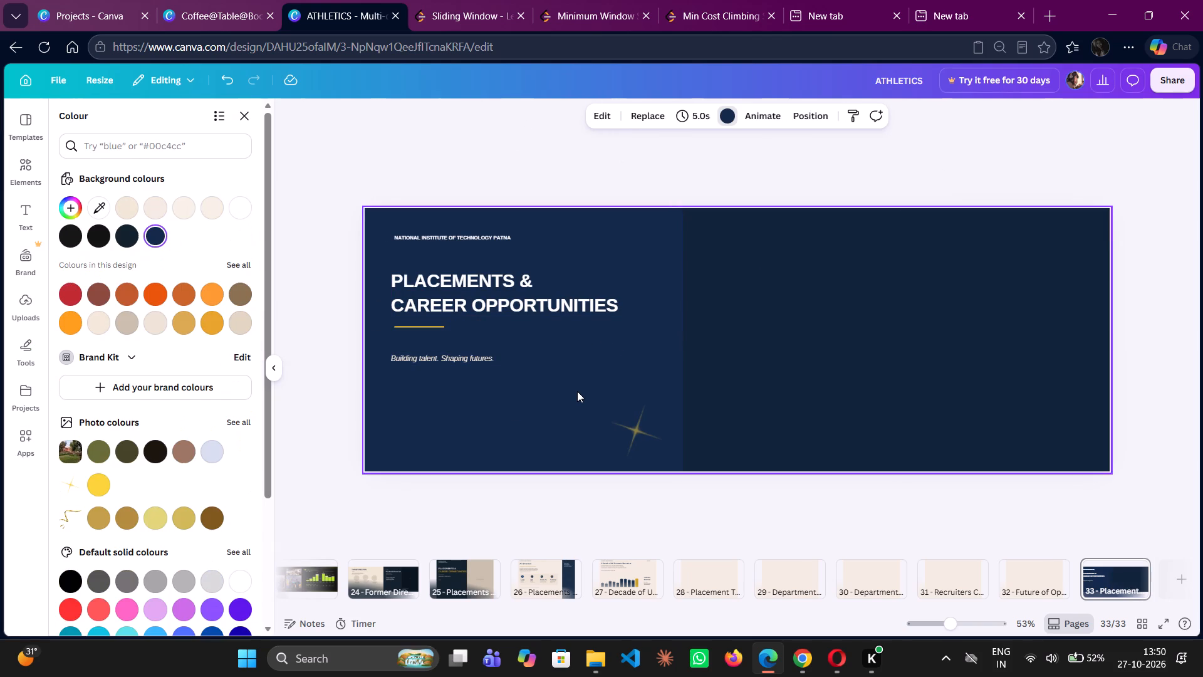
{"action": "left_click", "coordinate": [638, 247]}
{"action": "left_click", "coordinate": [538, 270]}
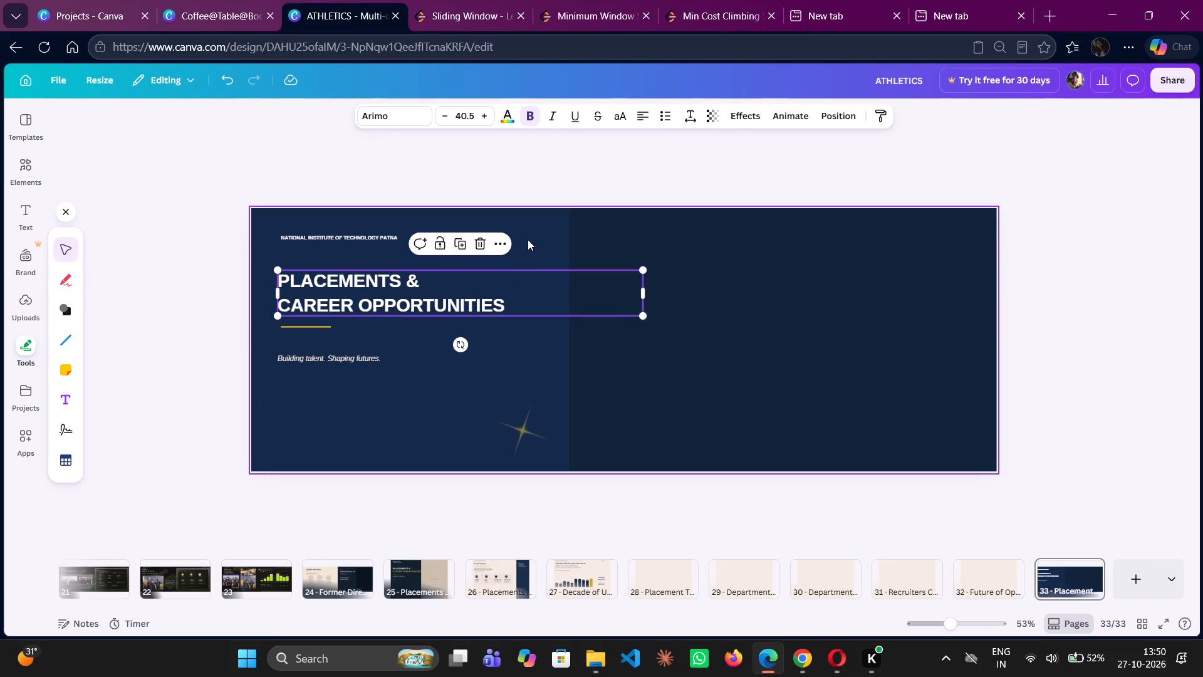
{"action": "left_click", "coordinate": [528, 239]}
{"action": "left_click", "coordinate": [613, 120]}
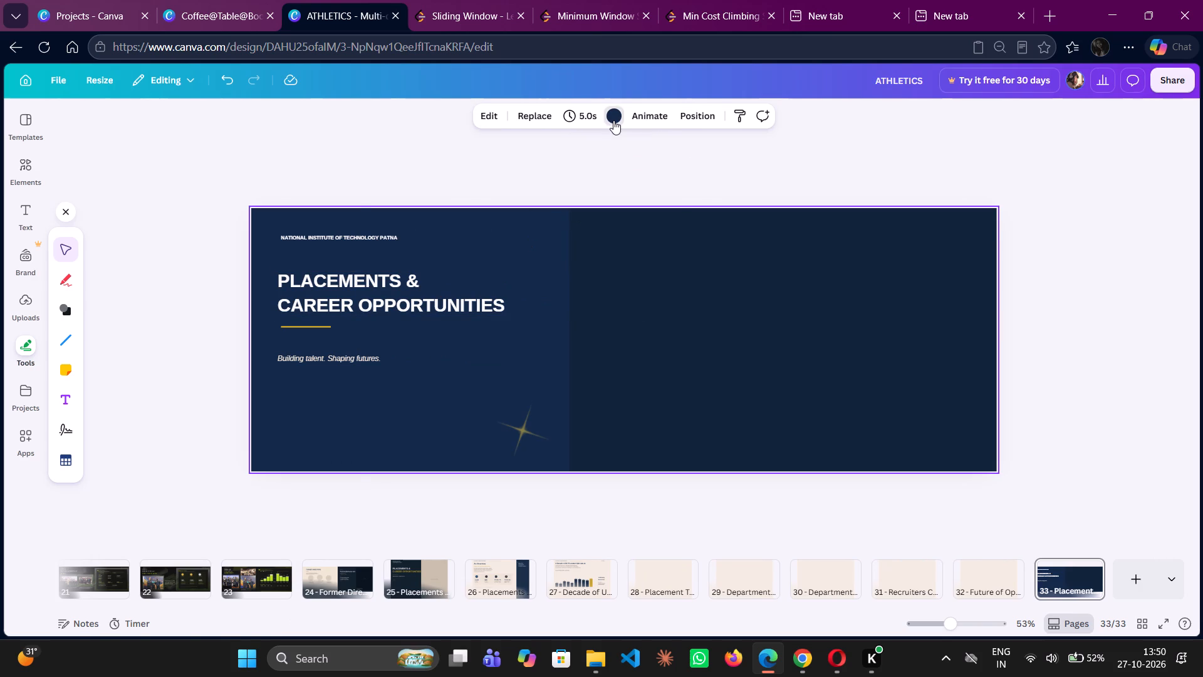
{"action": "left_click", "coordinate": [154, 234]}
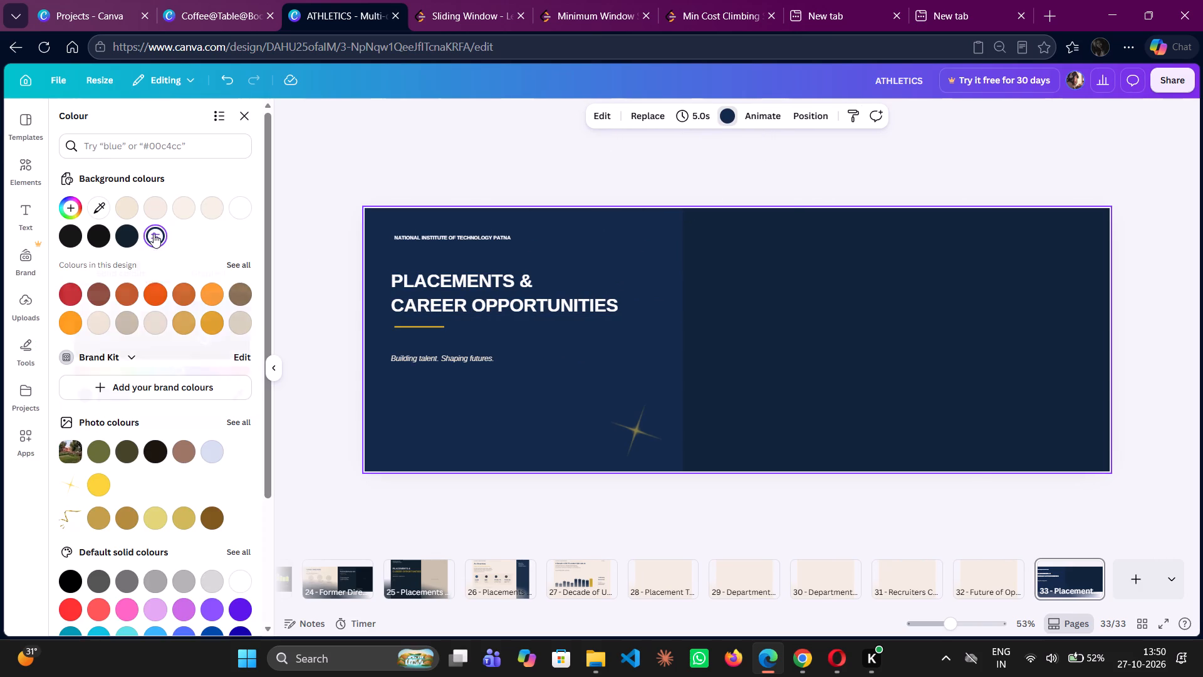
{"action": "left_click", "coordinate": [689, 314]}
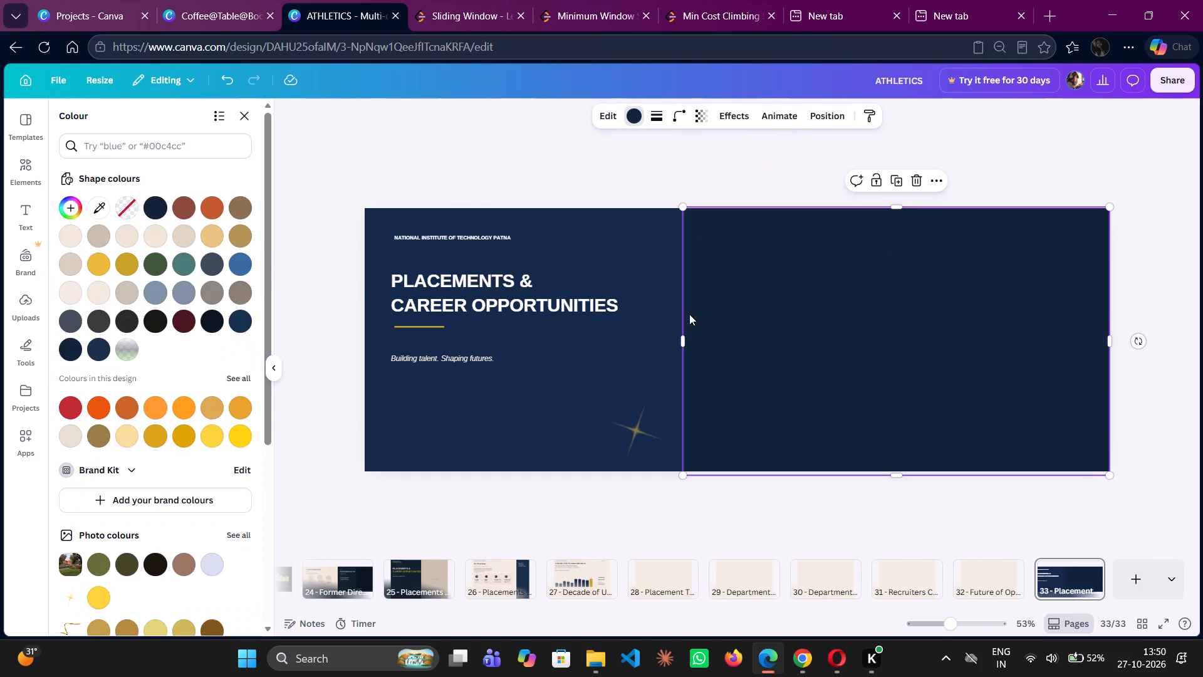
{"action": "left_click", "coordinate": [763, 317]}
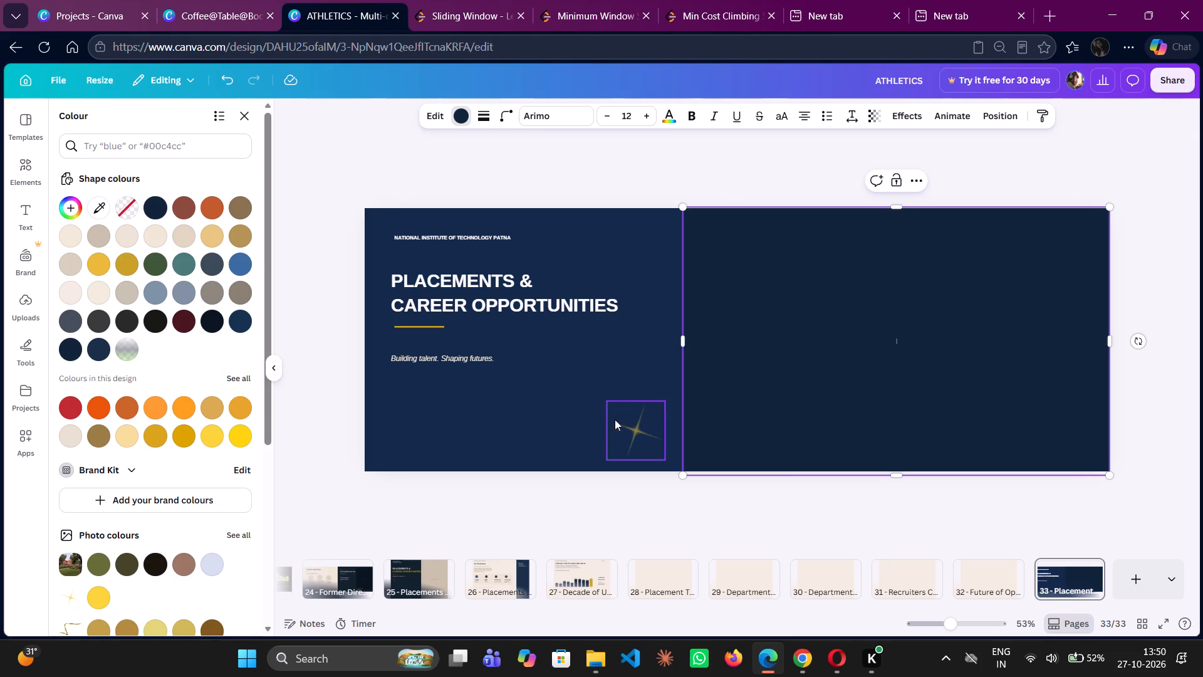
{"action": "left_click", "coordinate": [580, 407]}
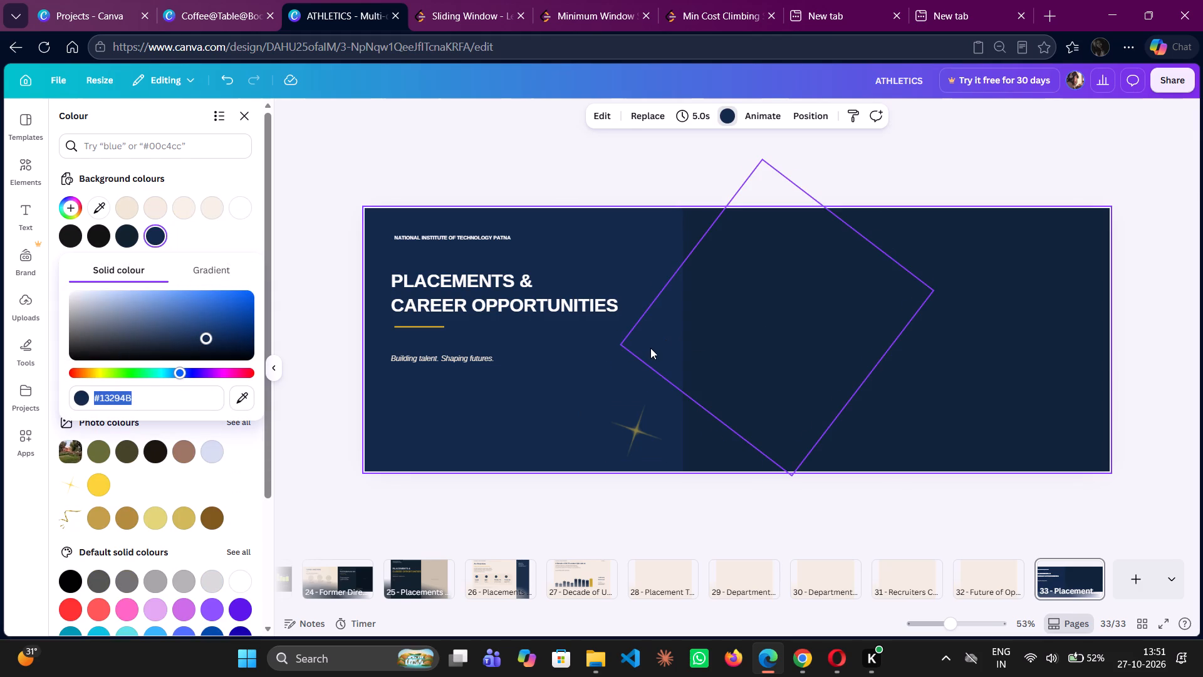
{"action": "left_click", "coordinate": [717, 325]}
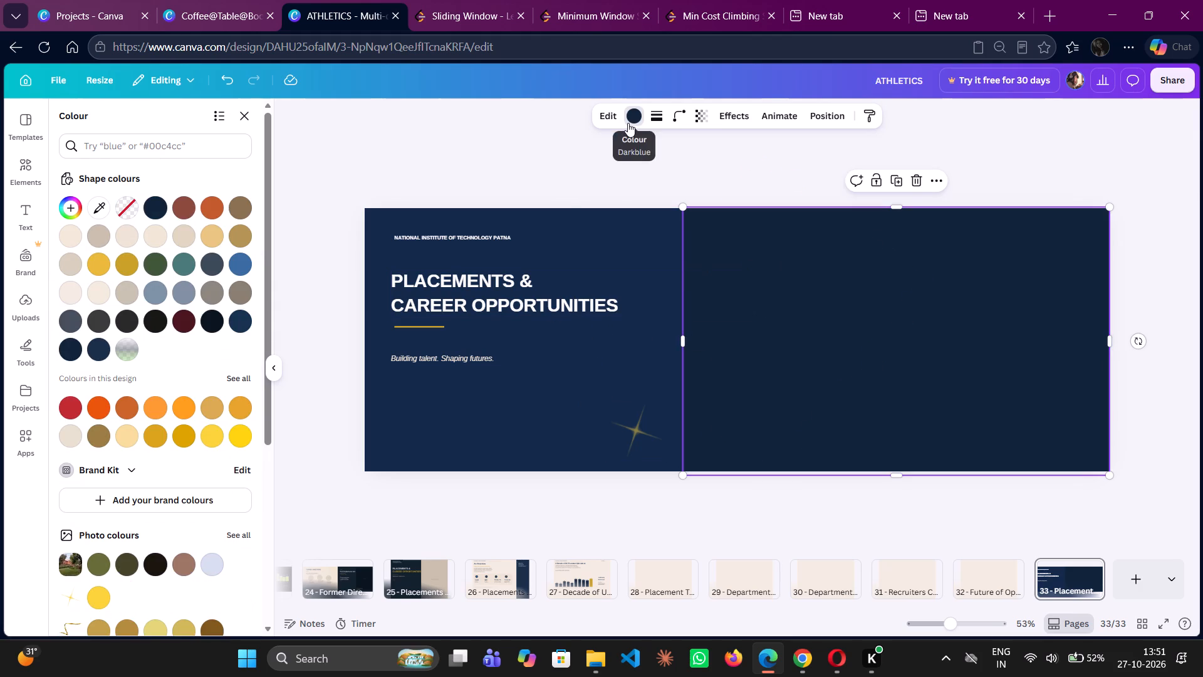
{"action": "left_click", "coordinate": [628, 123]}
Narrow the dark navy block from its inner edge to uncover the curled ribbons and a strip of the campus photo.
{"action": "left_click", "coordinate": [700, 345]}
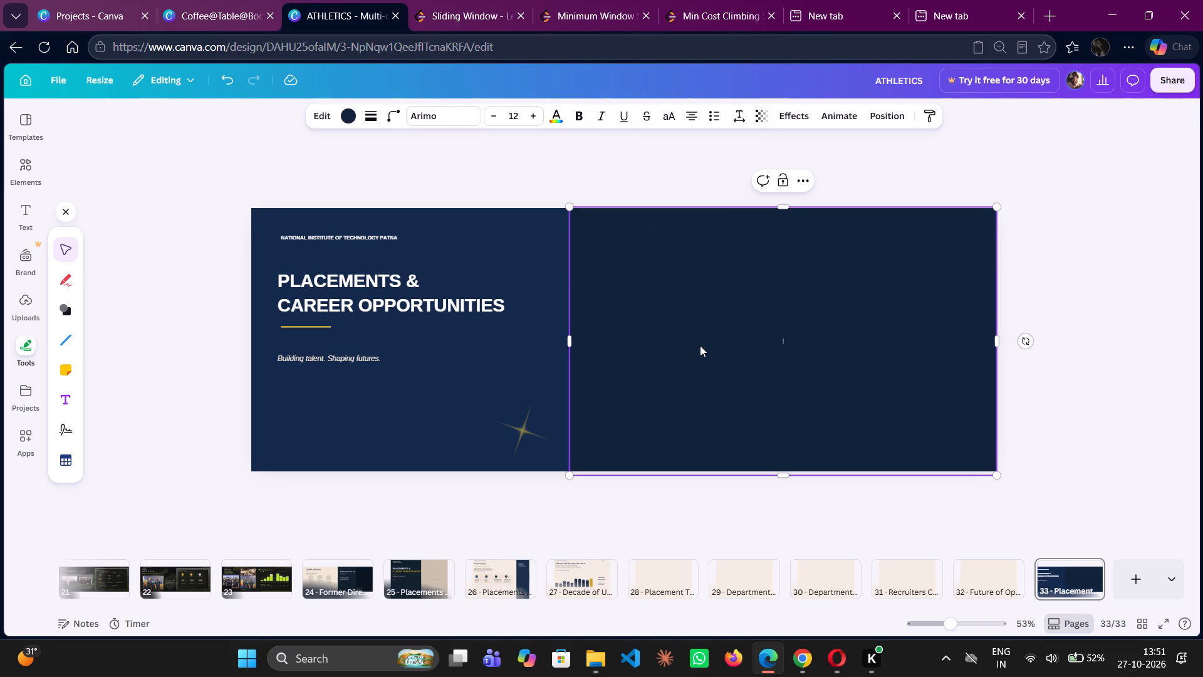
{"action": "left_click", "coordinate": [700, 345]}
{"action": "left_click", "coordinate": [580, 275]}
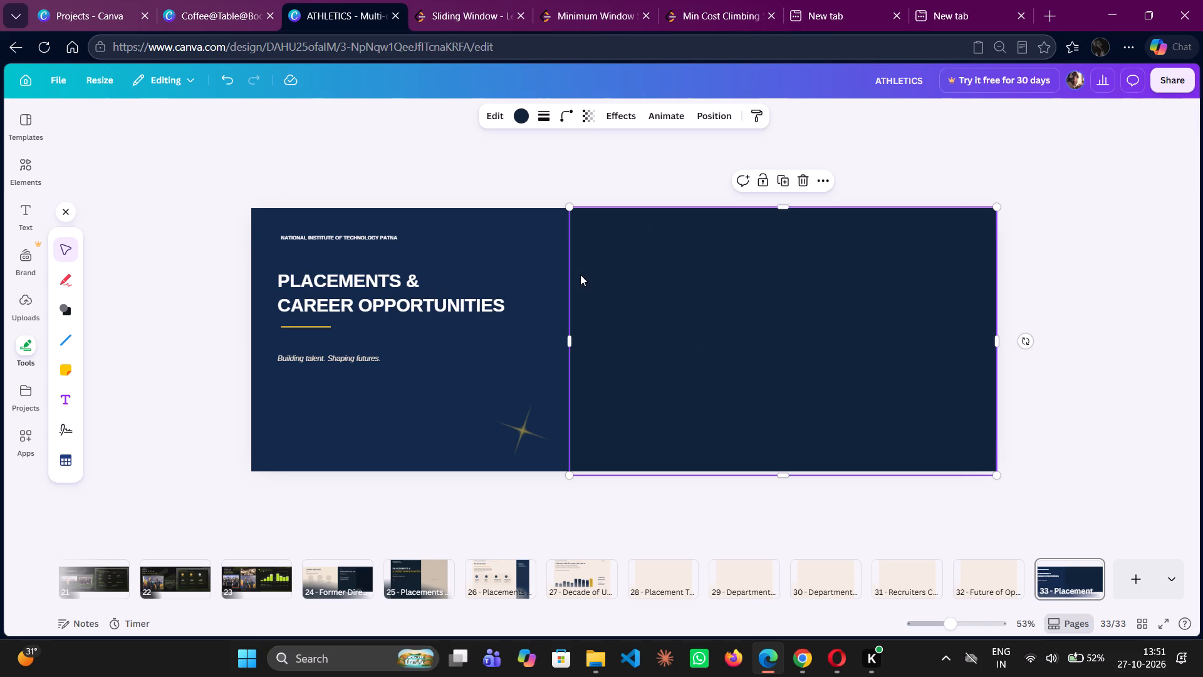
{"action": "left_click_drag", "start_coordinate": [571, 340], "coordinate": [771, 339]}
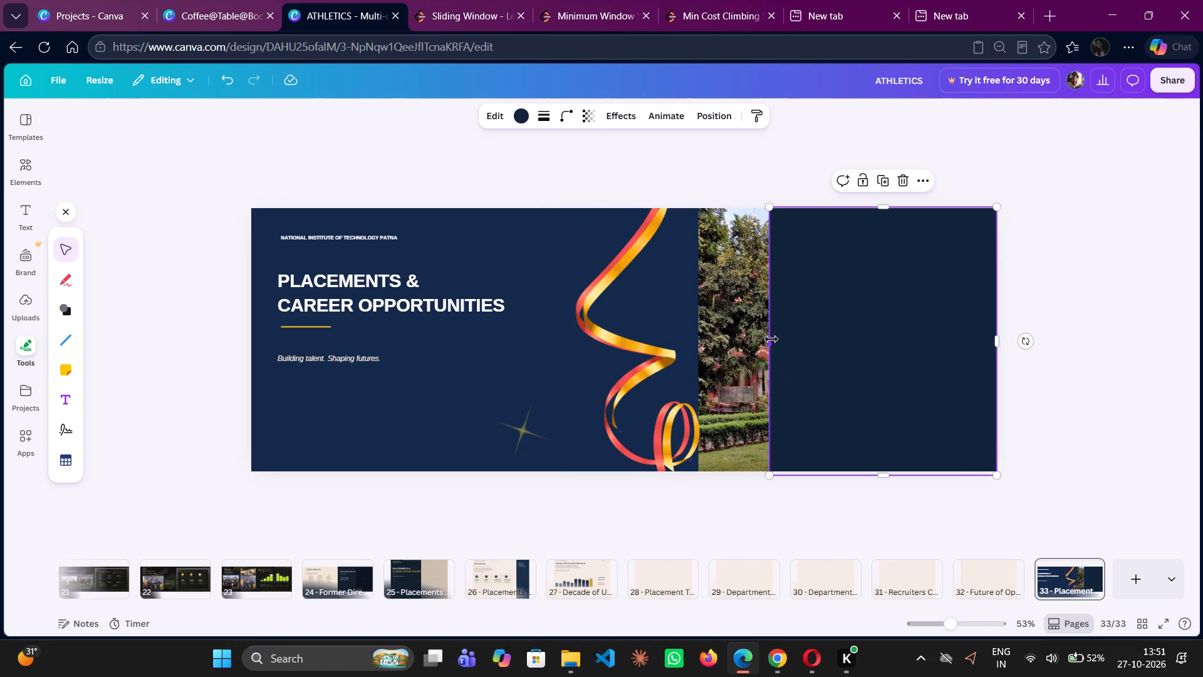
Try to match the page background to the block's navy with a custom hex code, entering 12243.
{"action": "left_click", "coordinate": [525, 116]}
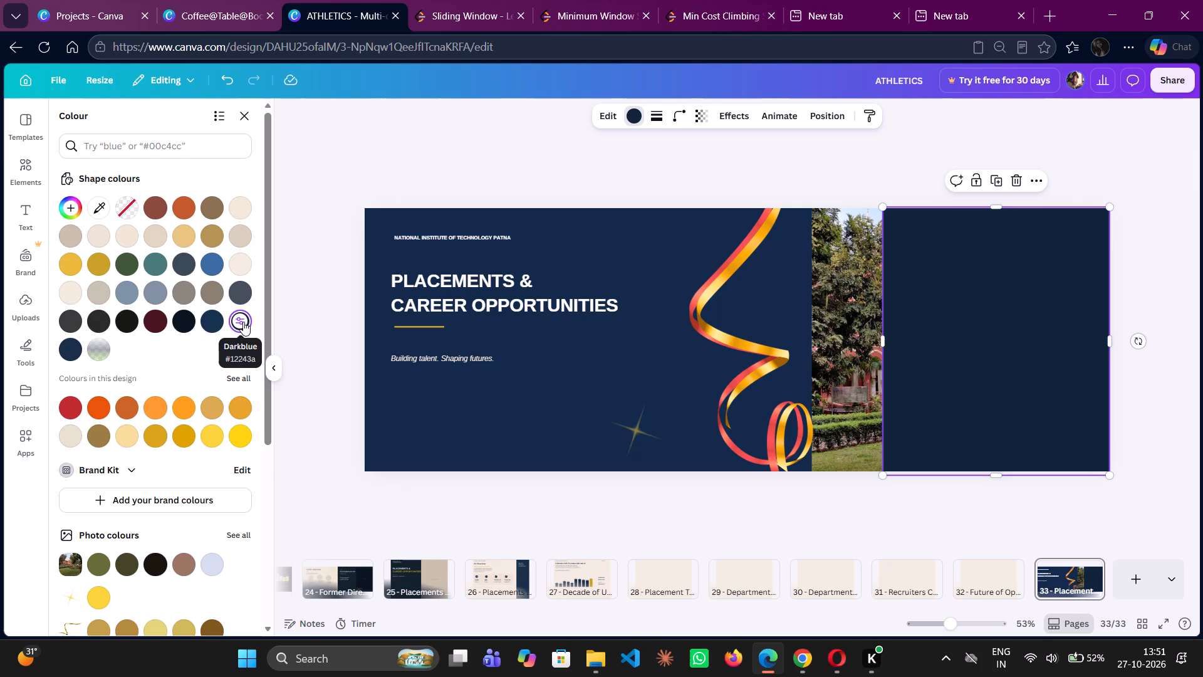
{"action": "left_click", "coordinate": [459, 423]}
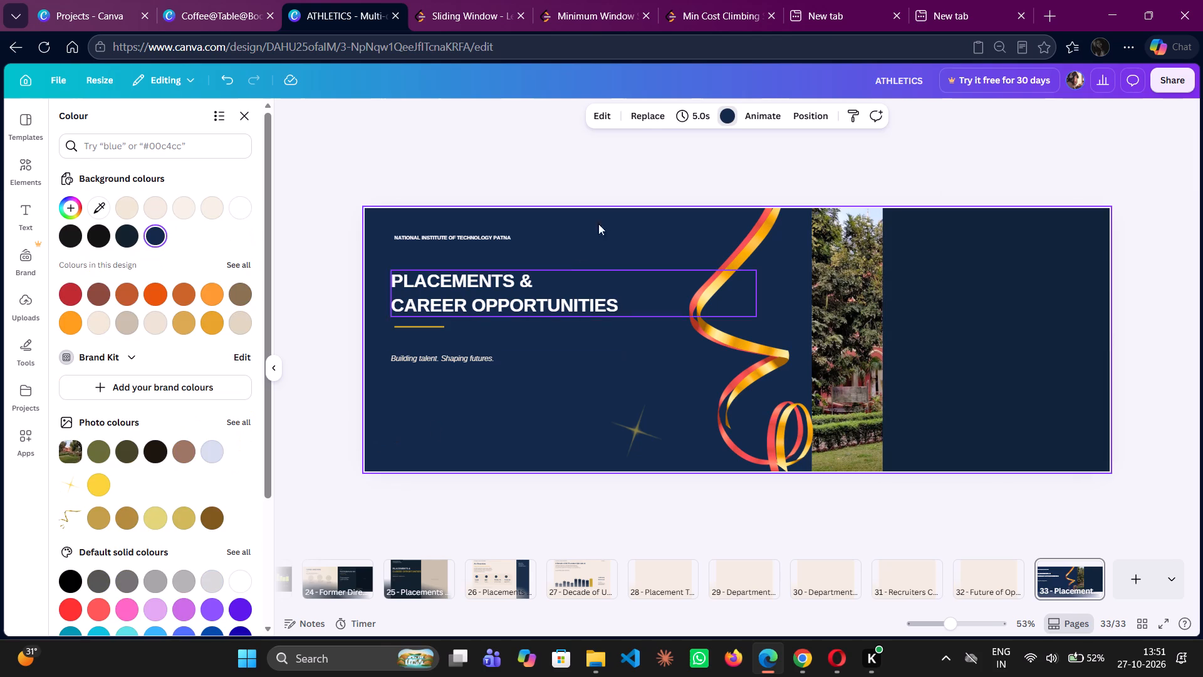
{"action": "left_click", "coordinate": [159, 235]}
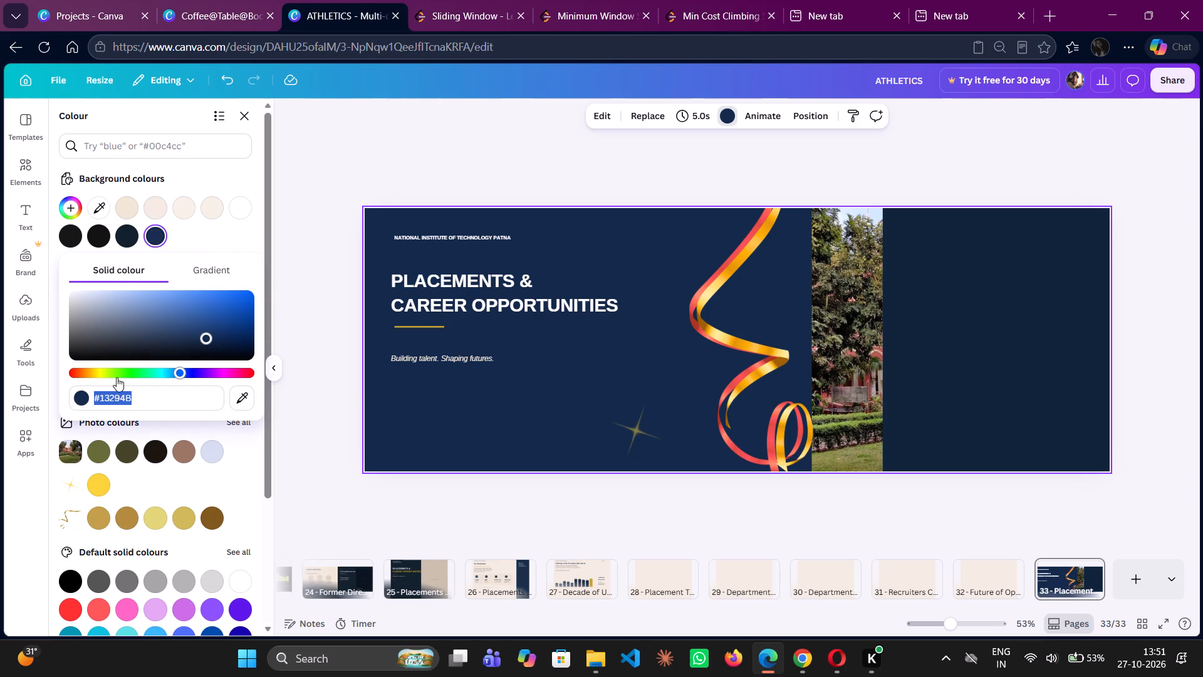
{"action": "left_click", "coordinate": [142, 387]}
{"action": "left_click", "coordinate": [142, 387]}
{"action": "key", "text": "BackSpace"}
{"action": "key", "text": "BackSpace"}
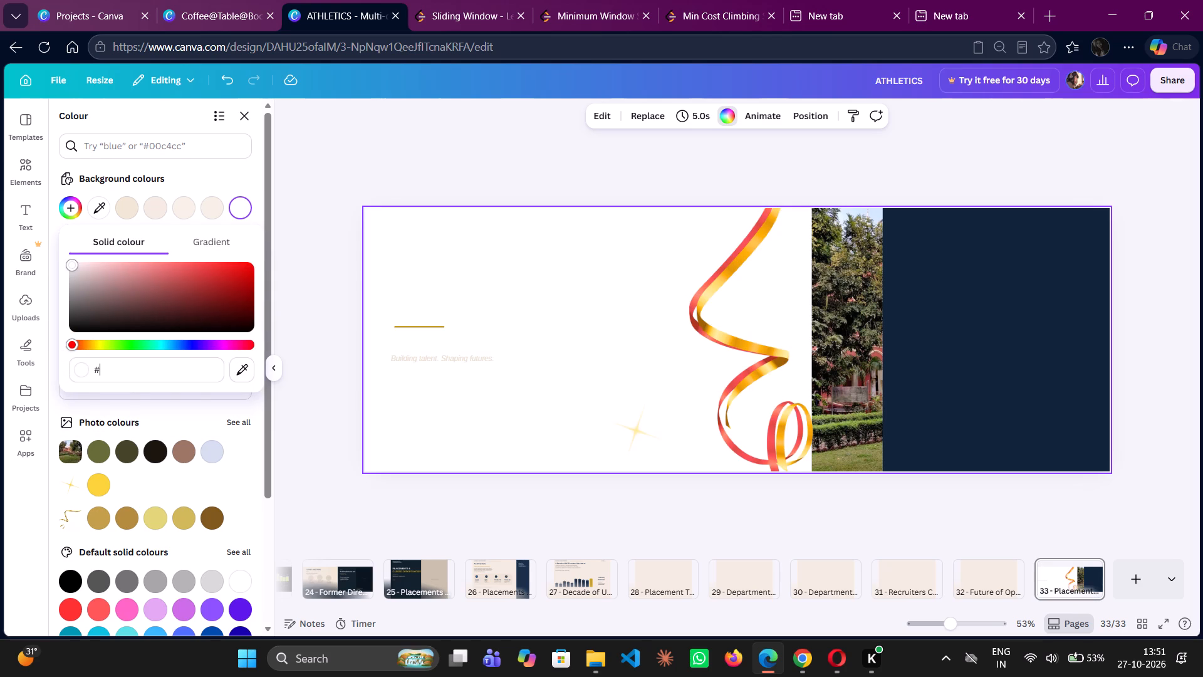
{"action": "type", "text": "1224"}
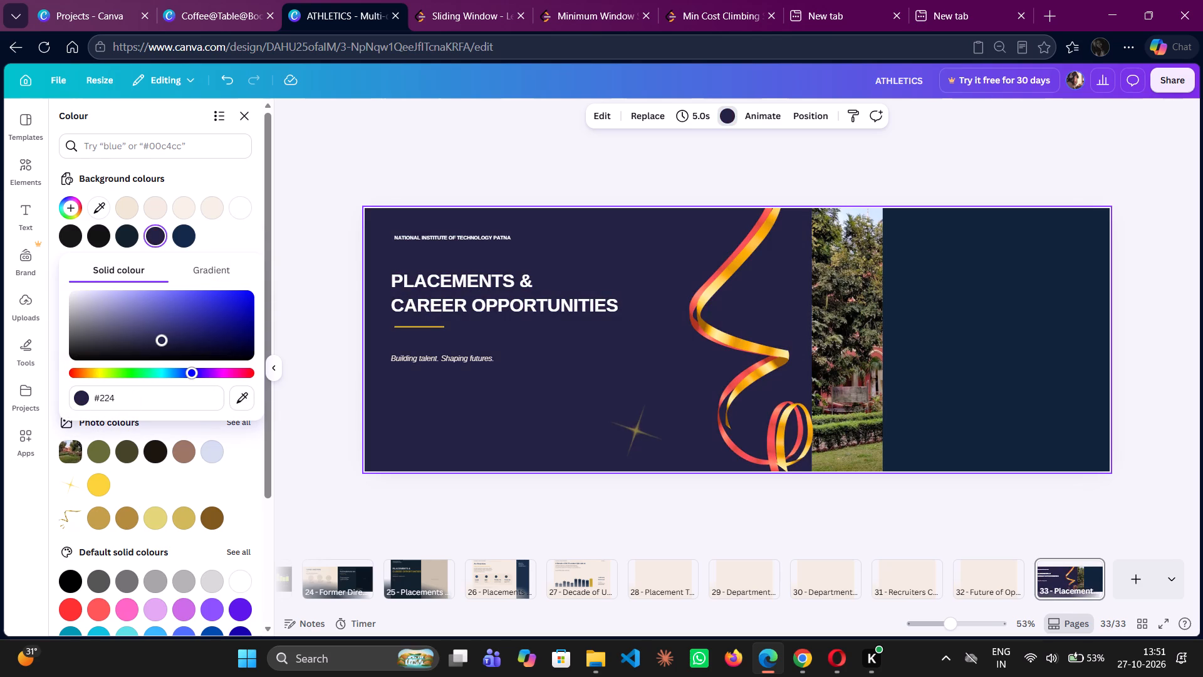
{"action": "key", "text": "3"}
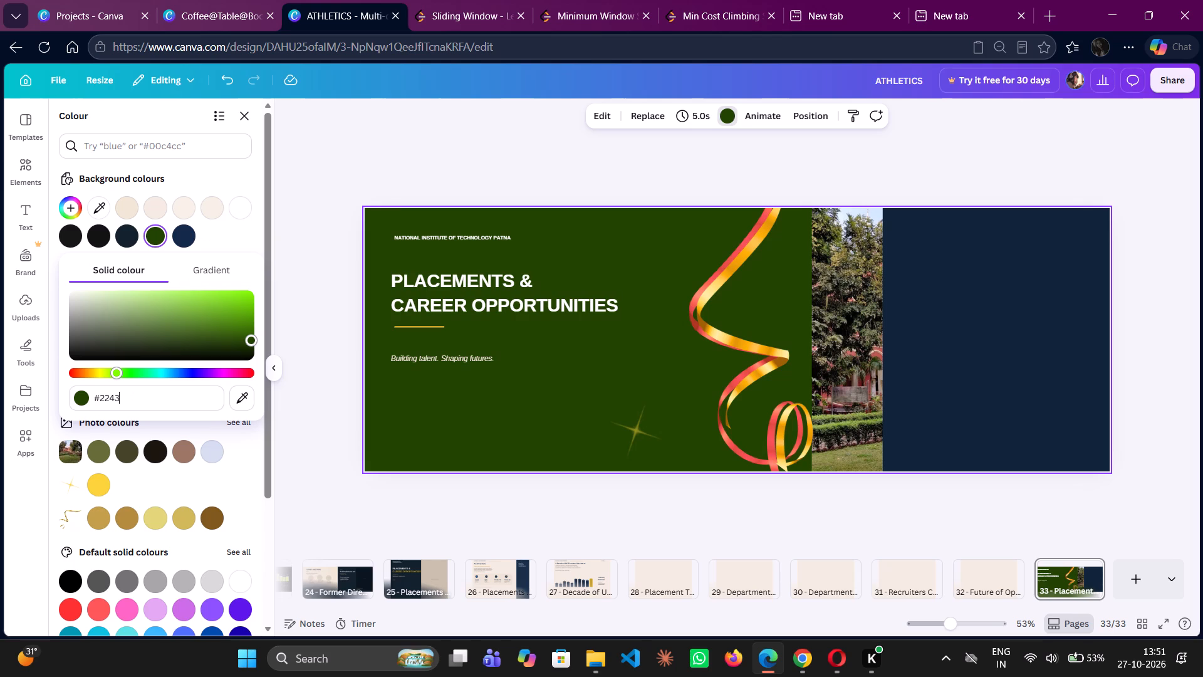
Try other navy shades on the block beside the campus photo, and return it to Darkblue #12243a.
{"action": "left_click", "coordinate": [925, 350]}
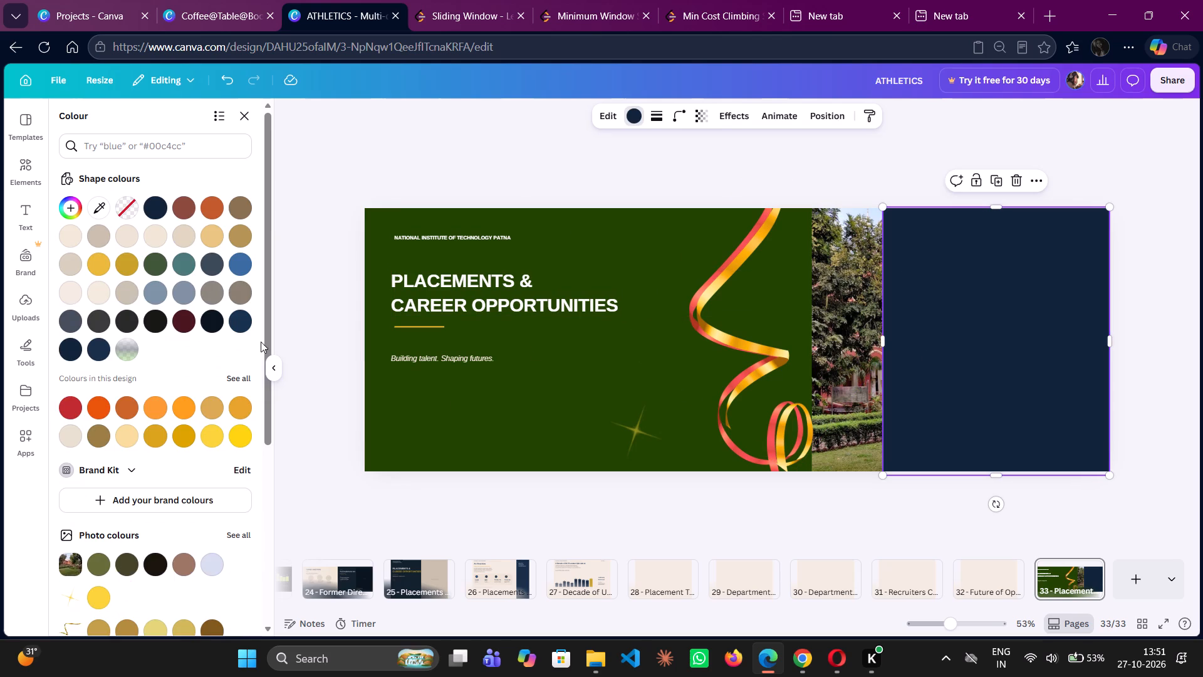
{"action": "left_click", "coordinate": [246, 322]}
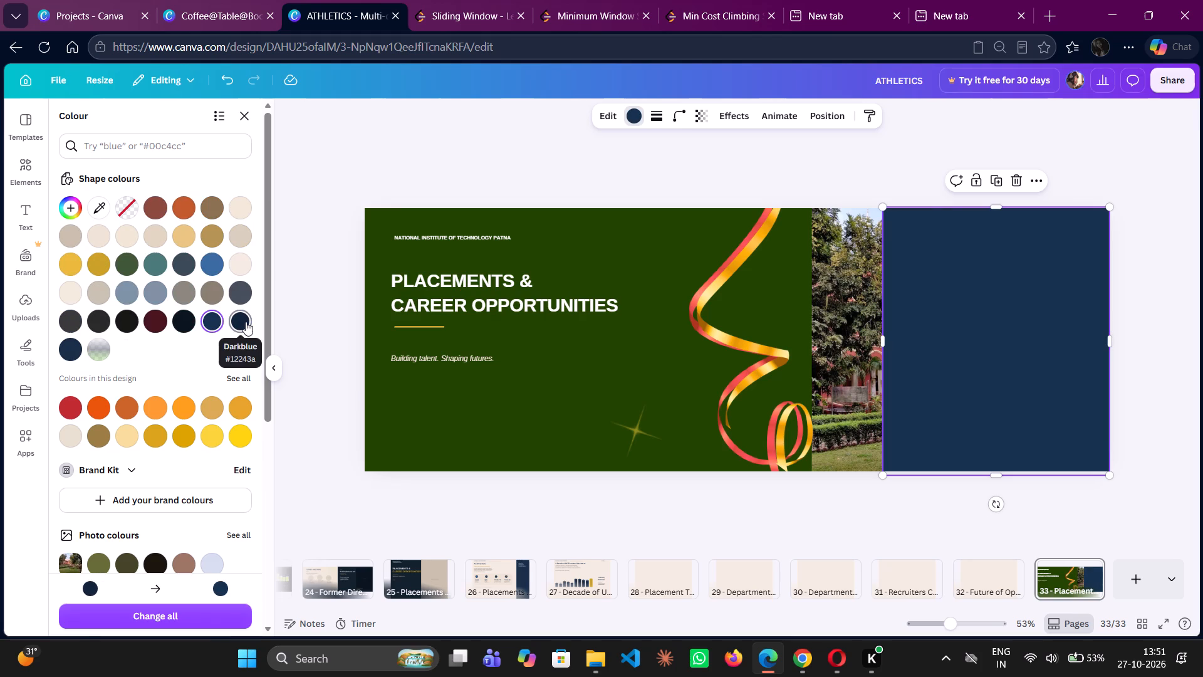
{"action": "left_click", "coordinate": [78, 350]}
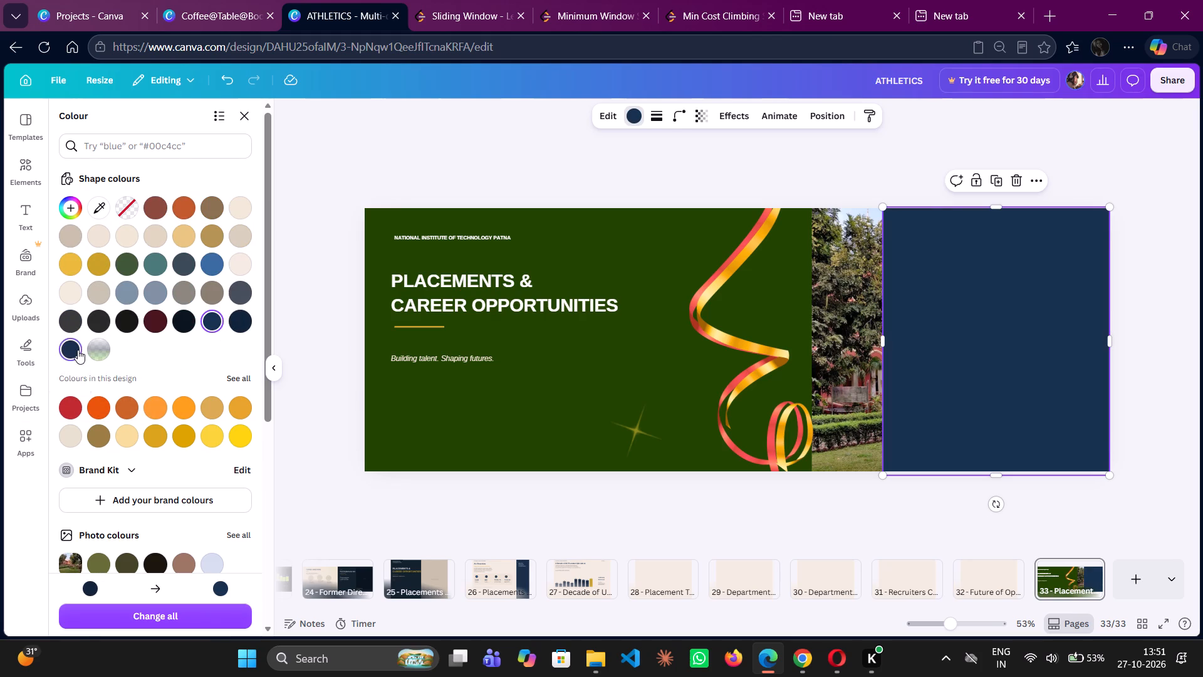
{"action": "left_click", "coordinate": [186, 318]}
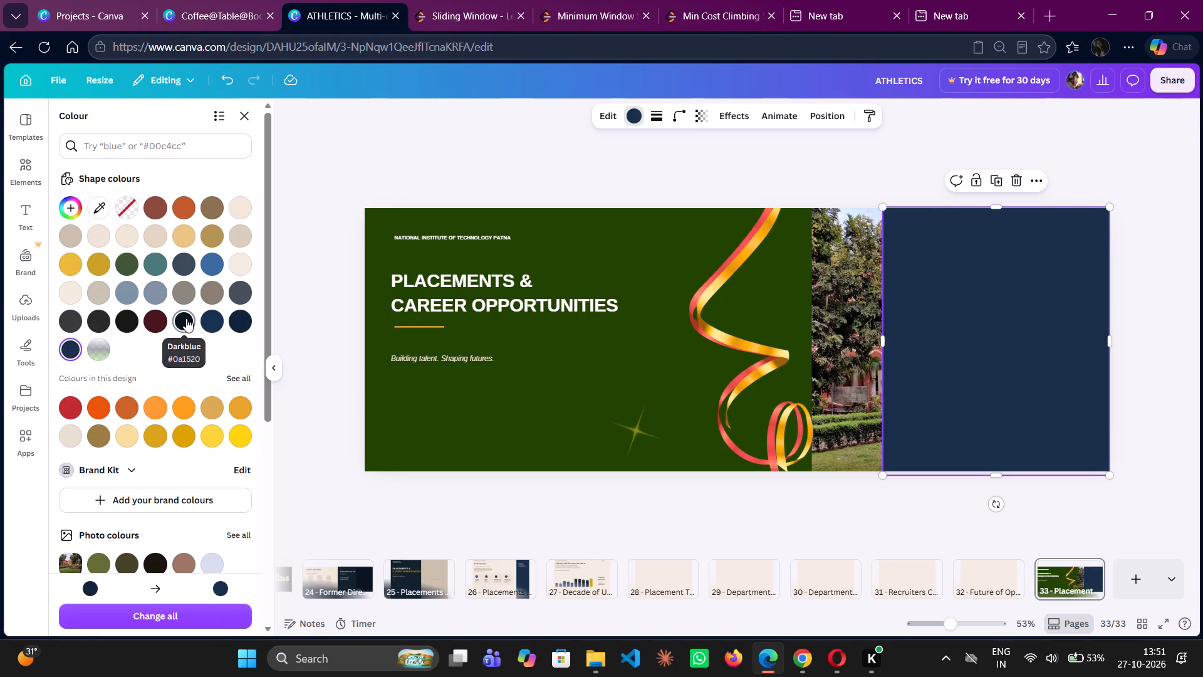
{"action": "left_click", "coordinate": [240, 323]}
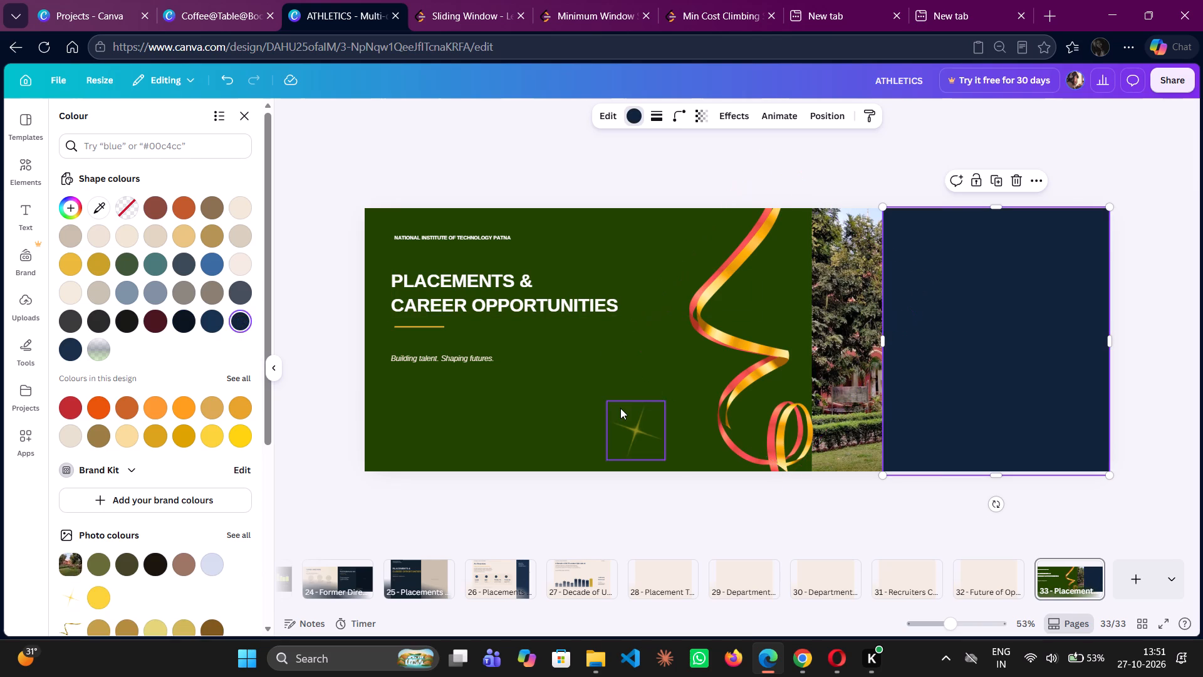
Set the page background colour to #12243A.
{"action": "left_click", "coordinate": [620, 408]}
{"action": "left_click", "coordinate": [429, 419]}
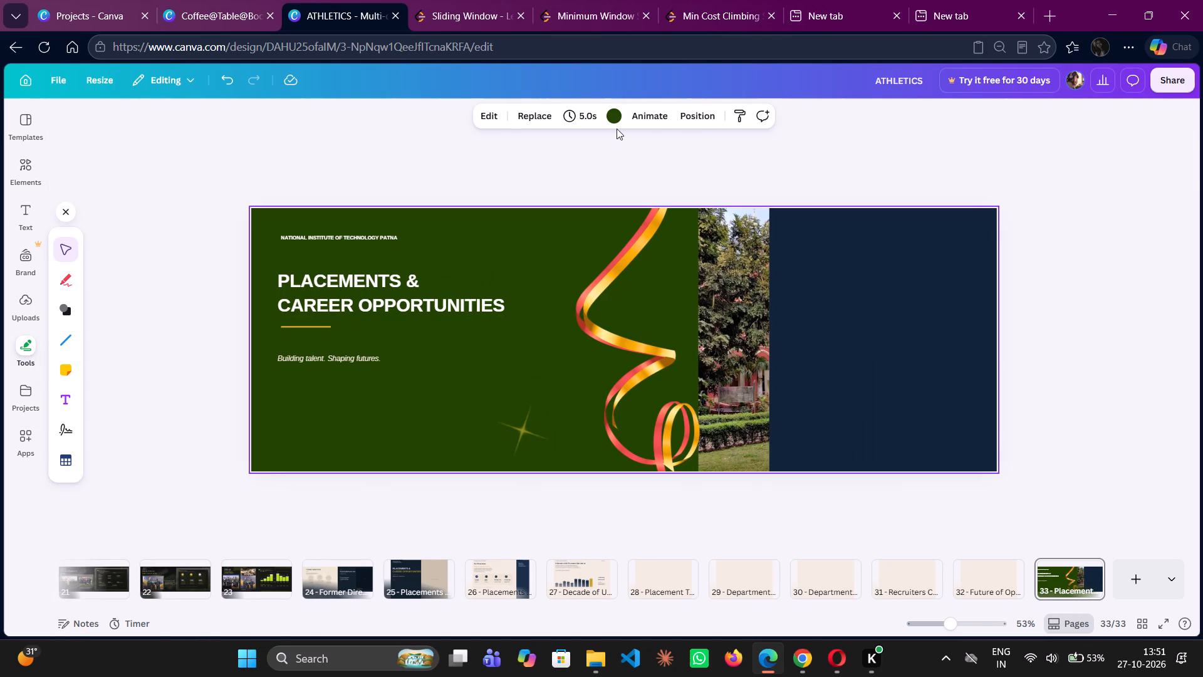
{"action": "left_click", "coordinate": [613, 118]}
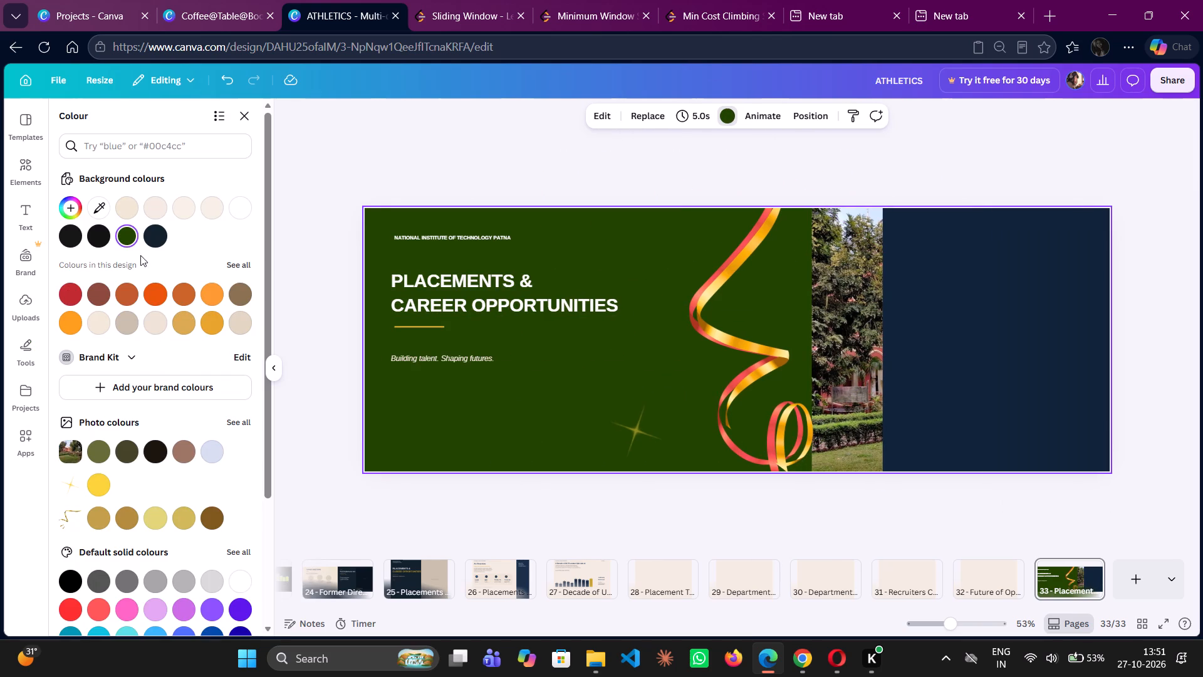
{"action": "left_click", "coordinate": [130, 236]}
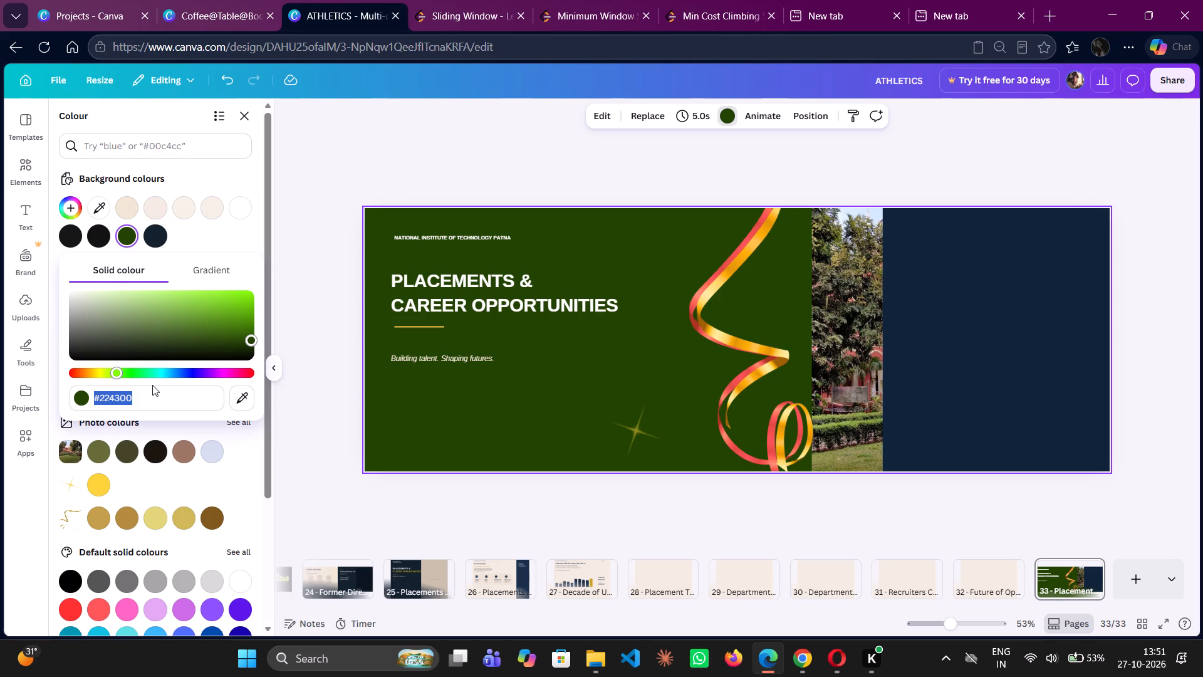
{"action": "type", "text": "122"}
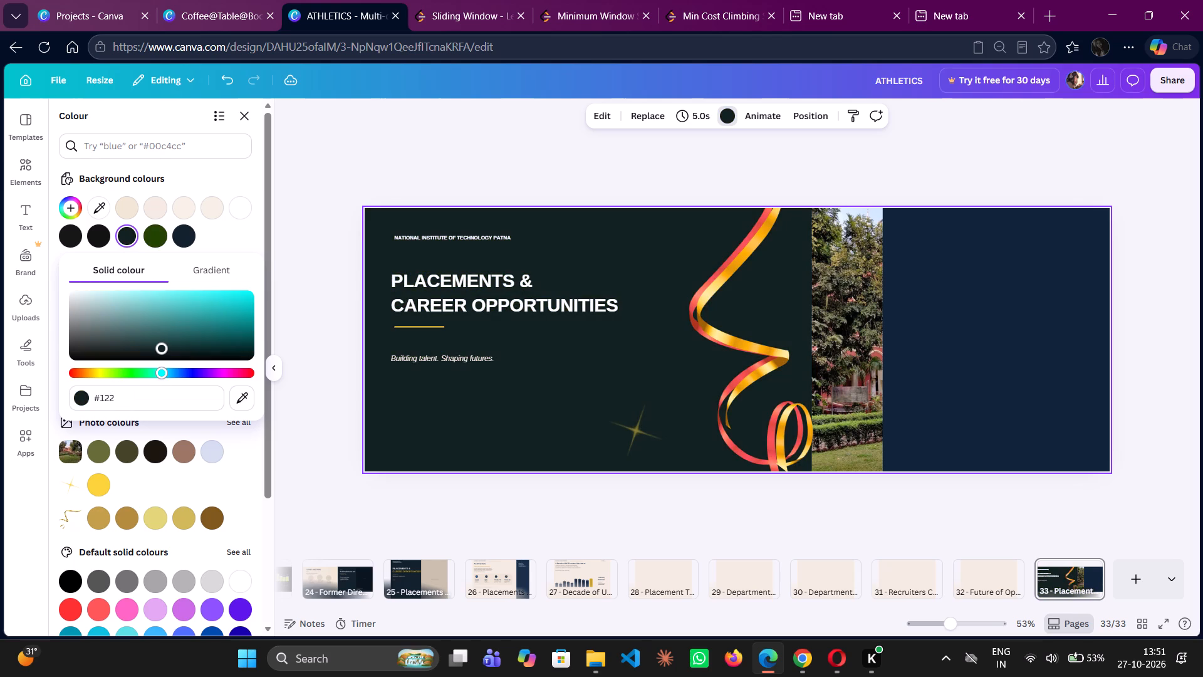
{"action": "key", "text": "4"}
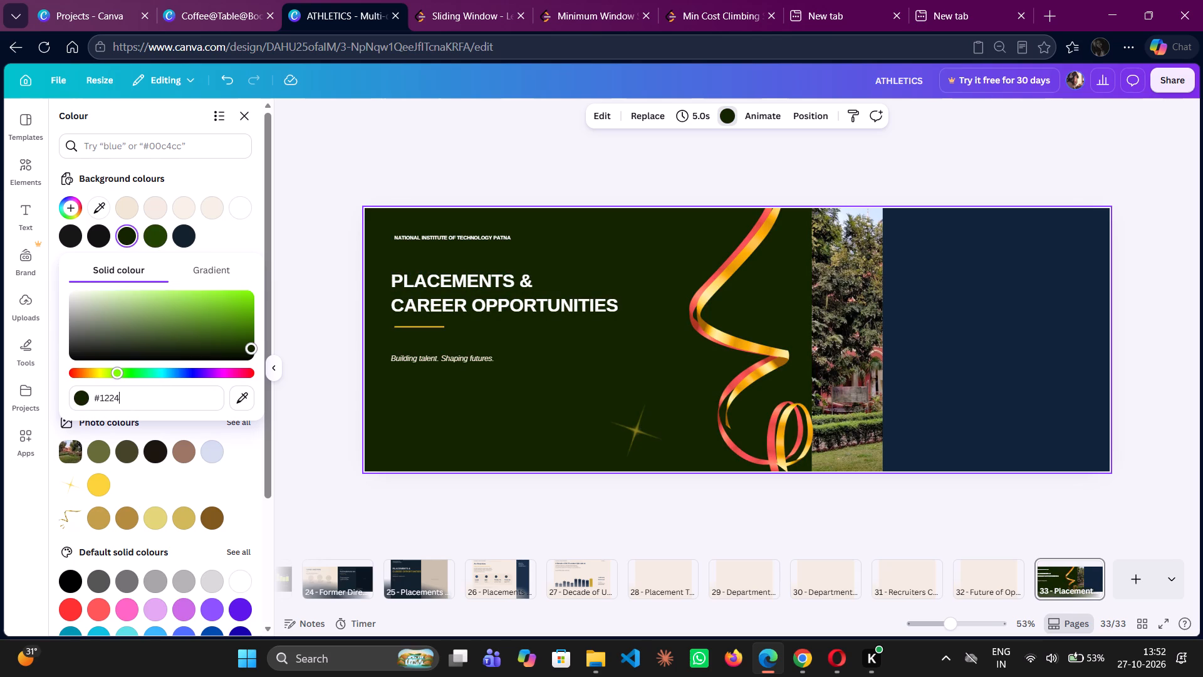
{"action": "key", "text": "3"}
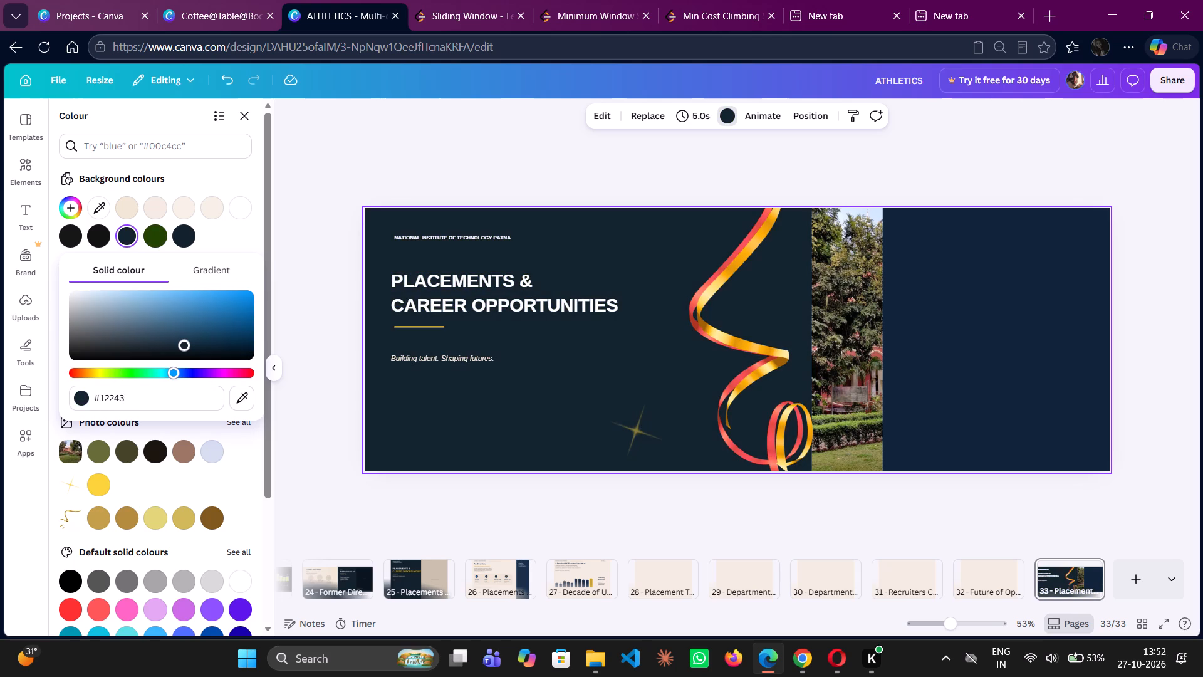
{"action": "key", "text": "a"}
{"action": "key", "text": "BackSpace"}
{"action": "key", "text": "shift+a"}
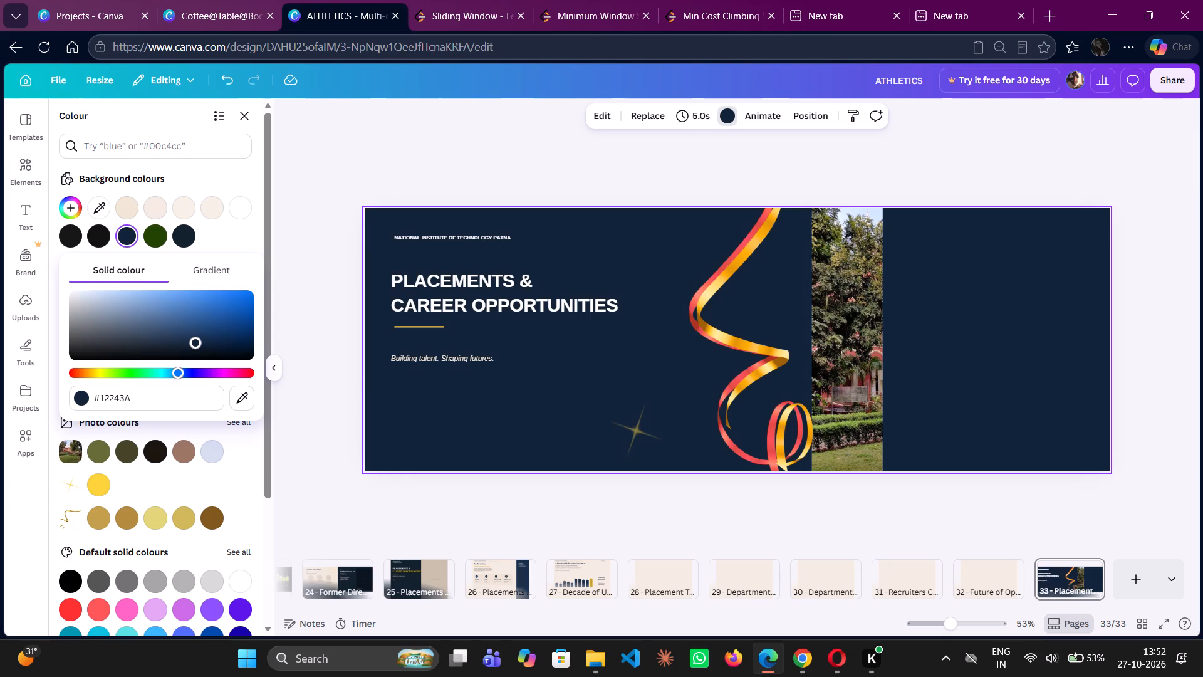
{"action": "left_click", "coordinate": [333, 356]}
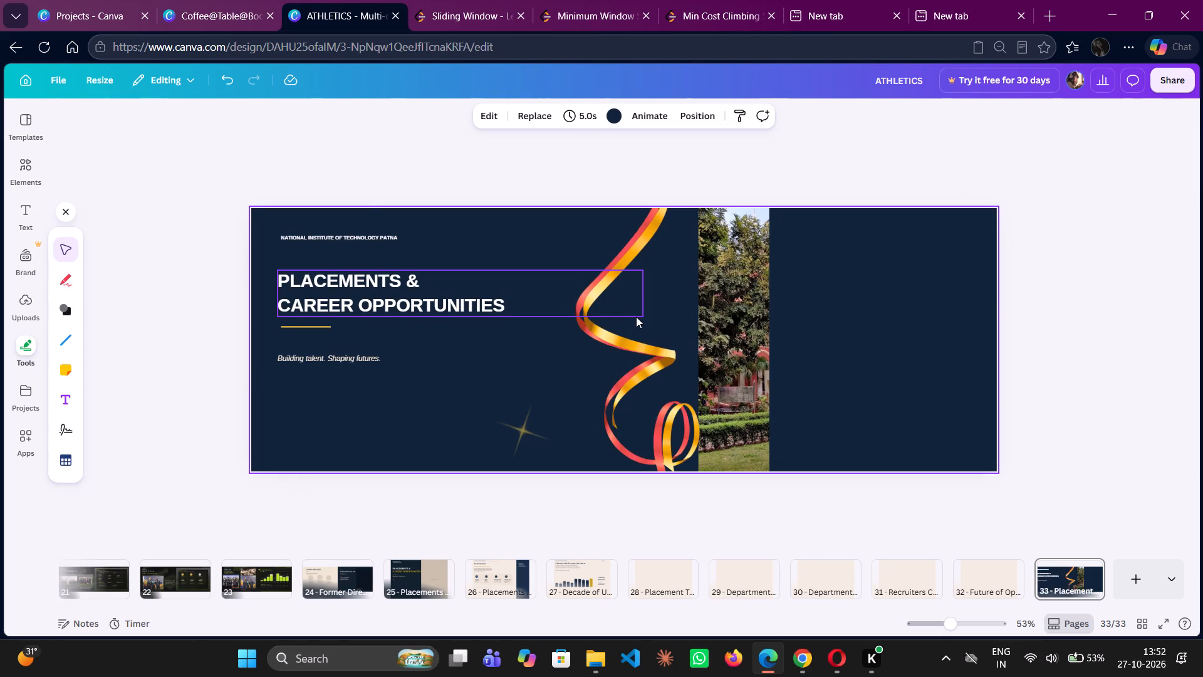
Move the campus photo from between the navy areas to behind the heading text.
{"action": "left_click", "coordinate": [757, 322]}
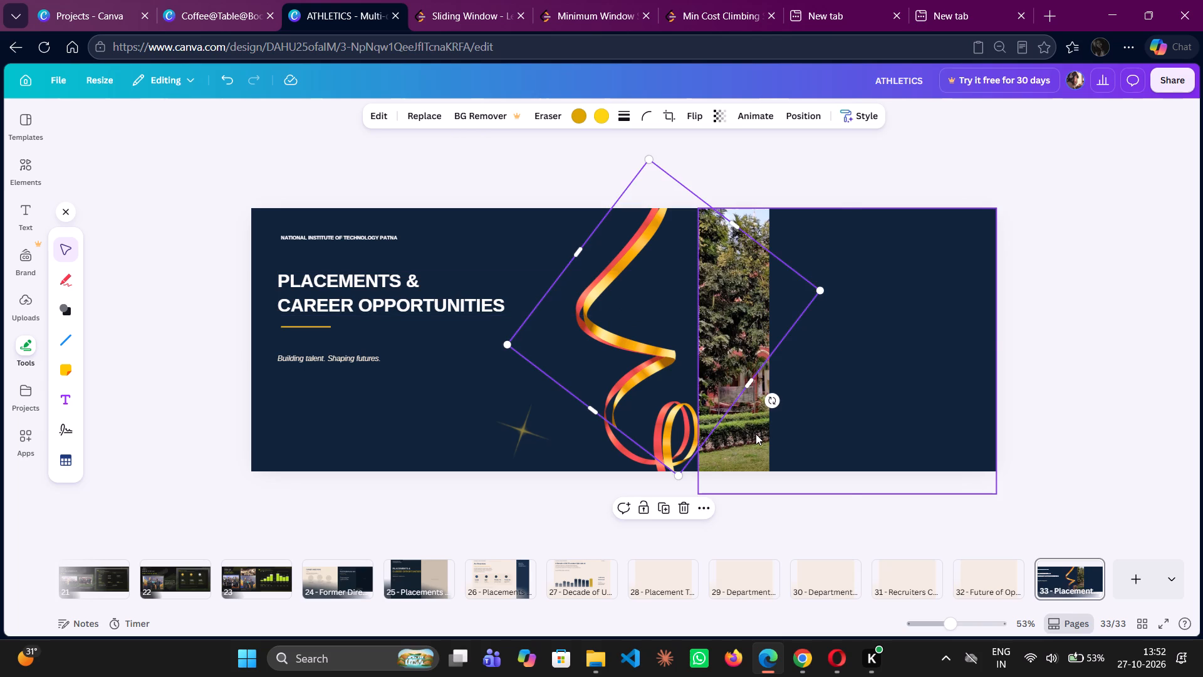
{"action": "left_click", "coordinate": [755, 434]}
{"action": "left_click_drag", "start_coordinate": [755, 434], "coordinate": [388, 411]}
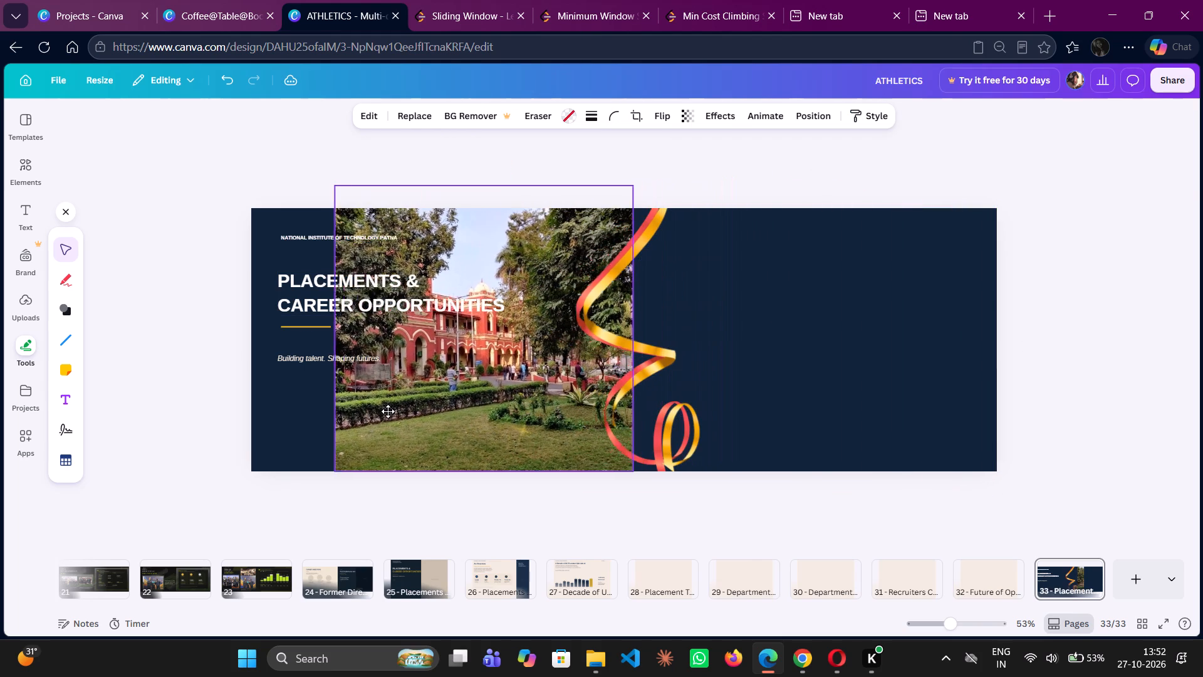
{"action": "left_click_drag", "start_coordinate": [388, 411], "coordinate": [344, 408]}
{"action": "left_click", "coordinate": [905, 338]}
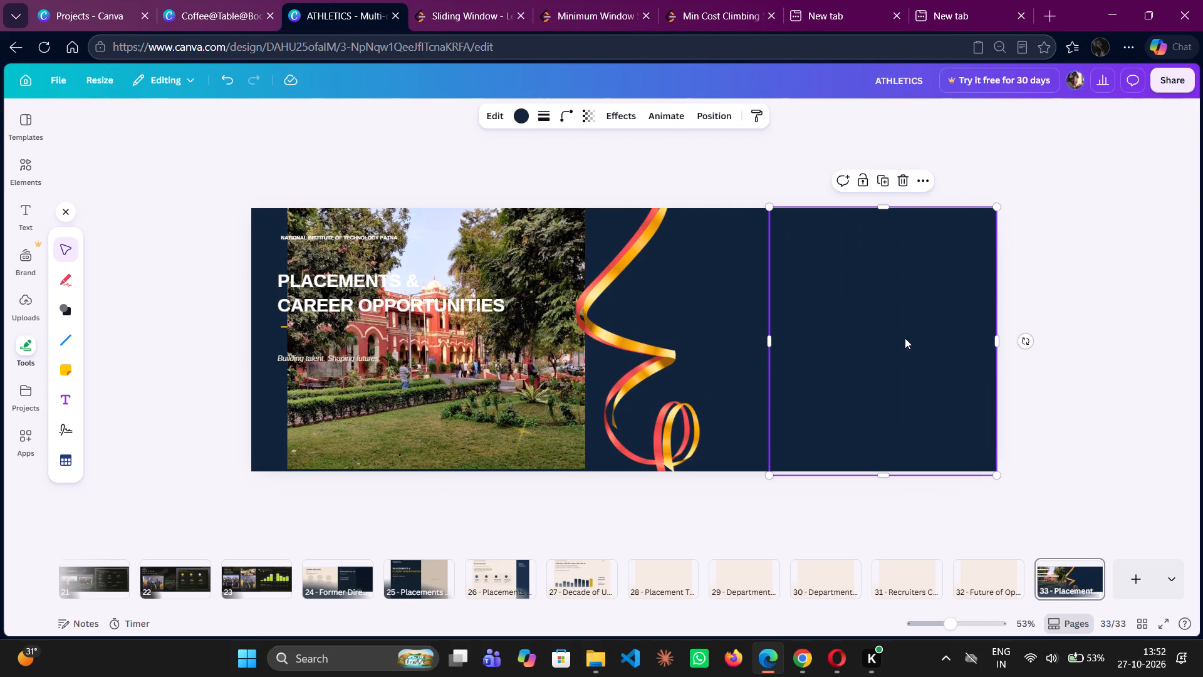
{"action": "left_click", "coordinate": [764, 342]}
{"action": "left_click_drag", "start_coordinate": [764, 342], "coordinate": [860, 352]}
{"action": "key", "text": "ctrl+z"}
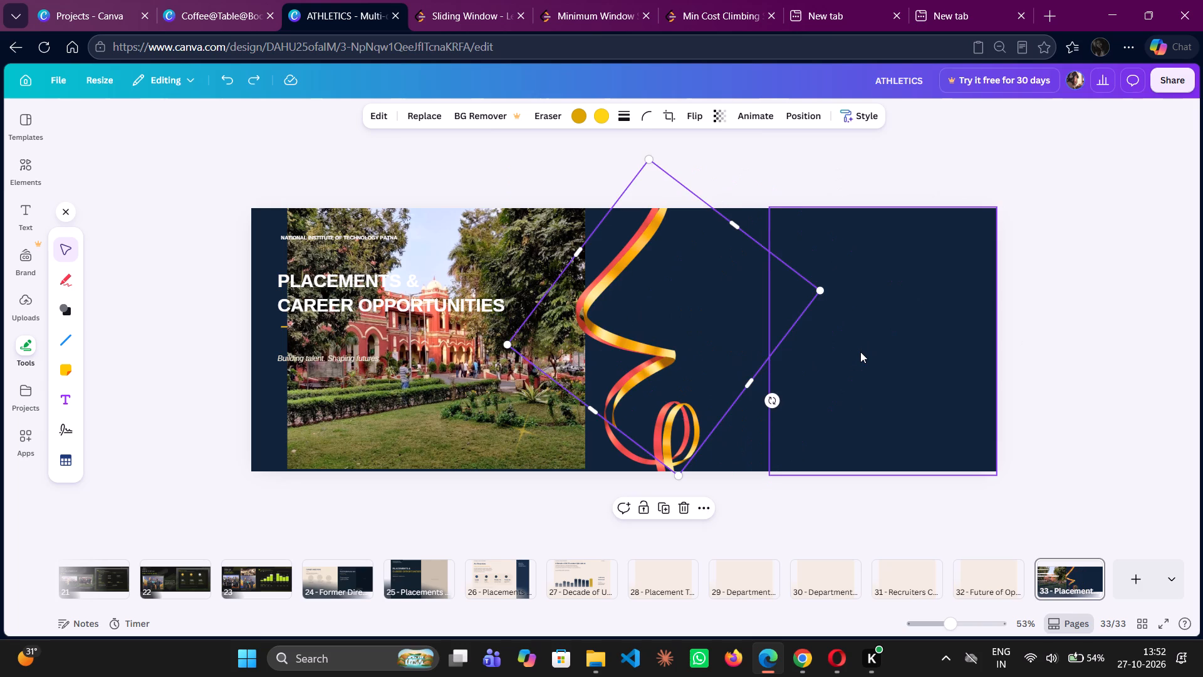
Widen the dark navy block from its inner edge across the curled ribbons to the campus photo, about 1,280 wide.
{"action": "left_click", "coordinate": [860, 352]}
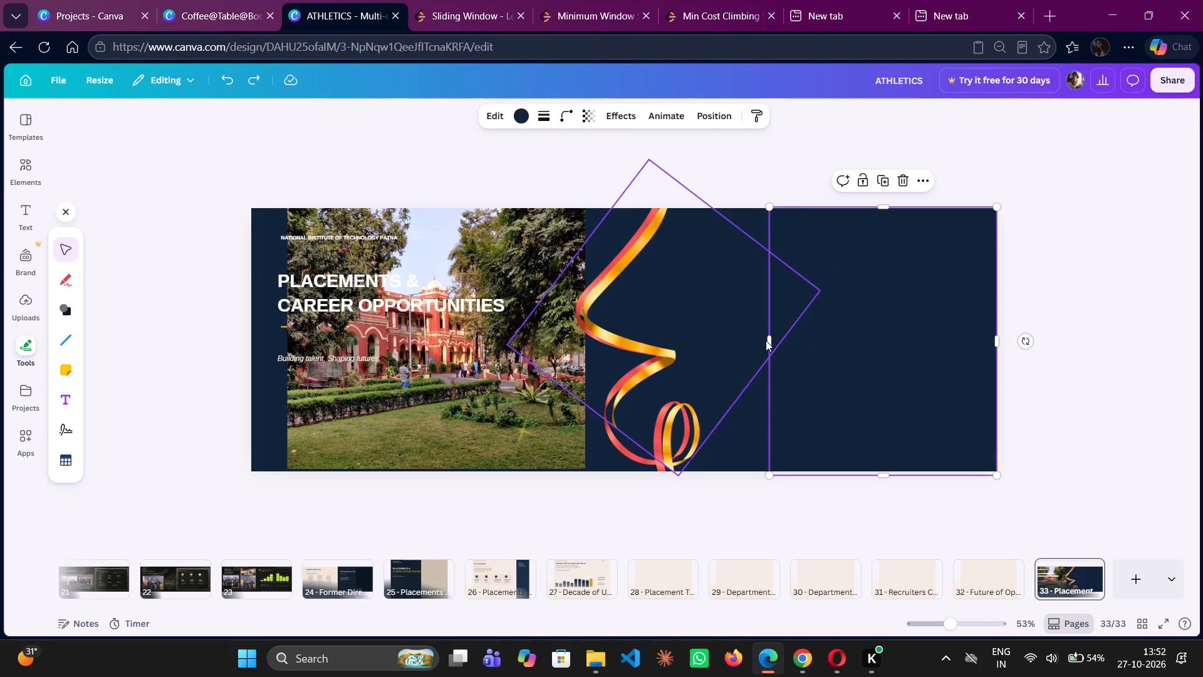
{"action": "left_click_drag", "start_coordinate": [769, 342], "coordinate": [571, 324]}
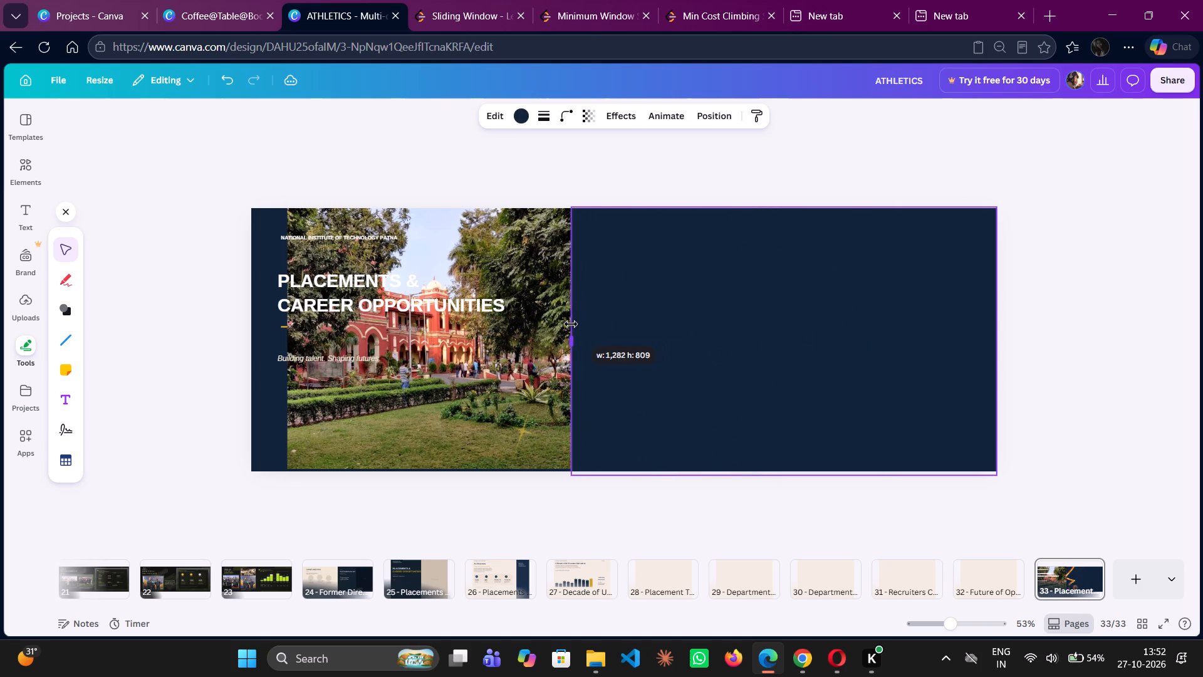
{"action": "left_click_drag", "start_coordinate": [571, 324], "coordinate": [575, 323]}
Bring the campus photo to the front and place it over the outer part of the navy block, clear of the heading.
{"action": "left_click_drag", "start_coordinate": [459, 333], "coordinate": [517, 322]}
{"action": "right_click", "coordinate": [517, 322]}
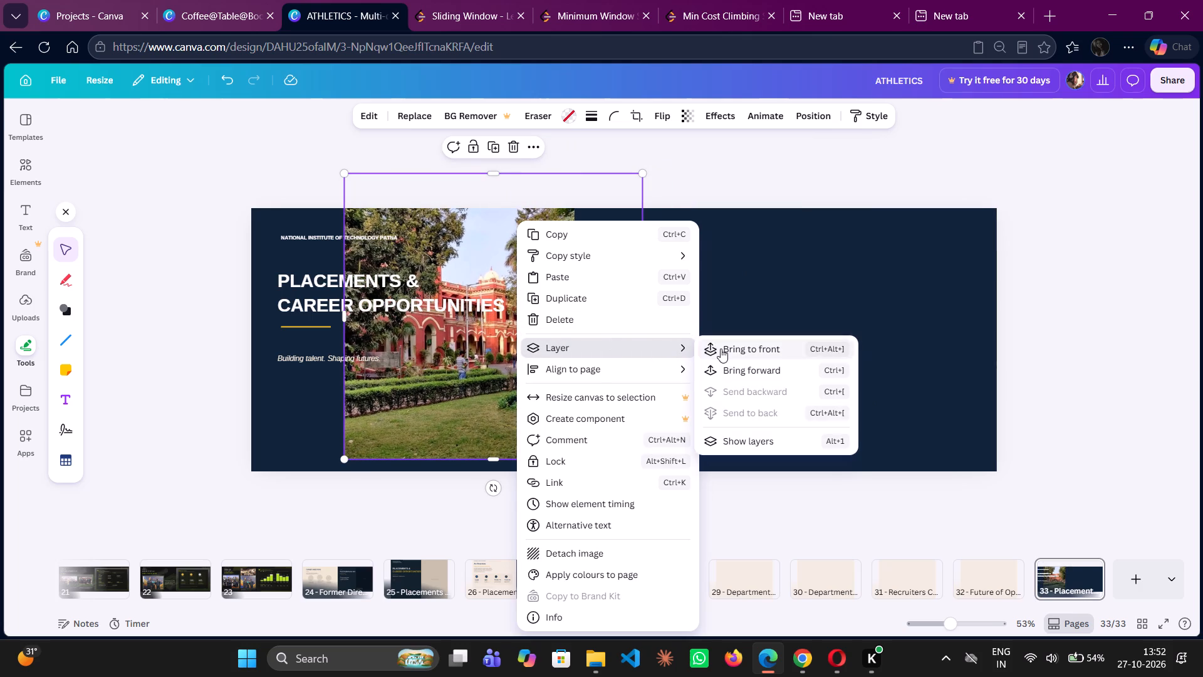
{"action": "left_click", "coordinate": [721, 349]}
{"action": "left_click_drag", "start_coordinate": [483, 362], "coordinate": [490, 355]}
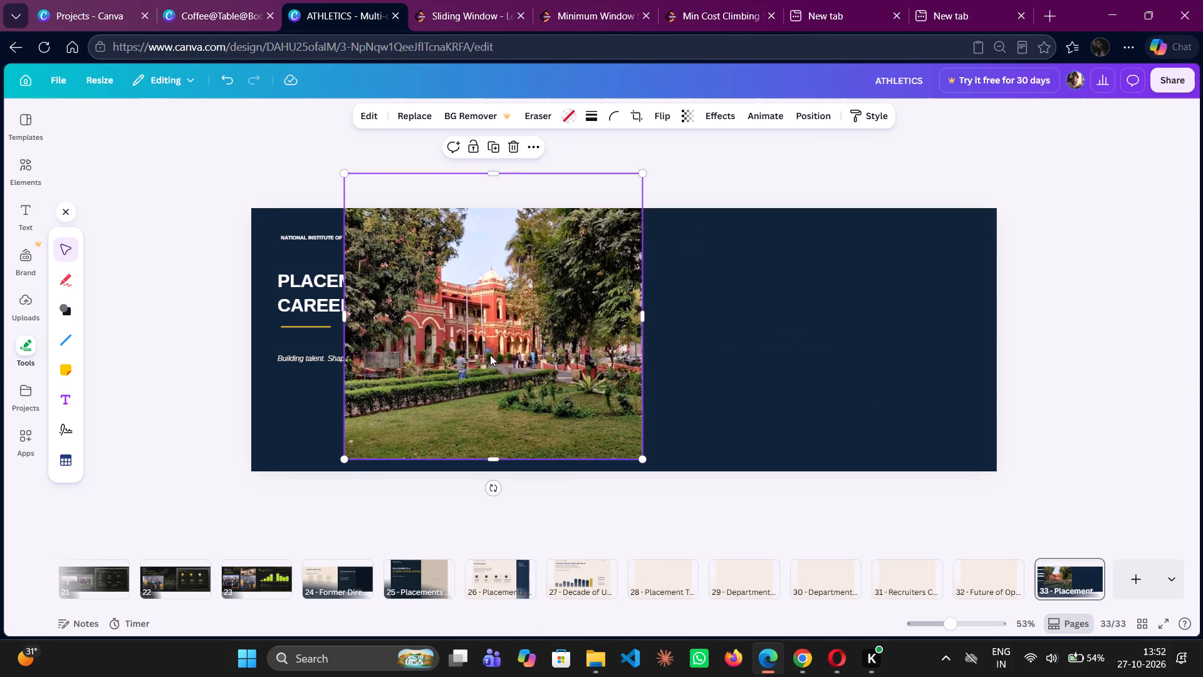
{"action": "left_click_drag", "start_coordinate": [490, 355], "coordinate": [490, 355]}
{"action": "left_click_drag", "start_coordinate": [490, 355], "coordinate": [855, 367]}
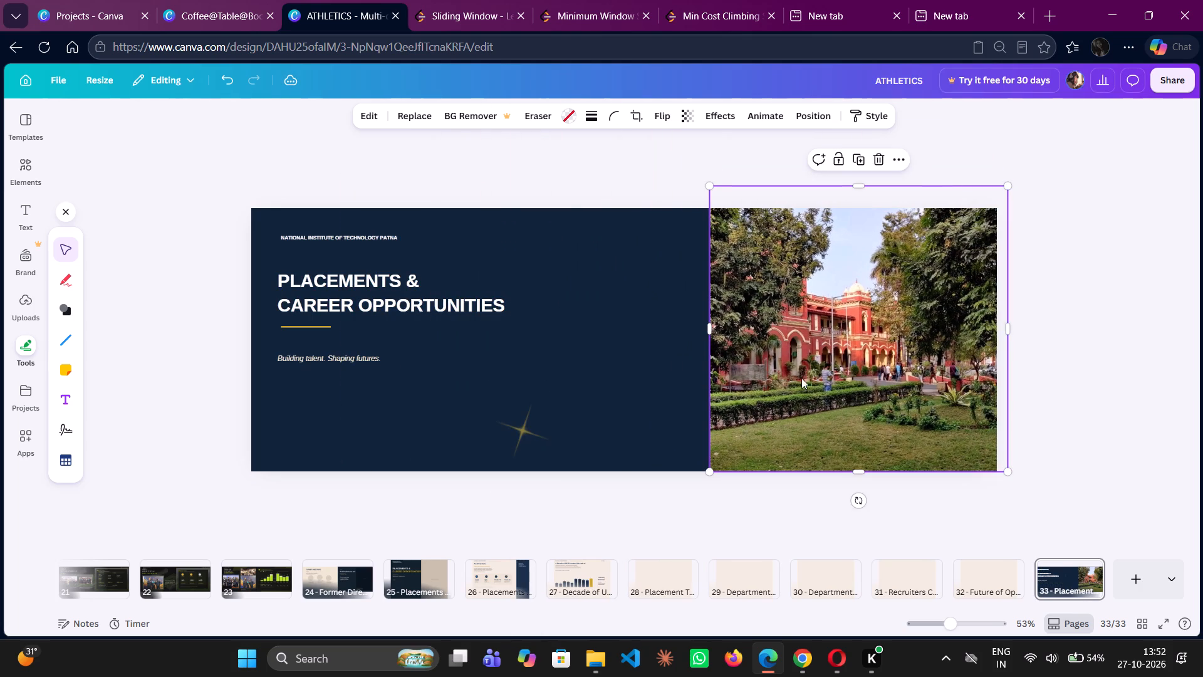
Reorder the page's layers so the red and gold ribbons sit above the navy block, with the red ribbon over the gold.
{"action": "left_click", "coordinate": [637, 352]}
{"action": "right_click", "coordinate": [637, 352]}
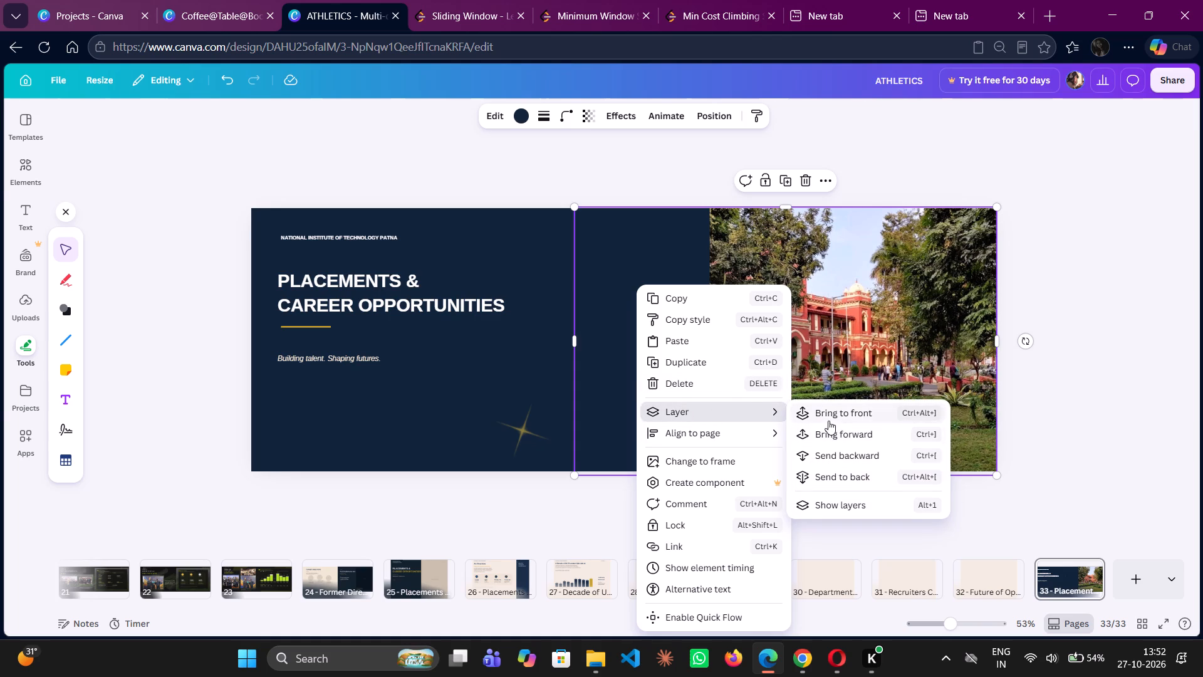
{"action": "left_click", "coordinate": [726, 403]}
{"action": "left_click", "coordinate": [808, 504]}
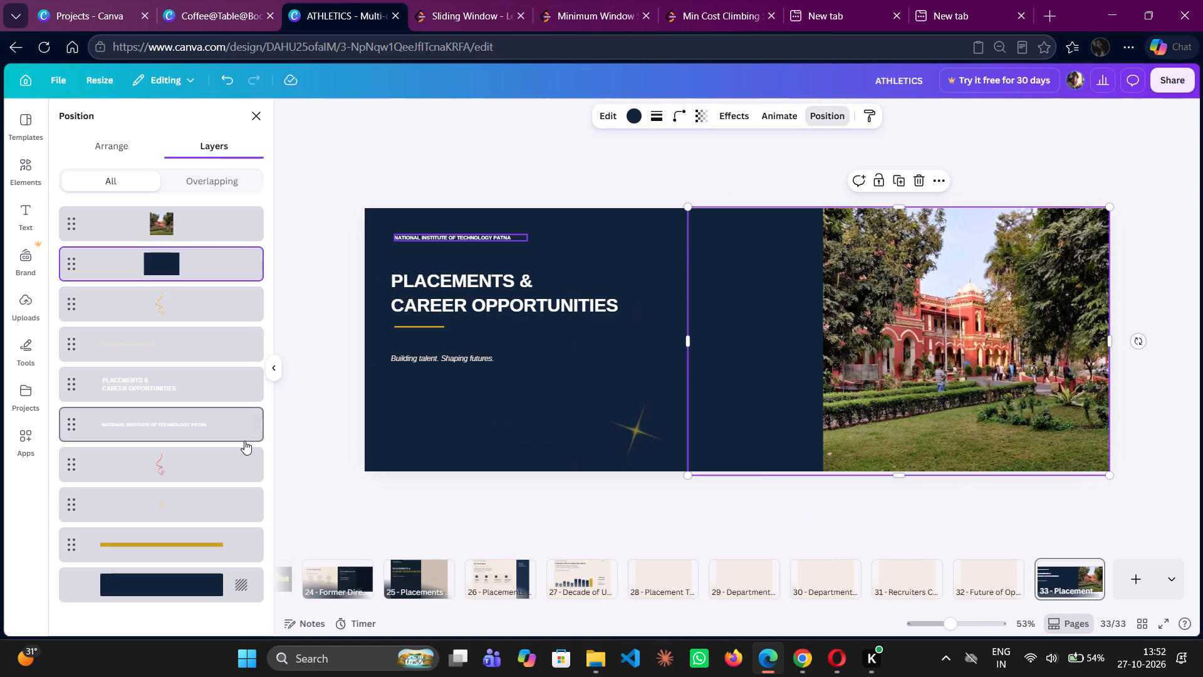
{"action": "scroll", "coordinate": [165, 466], "scroll_direction": "down", "scroll_amount": 2}
{"action": "left_click_drag", "start_coordinate": [165, 466], "coordinate": [163, 323]}
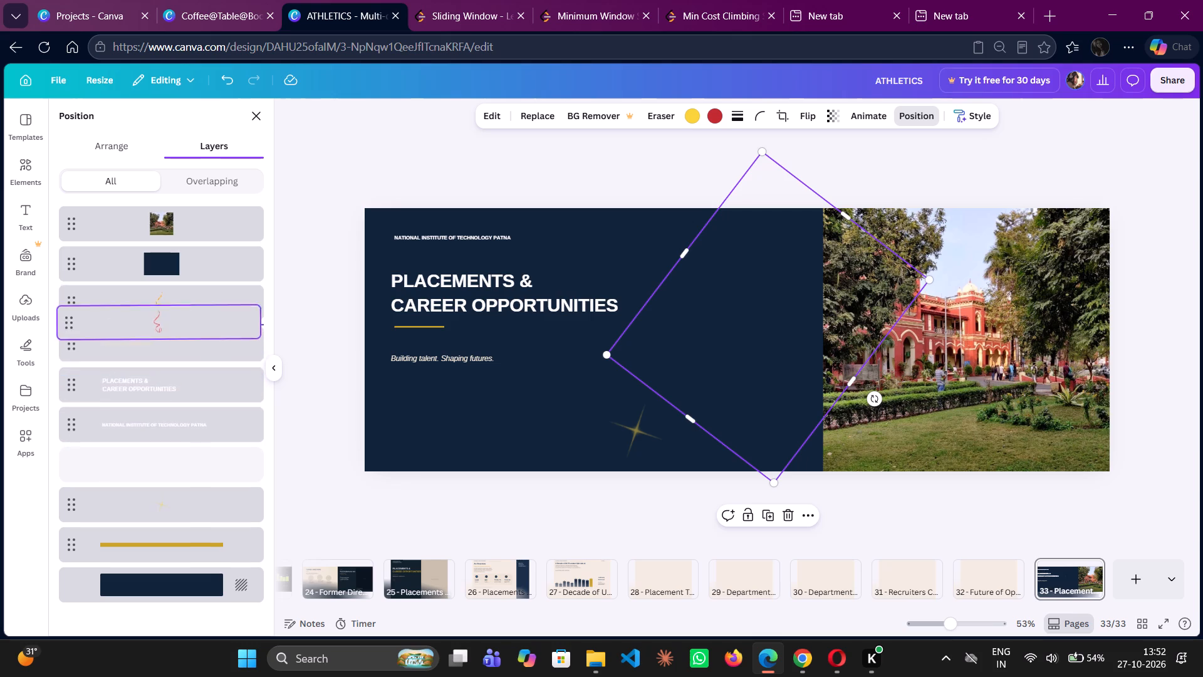
{"action": "left_click_drag", "start_coordinate": [163, 323], "coordinate": [159, 298]}
{"action": "left_click_drag", "start_coordinate": [175, 345], "coordinate": [172, 283]}
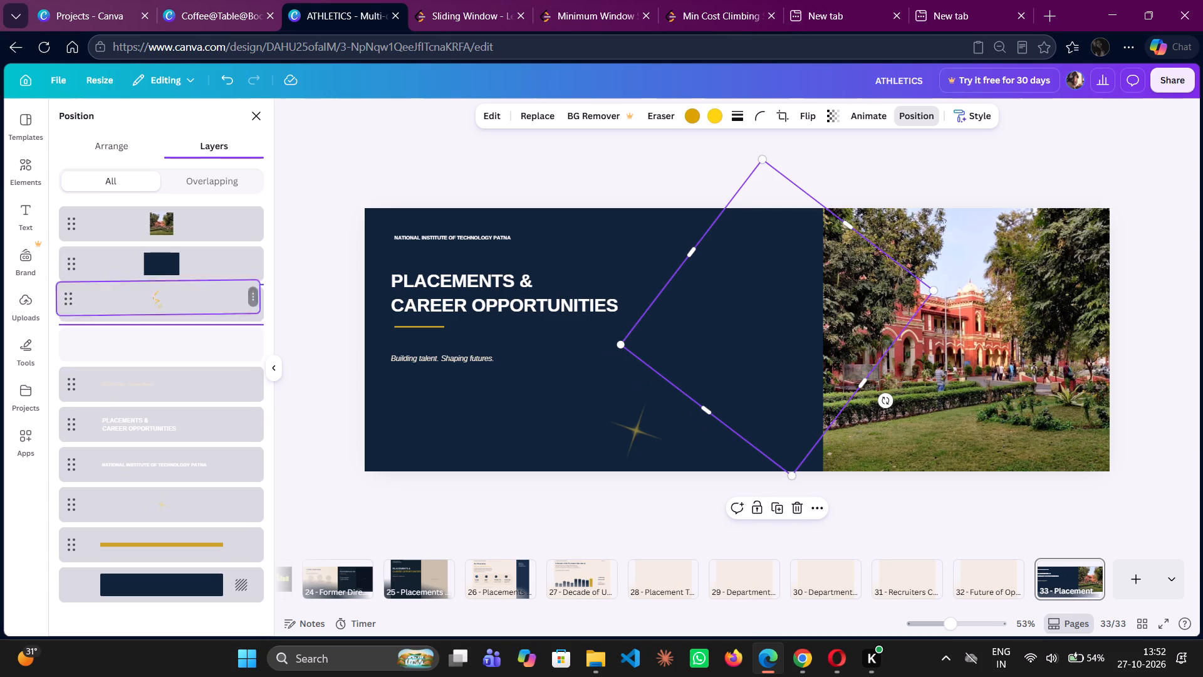
{"action": "left_click_drag", "start_coordinate": [172, 283], "coordinate": [174, 247]}
{"action": "left_click_drag", "start_coordinate": [175, 346], "coordinate": [184, 275]}
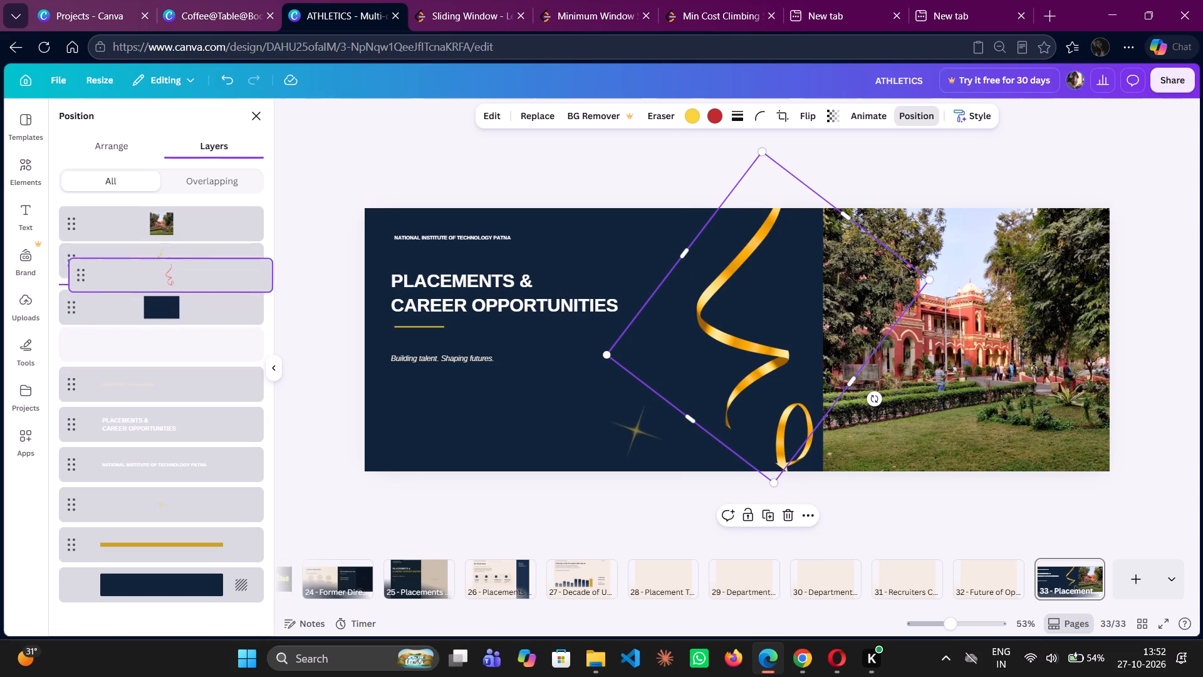
{"action": "left_click_drag", "start_coordinate": [184, 275], "coordinate": [177, 263]}
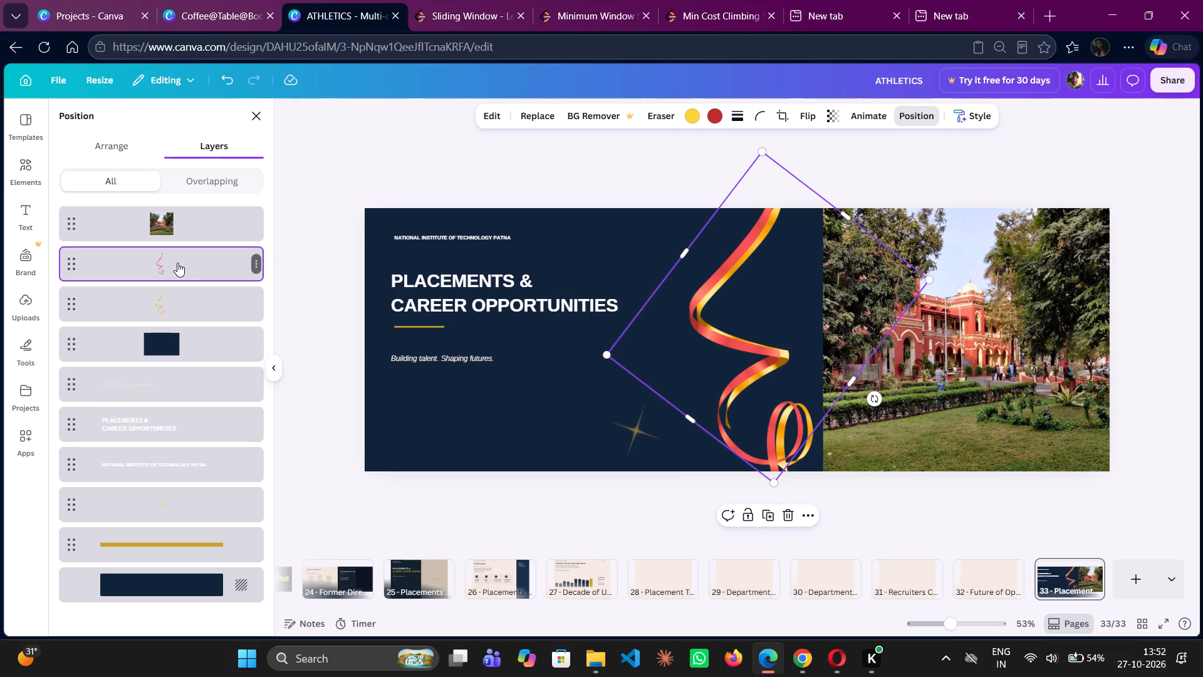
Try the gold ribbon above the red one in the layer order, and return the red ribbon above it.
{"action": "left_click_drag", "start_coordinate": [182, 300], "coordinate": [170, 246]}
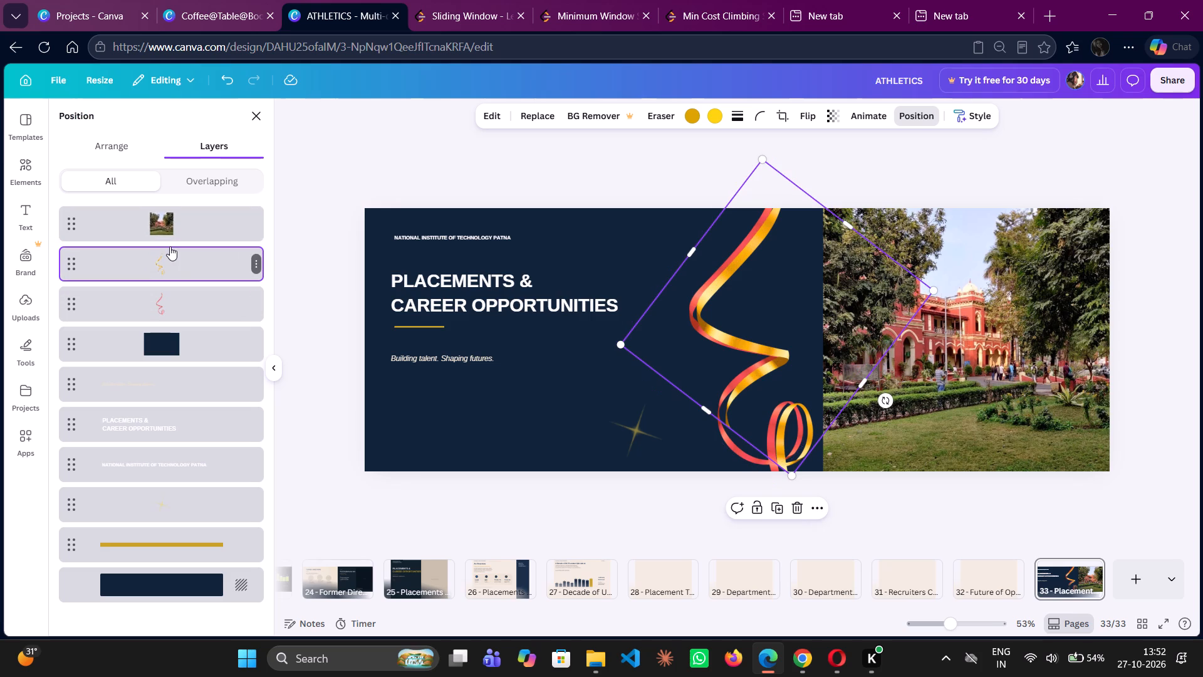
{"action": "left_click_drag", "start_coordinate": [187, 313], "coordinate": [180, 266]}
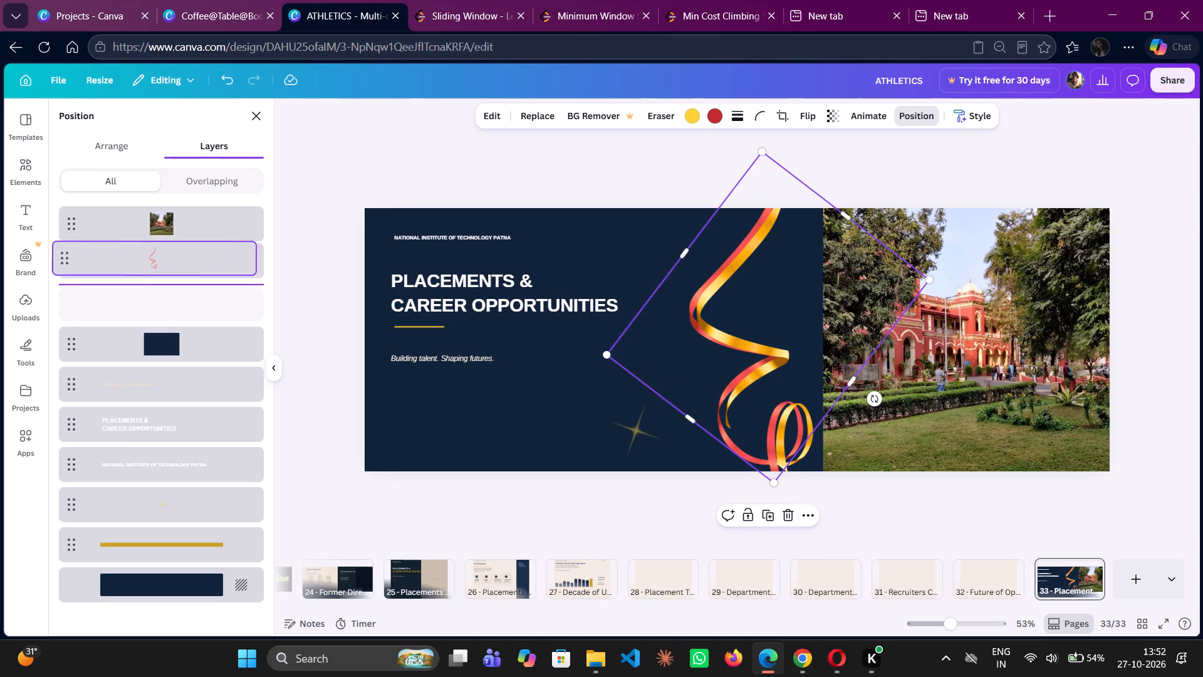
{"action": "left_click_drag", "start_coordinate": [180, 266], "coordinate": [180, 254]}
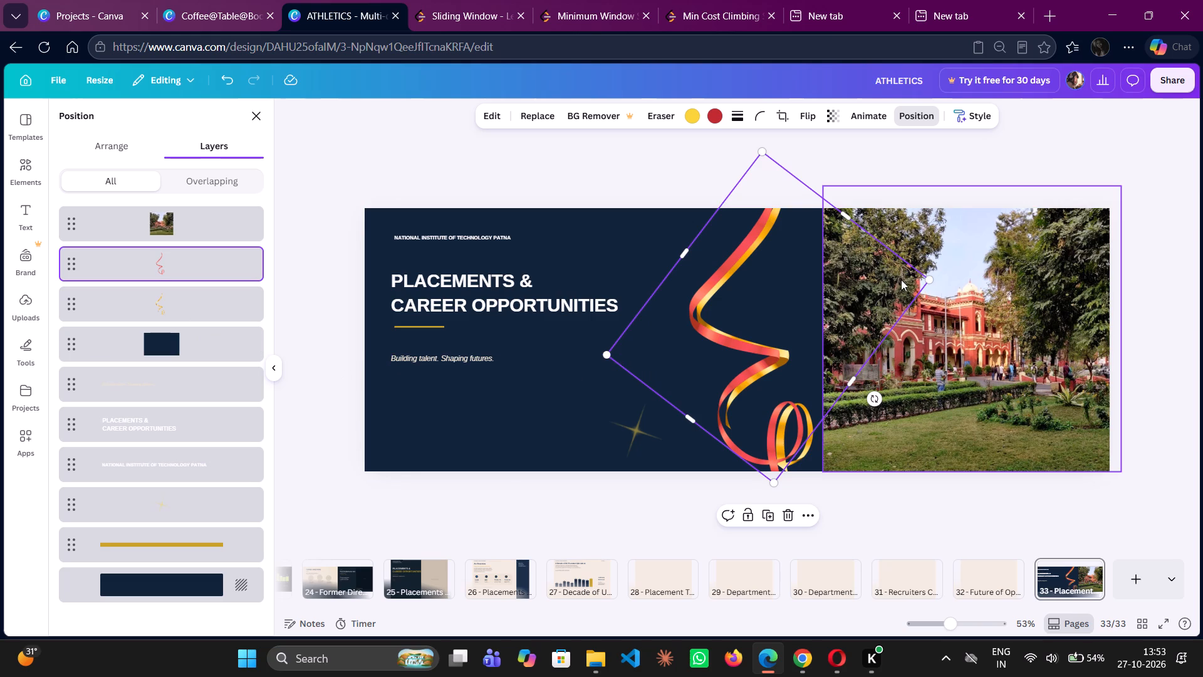
Widen the campus photo from its inner edge over the ribbons to about 1,270 by 861.
{"action": "left_click", "coordinate": [868, 281]}
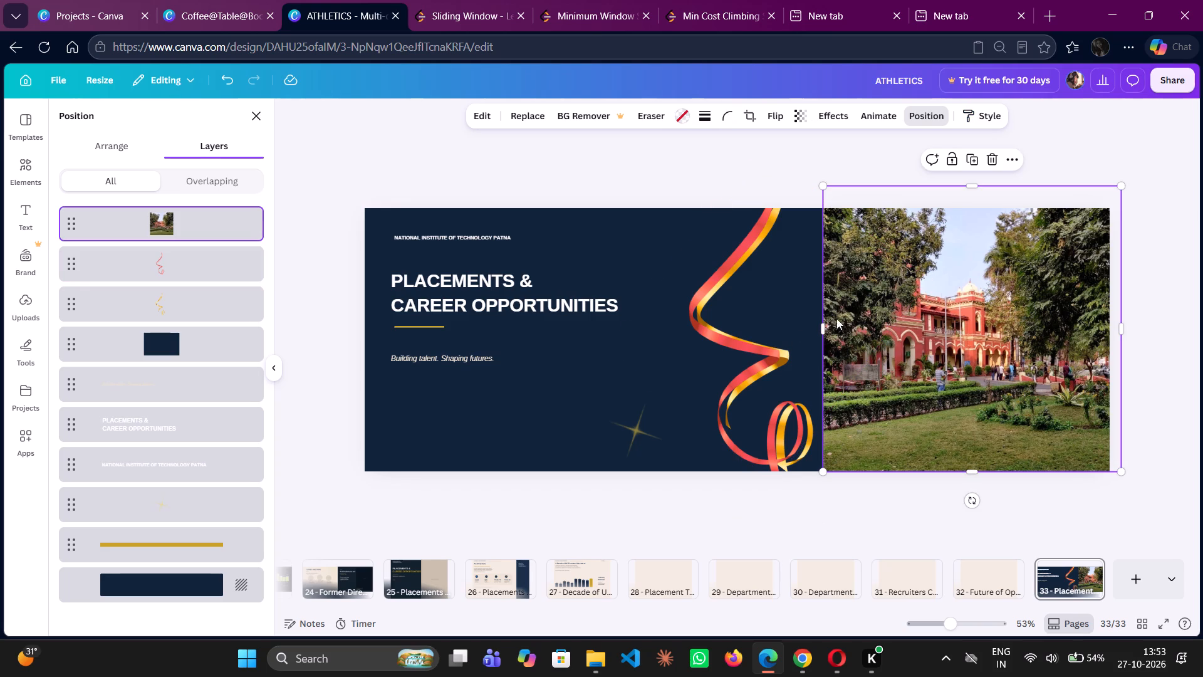
{"action": "left_click_drag", "start_coordinate": [820, 323], "coordinate": [731, 335]}
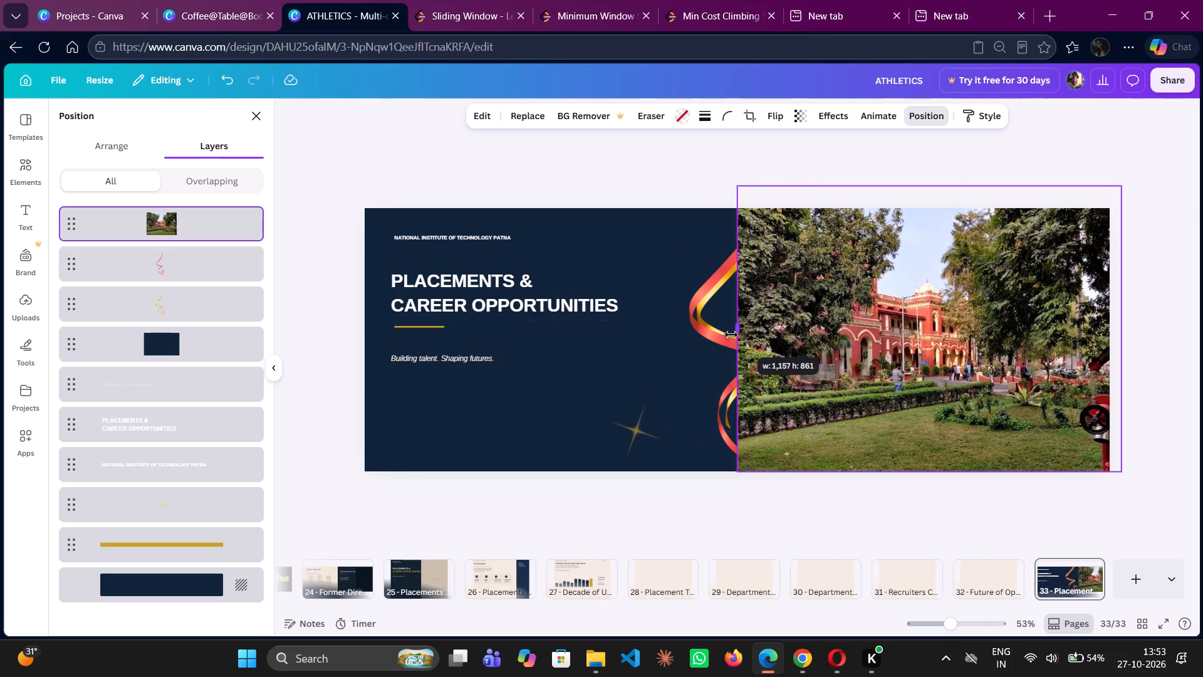
{"action": "left_click_drag", "start_coordinate": [731, 335], "coordinate": [695, 340]}
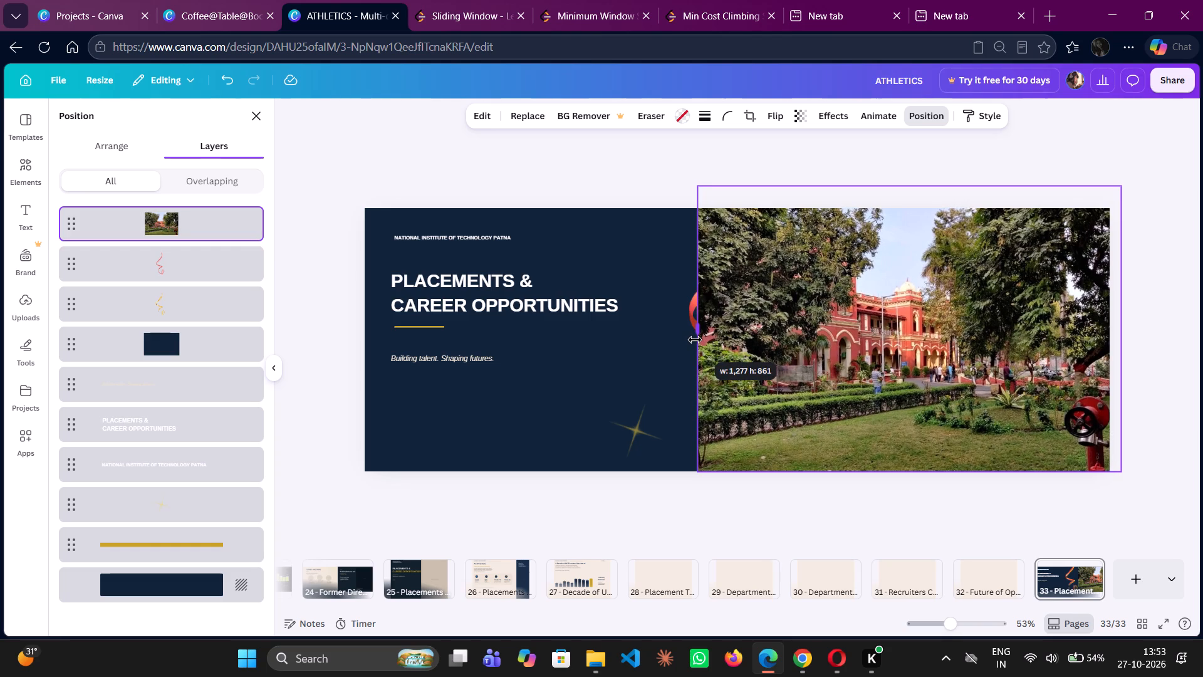
{"action": "left_click_drag", "start_coordinate": [695, 340], "coordinate": [690, 340]}
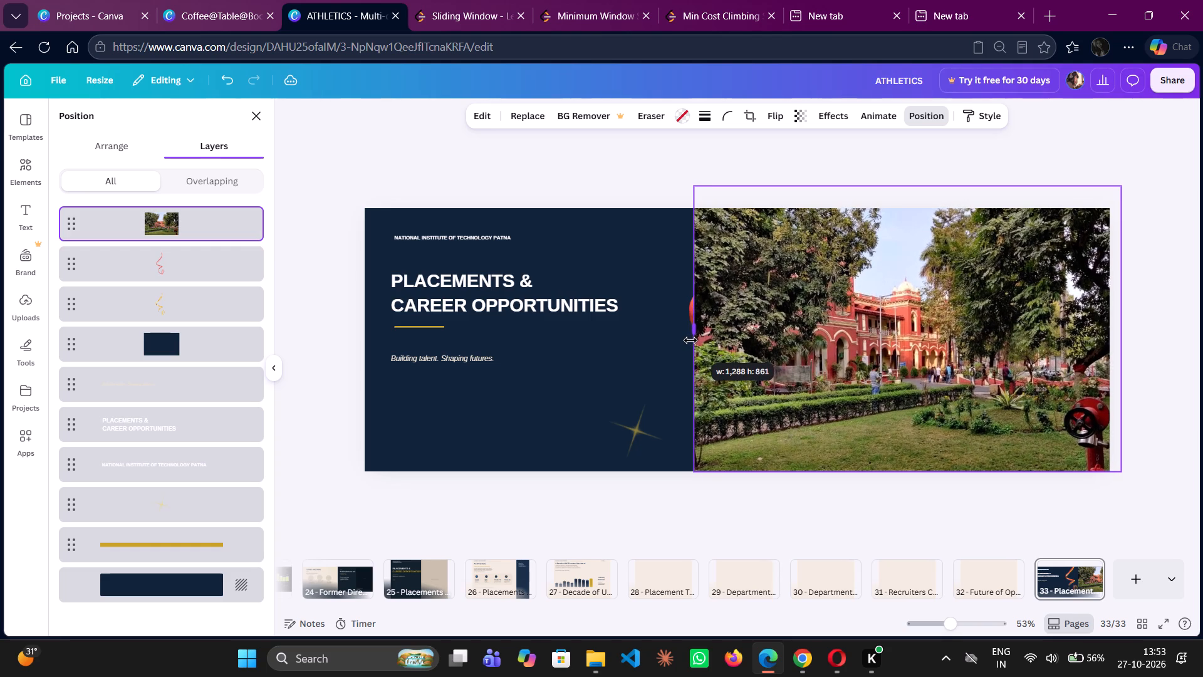
{"action": "left_click_drag", "start_coordinate": [690, 340], "coordinate": [690, 342]}
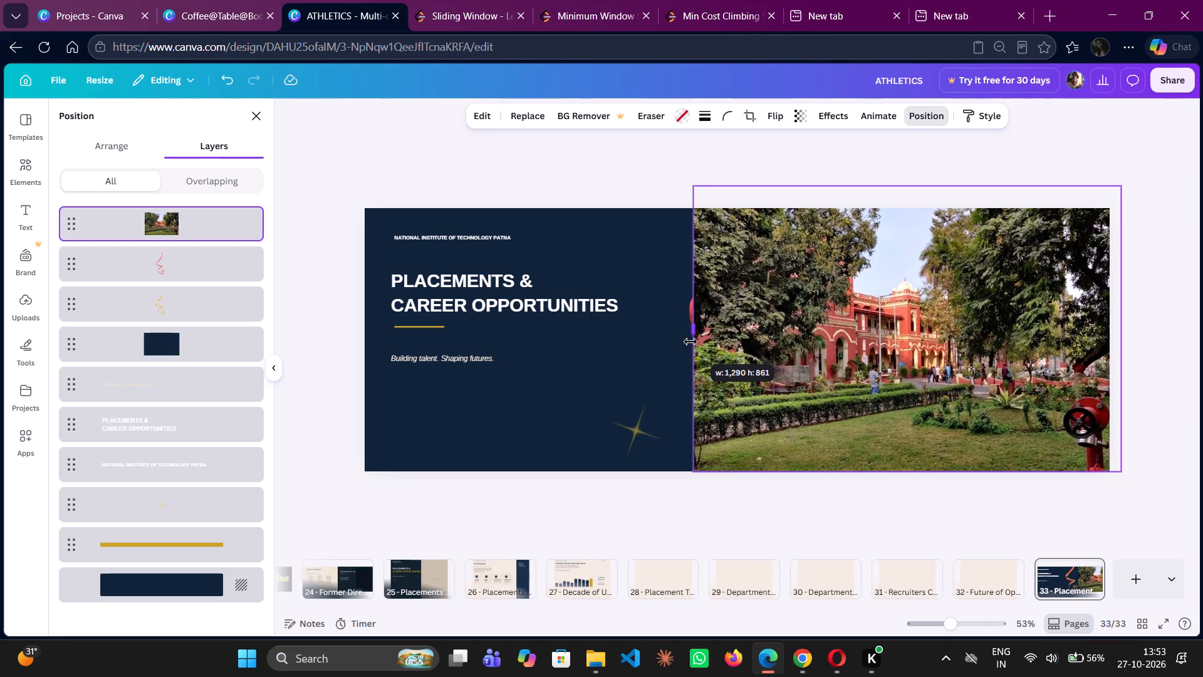
{"action": "left_click_drag", "start_coordinate": [690, 342], "coordinate": [697, 337]}
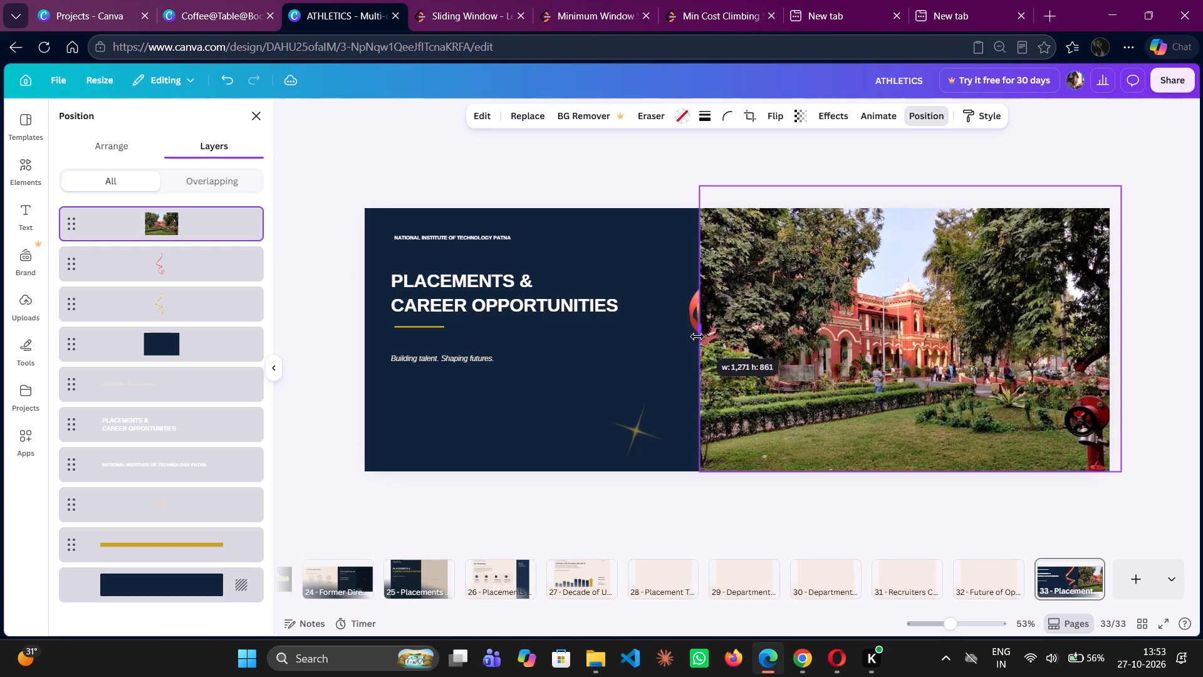
{"action": "left_click_drag", "start_coordinate": [697, 337], "coordinate": [698, 337]}
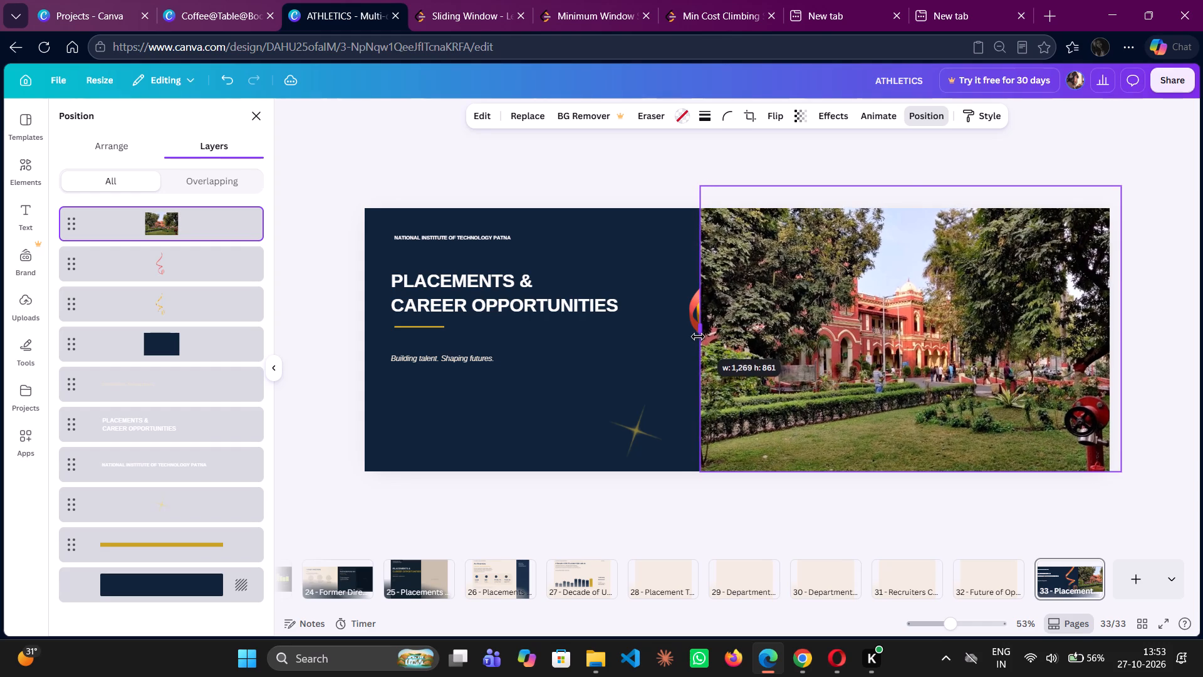
{"action": "left_click_drag", "start_coordinate": [698, 337], "coordinate": [699, 337]}
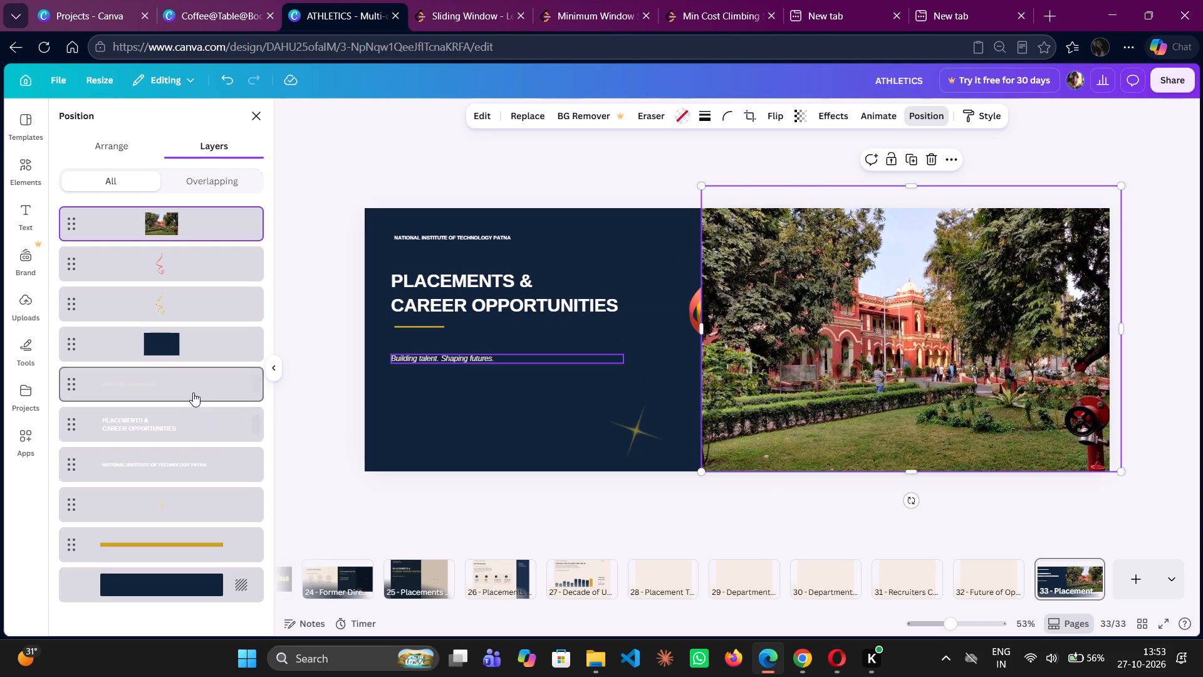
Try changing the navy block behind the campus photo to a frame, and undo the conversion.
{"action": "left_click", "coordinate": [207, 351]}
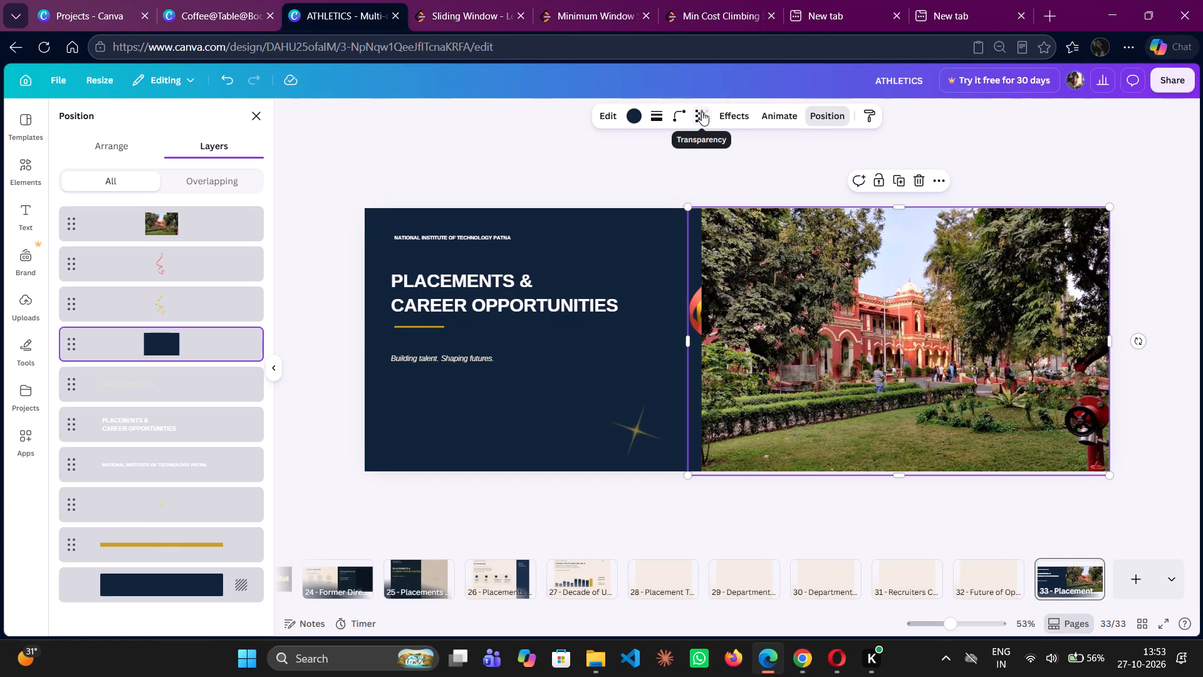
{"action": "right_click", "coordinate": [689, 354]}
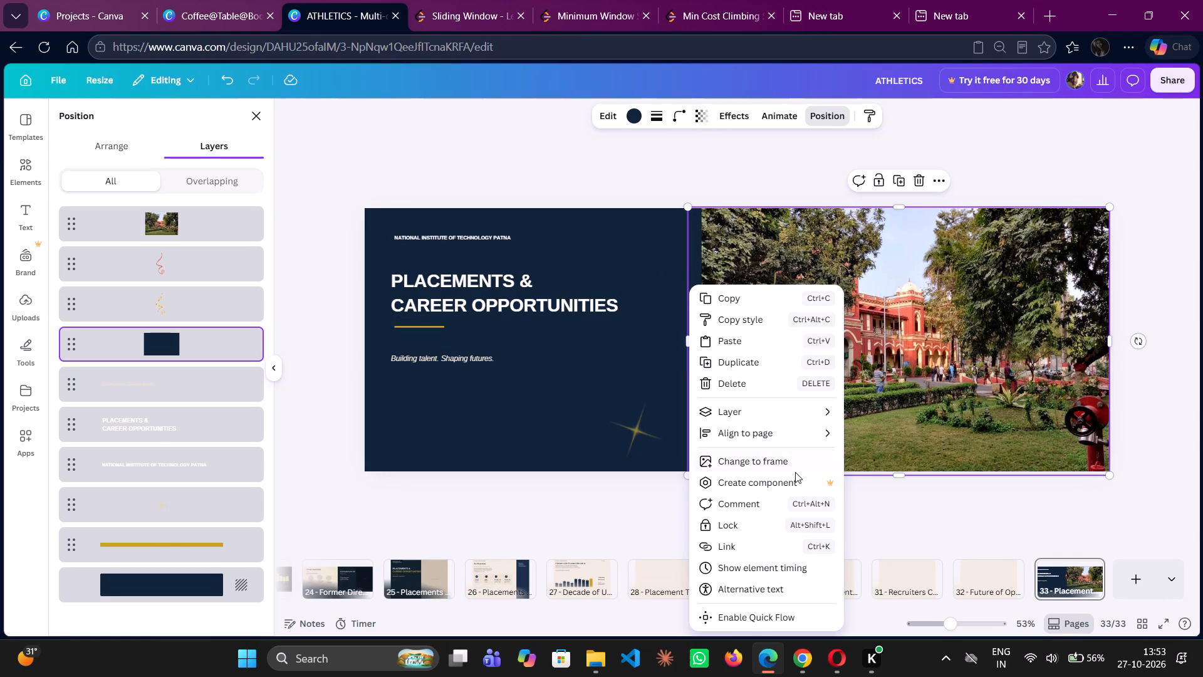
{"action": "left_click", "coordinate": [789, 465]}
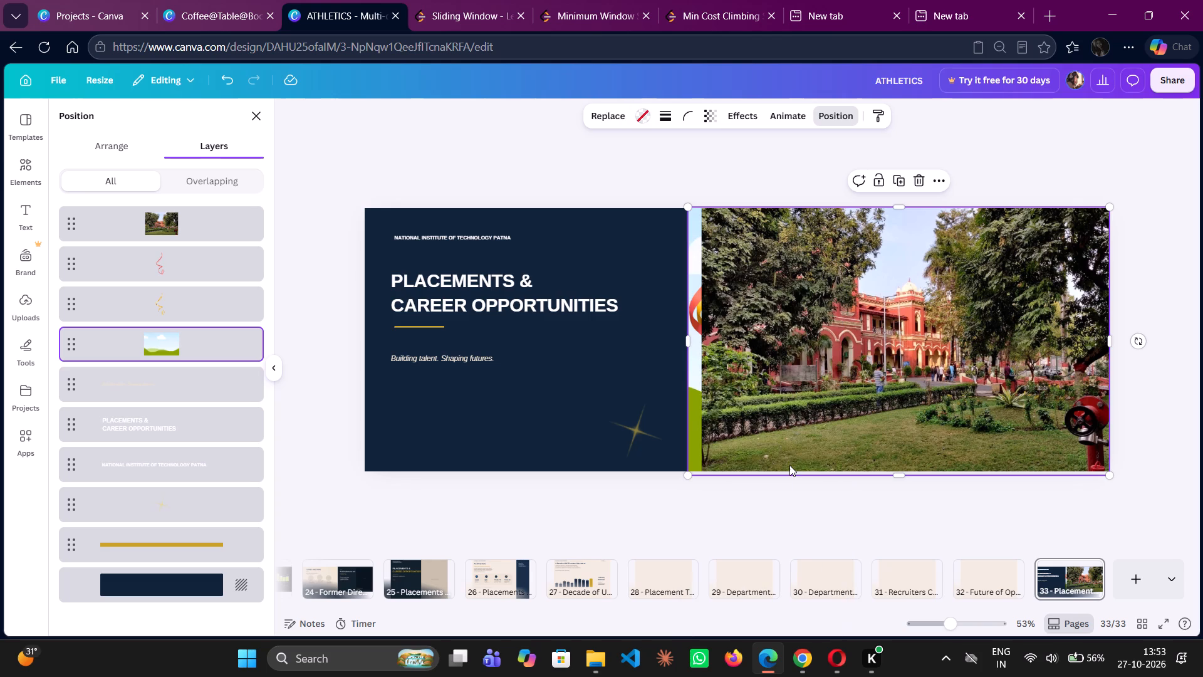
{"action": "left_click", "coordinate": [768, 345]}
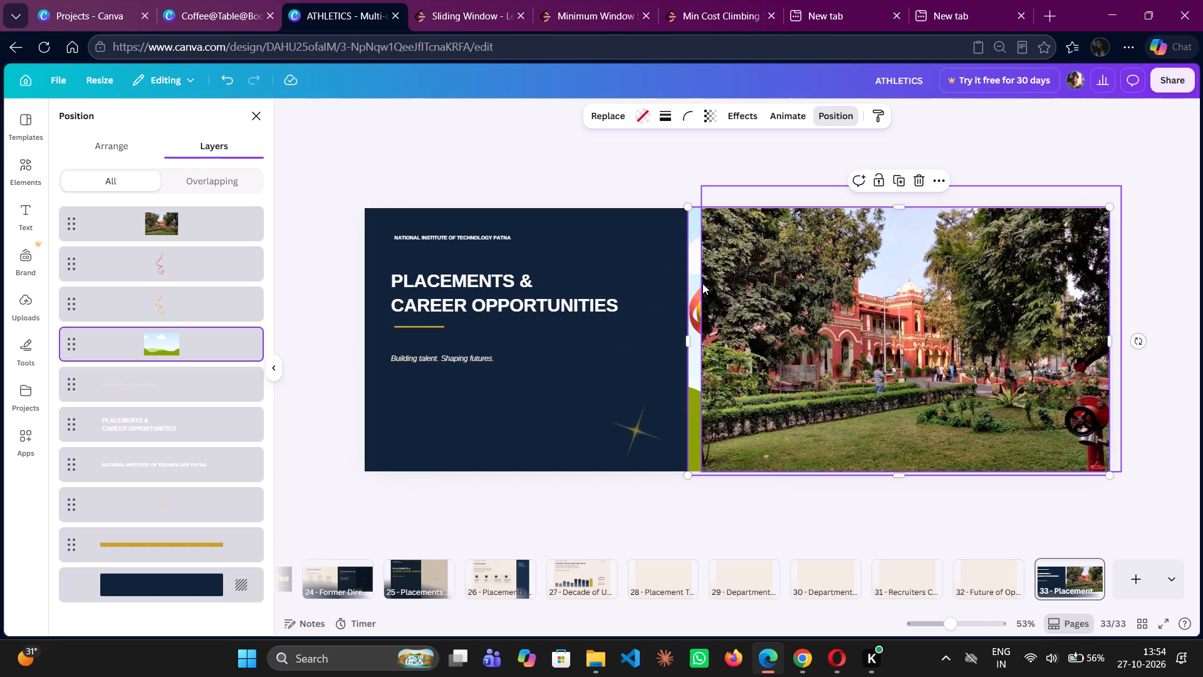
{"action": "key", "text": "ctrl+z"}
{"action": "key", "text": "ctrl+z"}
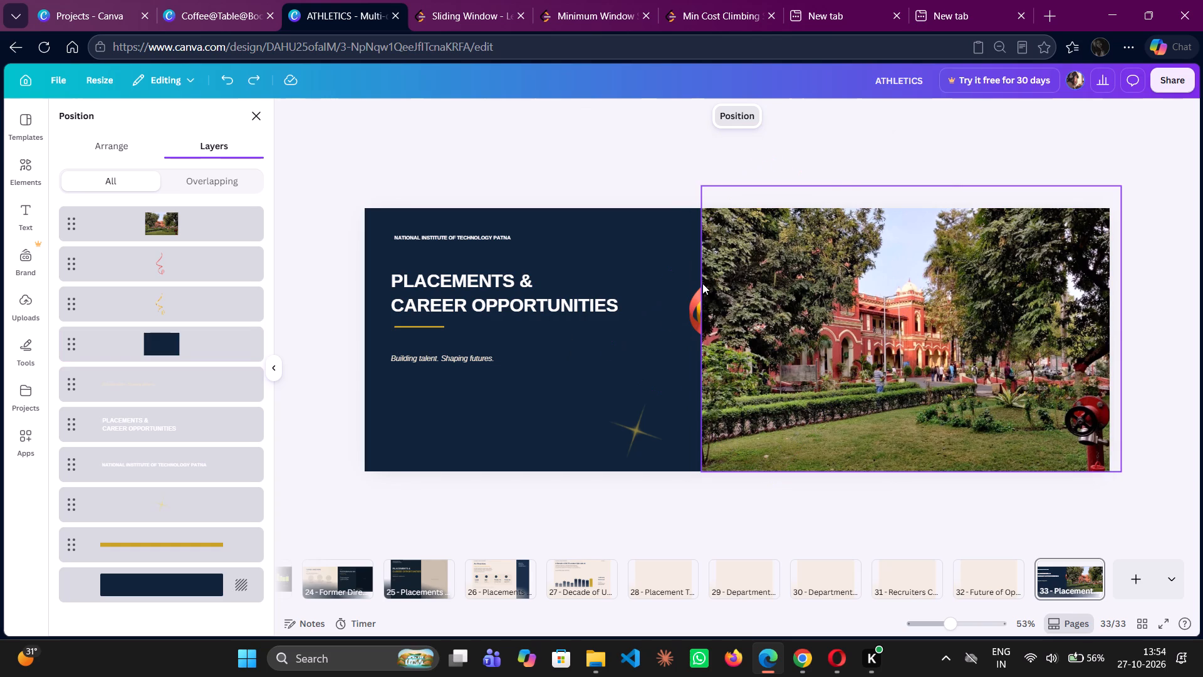
Enable Quick Flow on the navy block behind the campus photo.
{"action": "left_click", "coordinate": [172, 350]}
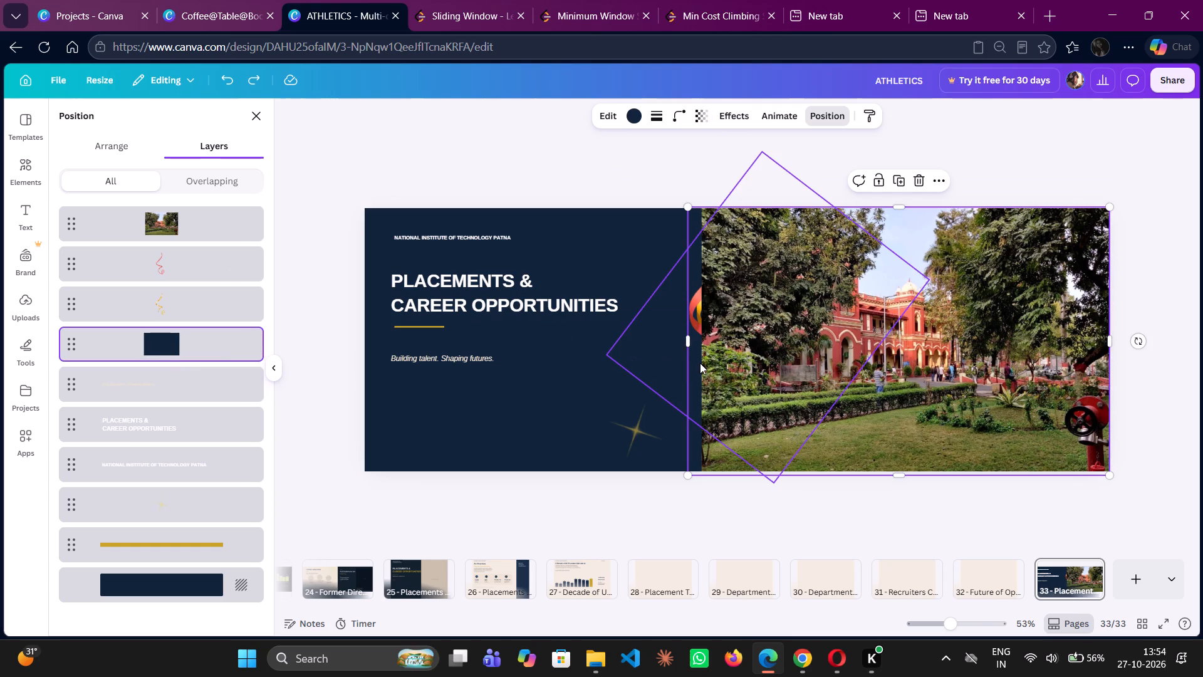
{"action": "right_click", "coordinate": [689, 224]}
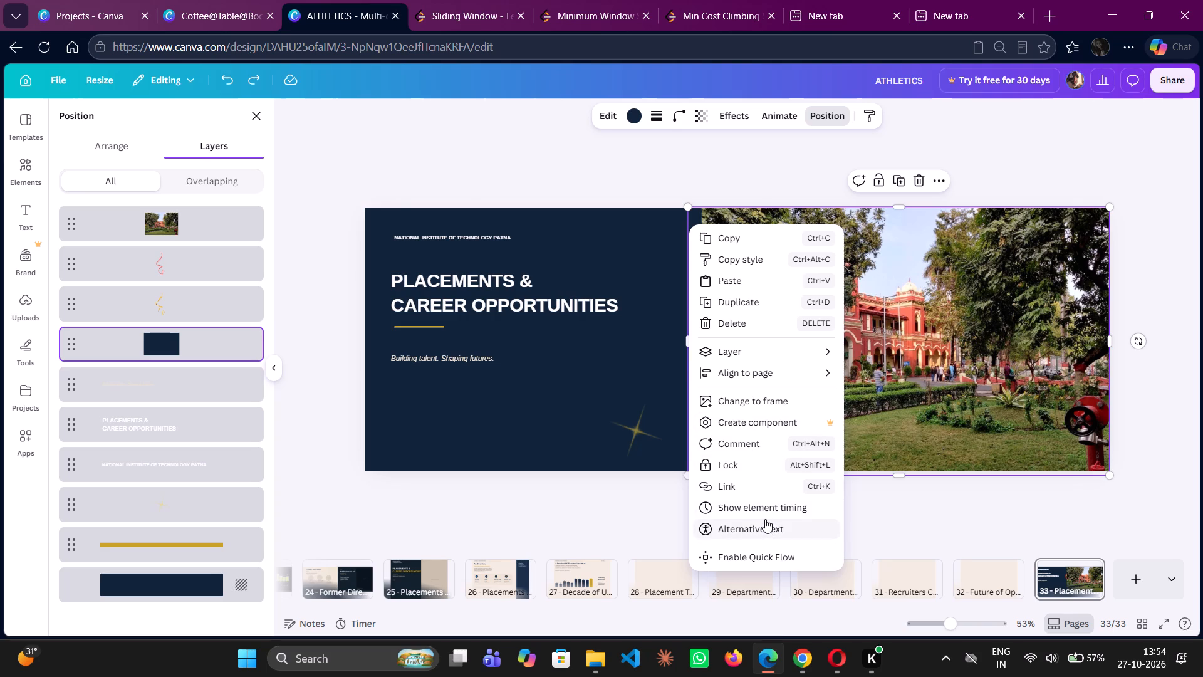
{"action": "left_click", "coordinate": [766, 561]}
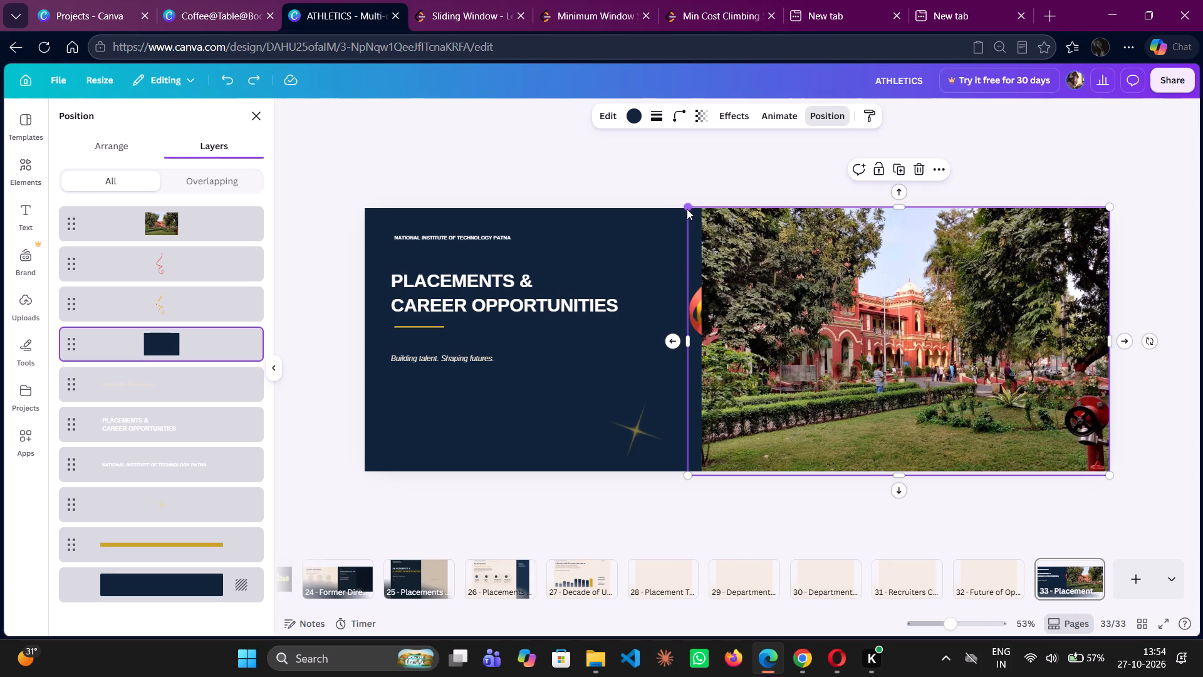
Resize the navy block behind the campus photo so its inner edge extends slightly past the photo toward the heading.
{"action": "left_click_drag", "start_coordinate": [685, 203], "coordinate": [696, 220]}
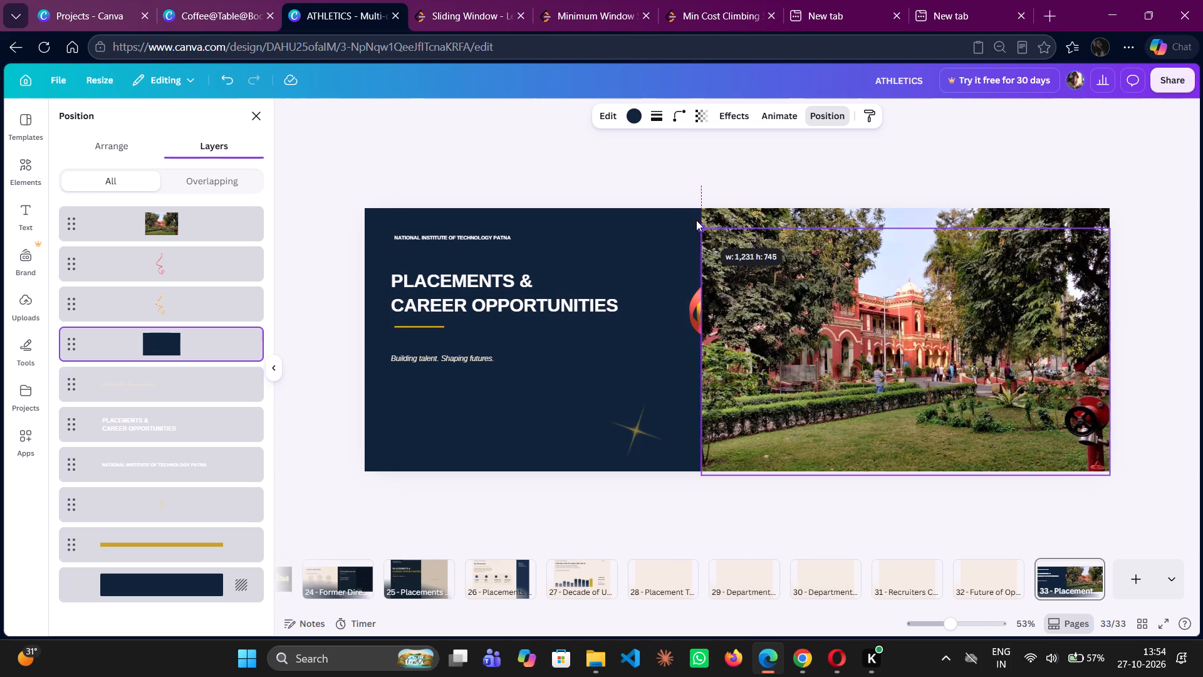
{"action": "left_click_drag", "start_coordinate": [696, 220], "coordinate": [677, 202]}
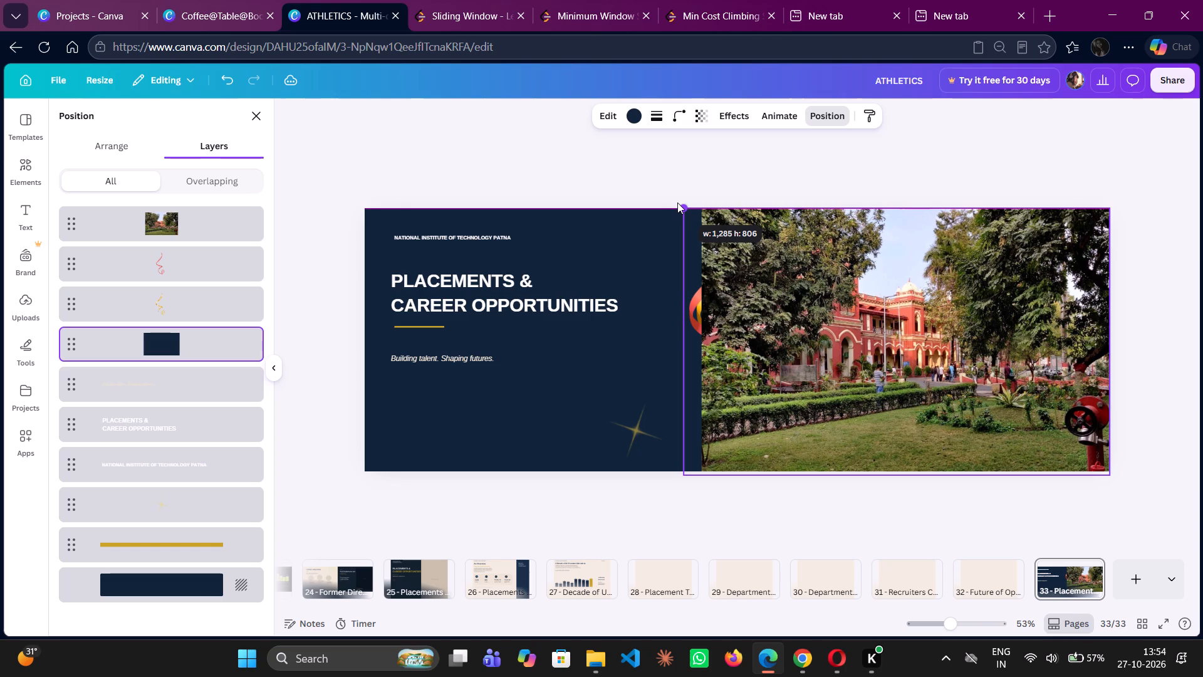
{"action": "left_click_drag", "start_coordinate": [677, 202], "coordinate": [678, 204]}
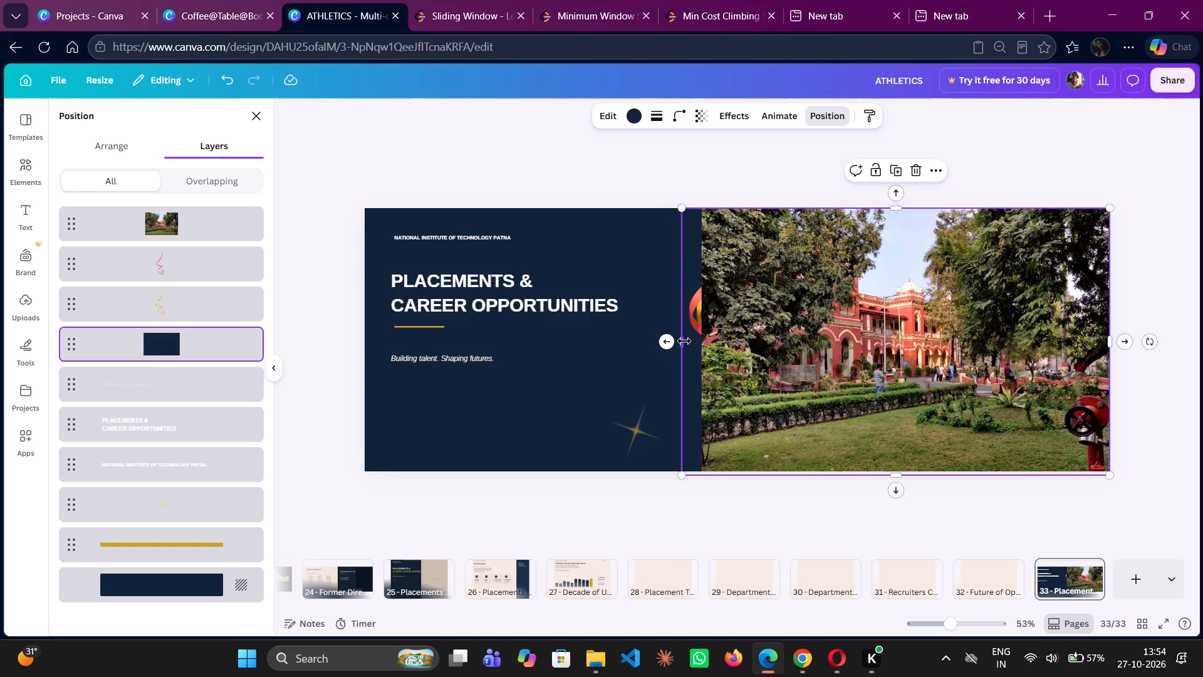
{"action": "left_click", "coordinate": [684, 341]}
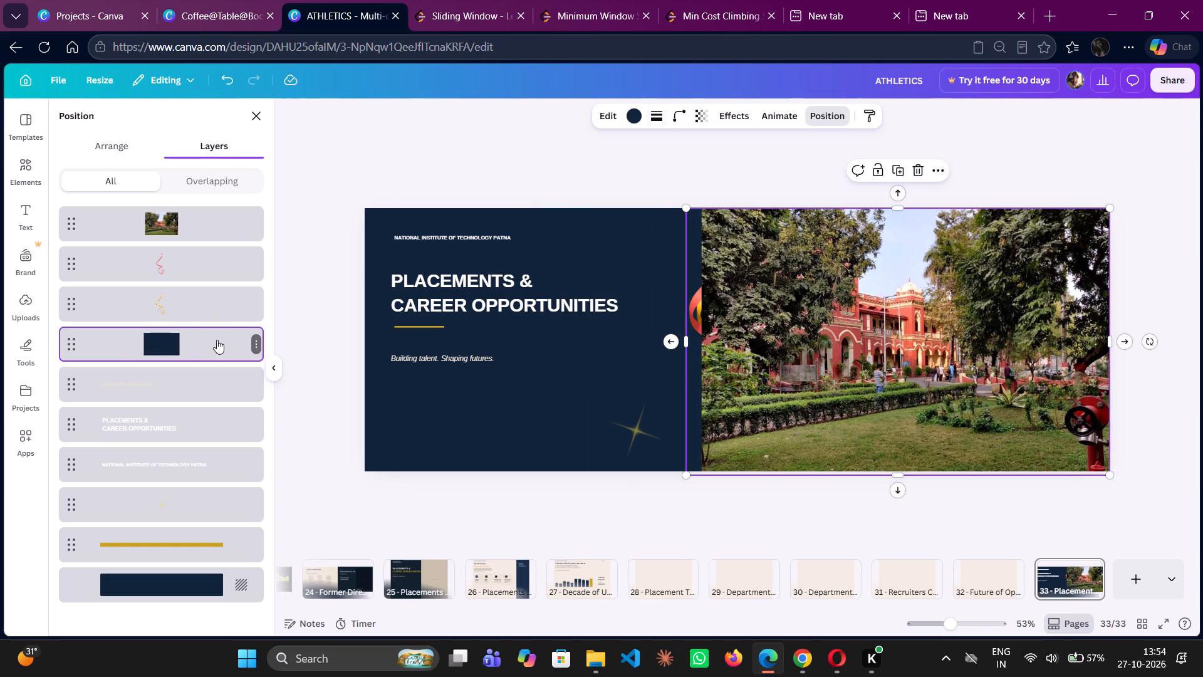
Move the navy block above the campus photo in the layer order, with the red ribbon above it and the gold ribbon topmost.
{"action": "left_click_drag", "start_coordinate": [217, 340], "coordinate": [216, 221]}
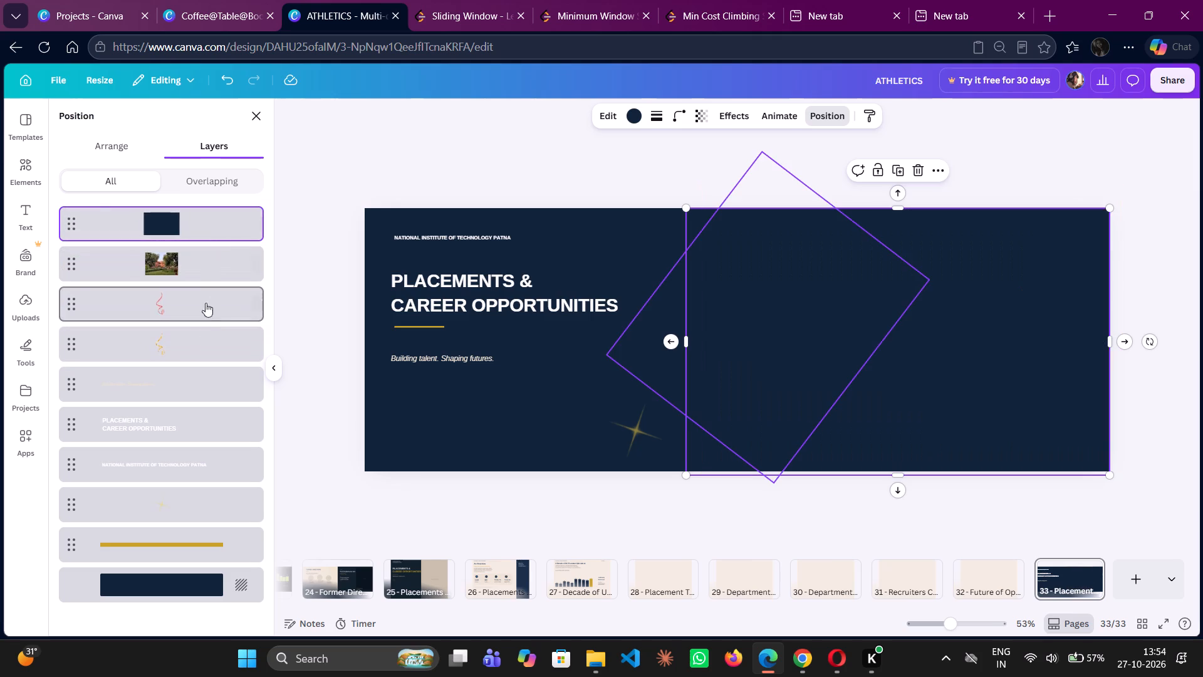
{"action": "left_click_drag", "start_coordinate": [204, 318], "coordinate": [192, 222]}
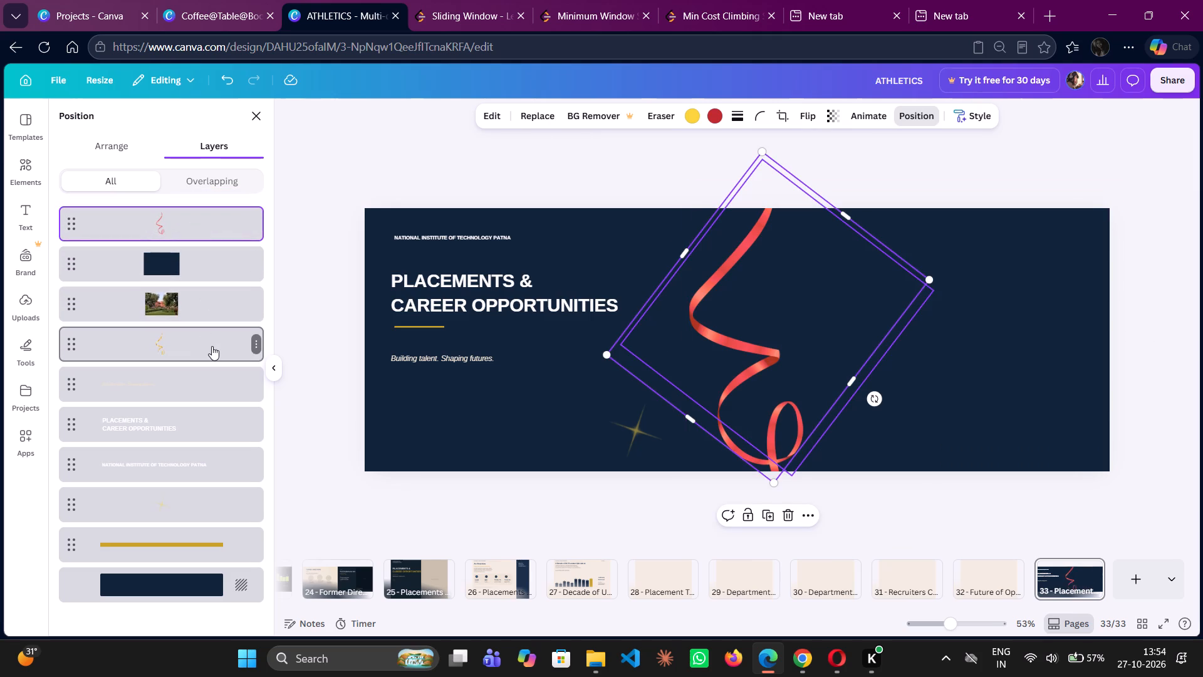
{"action": "left_click_drag", "start_coordinate": [212, 346], "coordinate": [191, 209]}
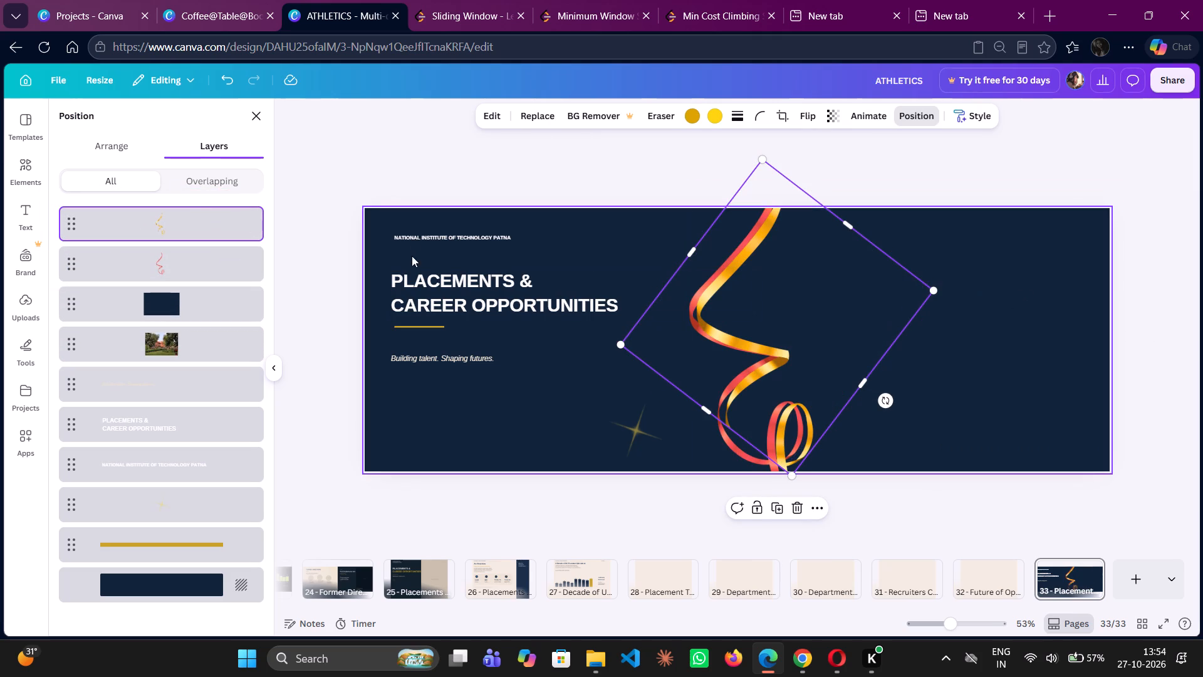
Recolour the navy block covering the campus photo to medium blue.
{"action": "left_click", "coordinate": [258, 300]}
{"action": "left_click", "coordinate": [186, 317]}
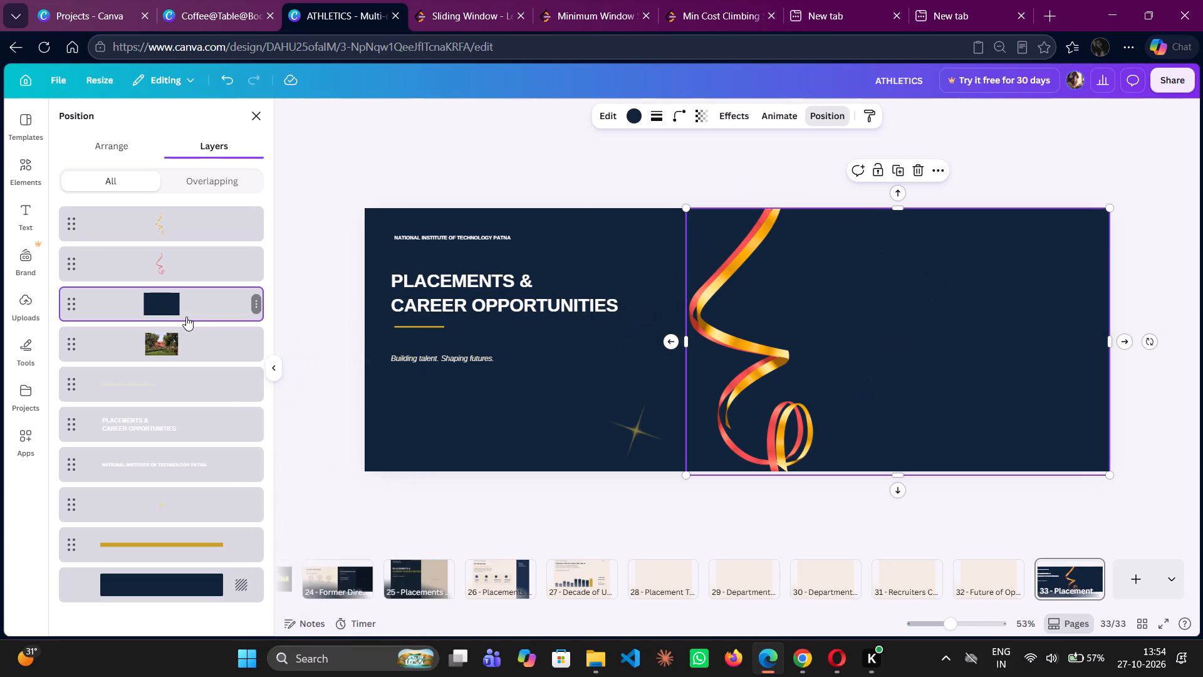
{"action": "left_click", "coordinate": [186, 317]}
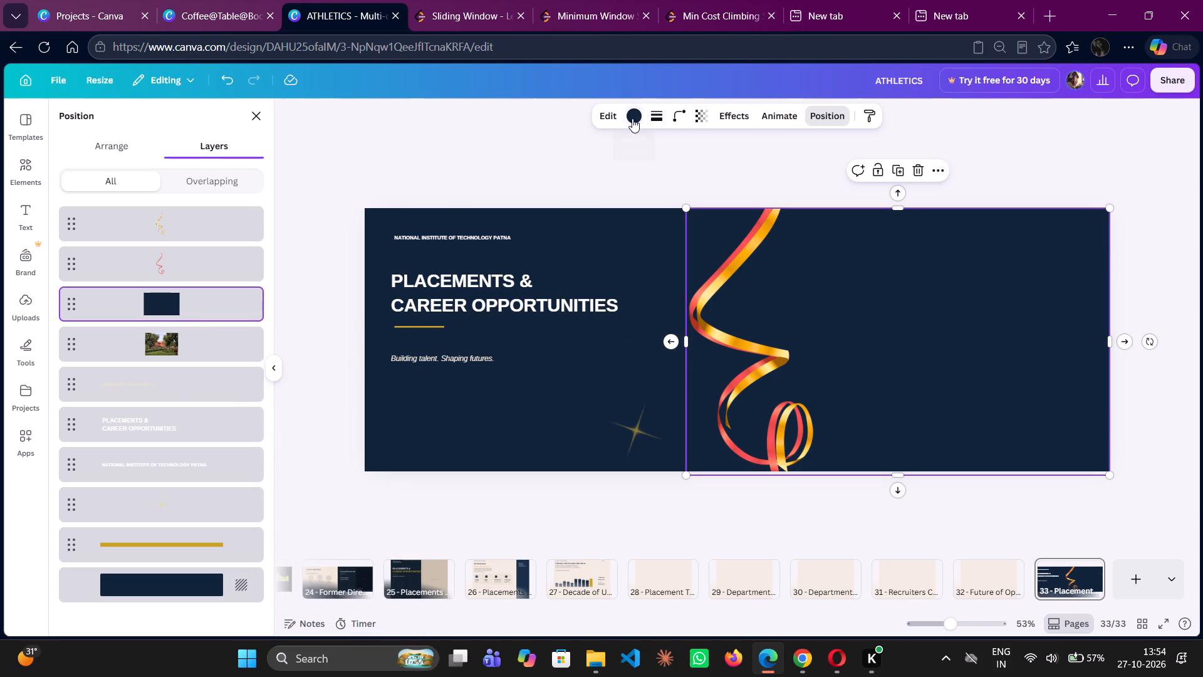
{"action": "left_click", "coordinate": [632, 118]}
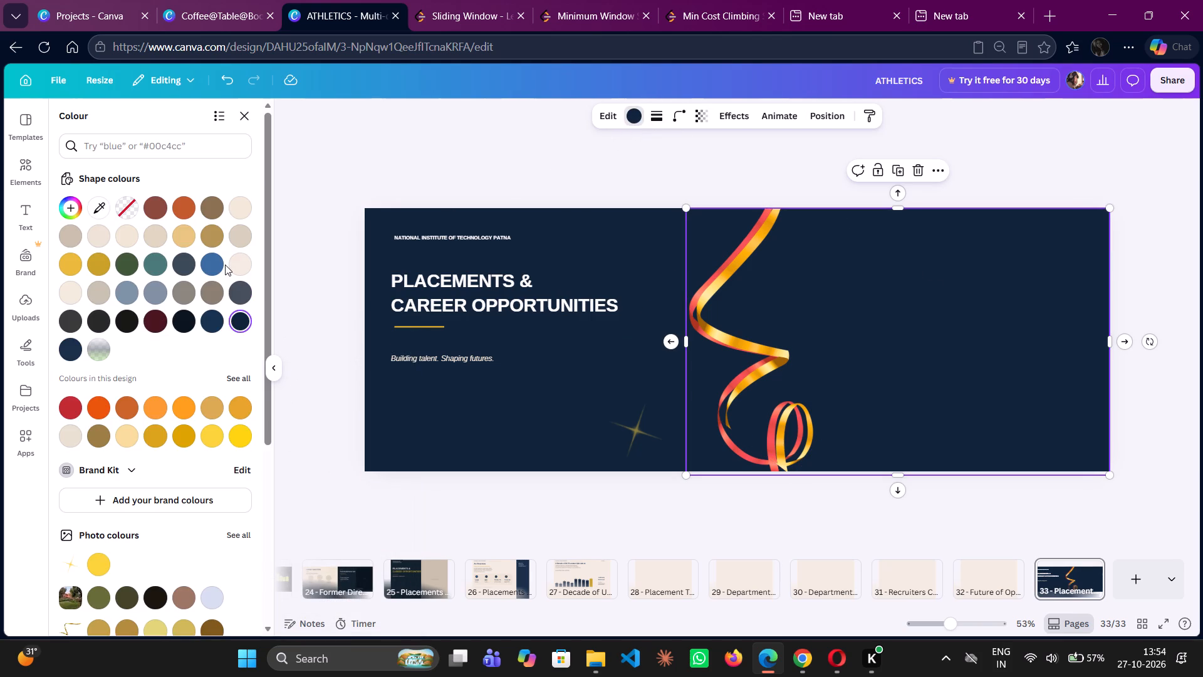
{"action": "left_click", "coordinate": [220, 260]}
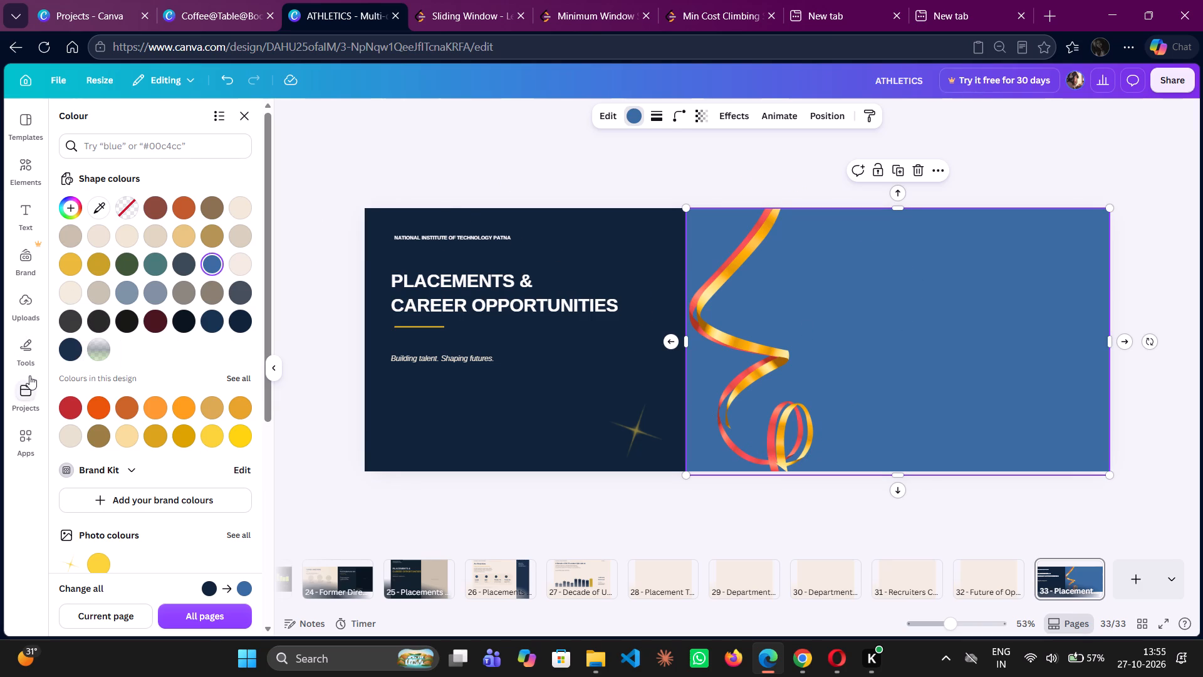
Look through the replacement shapes for the blue block, from basic shapes down to the abstract ones.
{"action": "left_click", "coordinate": [35, 357]}
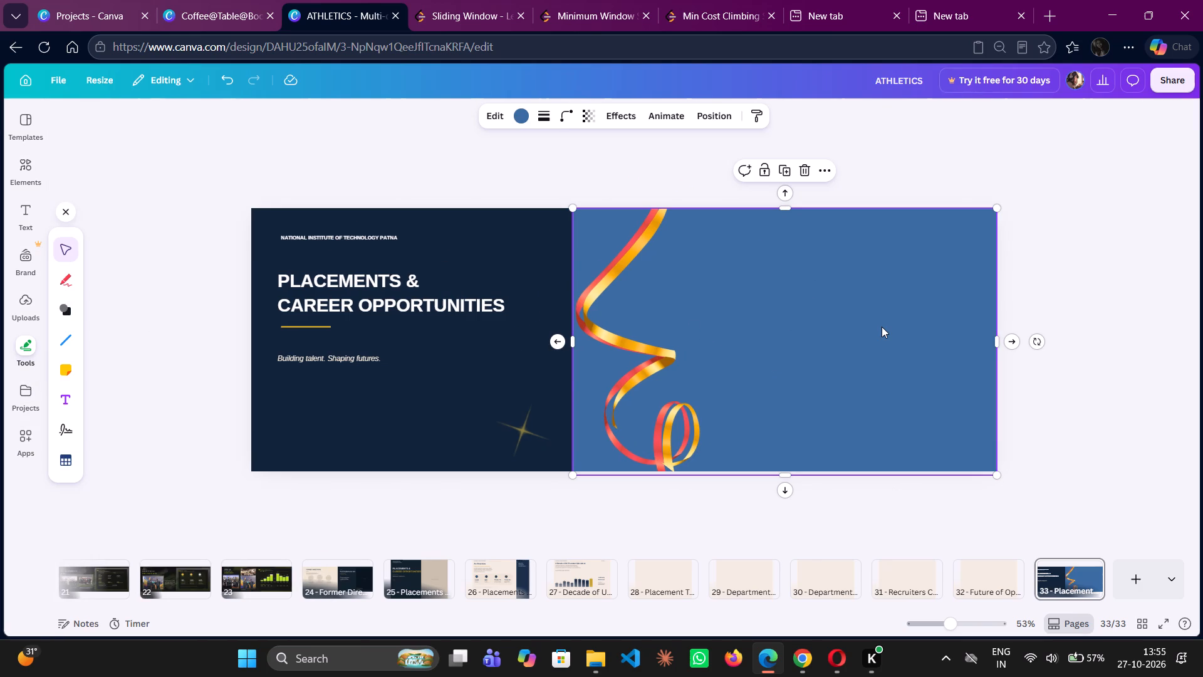
{"action": "left_click", "coordinate": [882, 327]}
{"action": "left_click", "coordinate": [882, 327]}
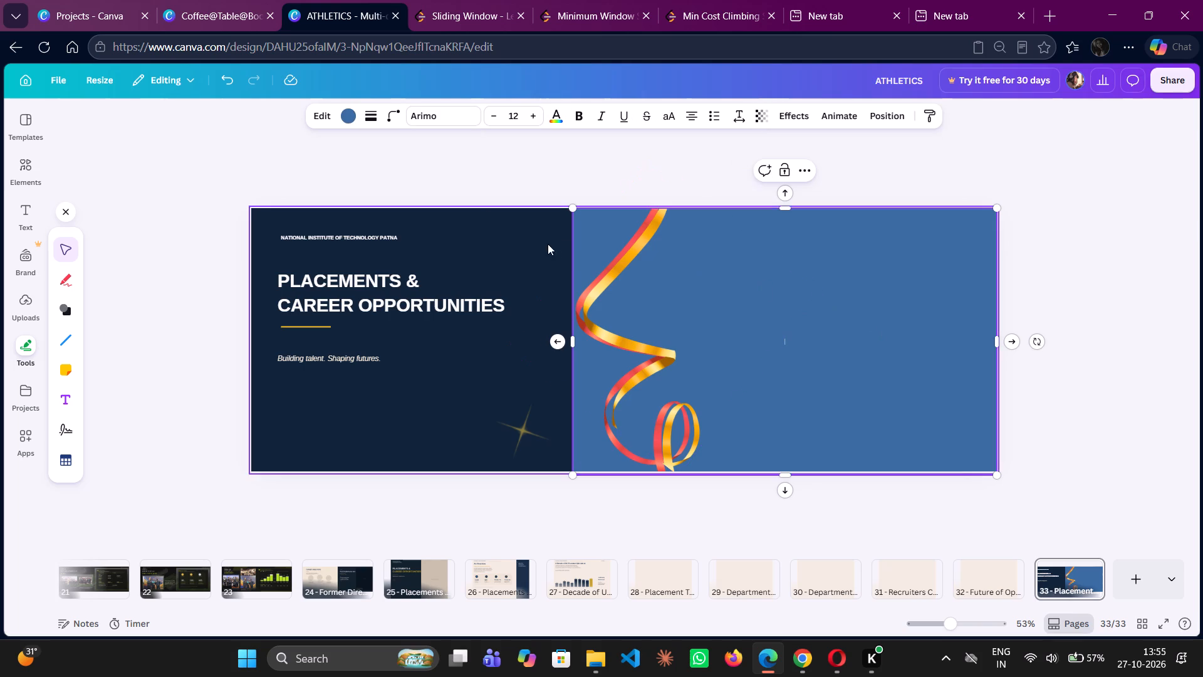
{"action": "left_click", "coordinate": [332, 122]}
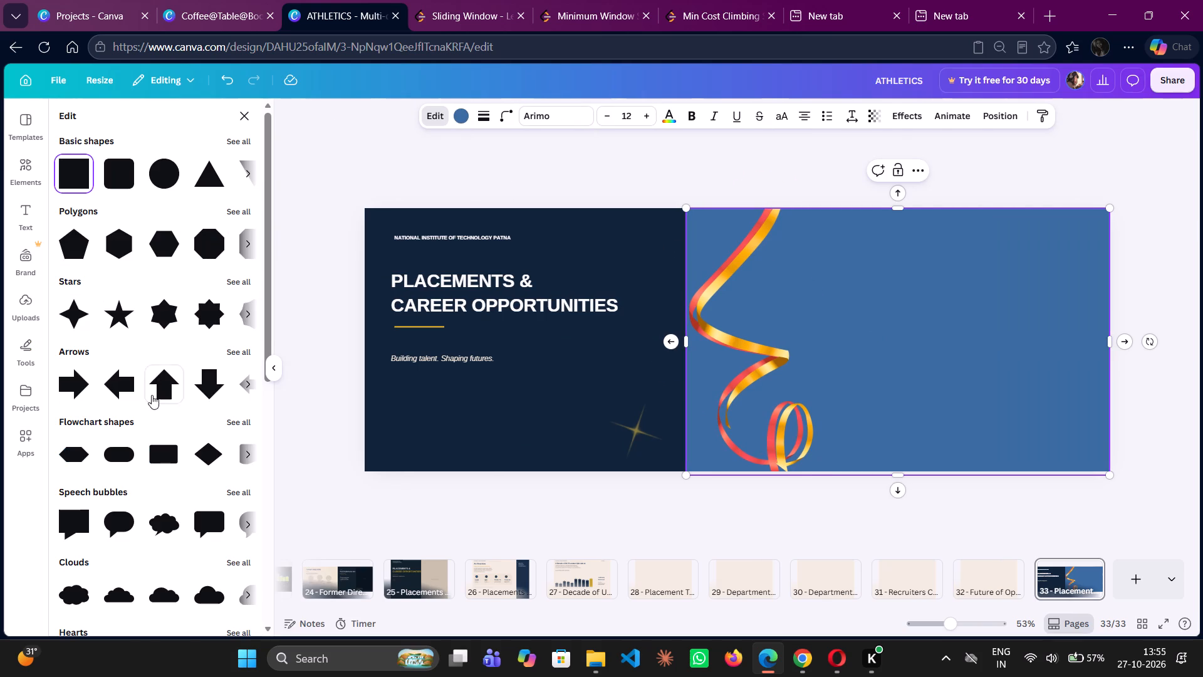
{"action": "scroll", "coordinate": [152, 395], "scroll_direction": "down", "scroll_amount": 7}
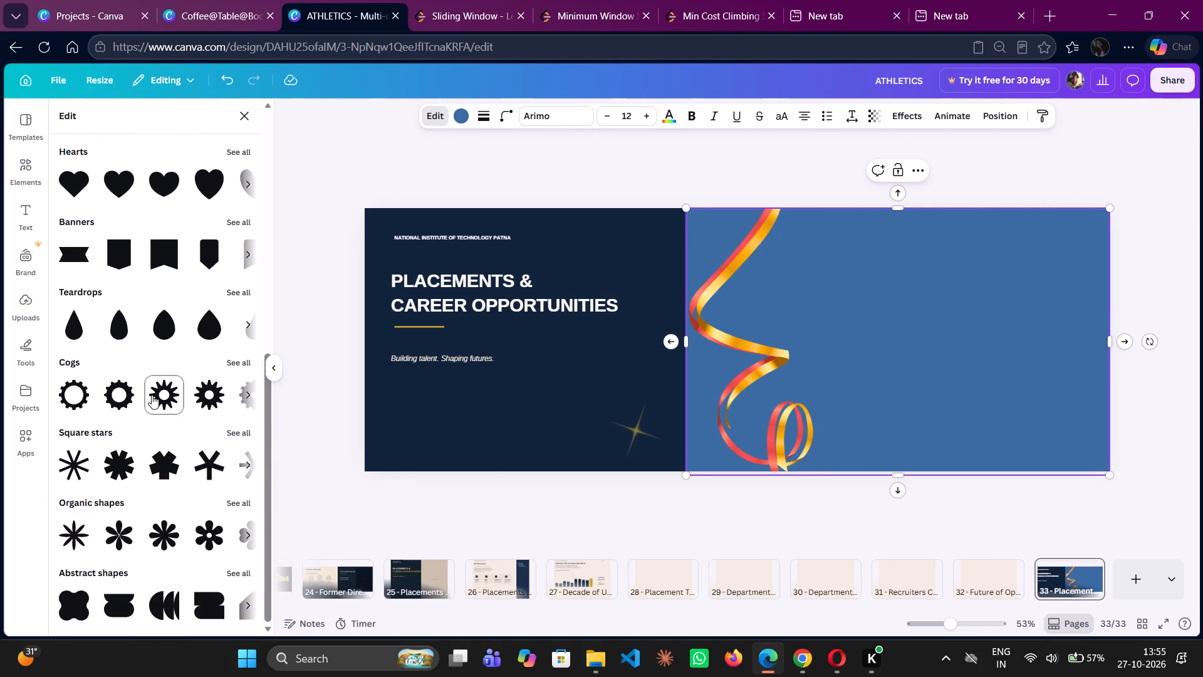
{"action": "scroll", "coordinate": [152, 395], "scroll_direction": "down", "scroll_amount": 1}
{"action": "scroll", "coordinate": [142, 610], "scroll_direction": "left", "scroll_amount": 4}
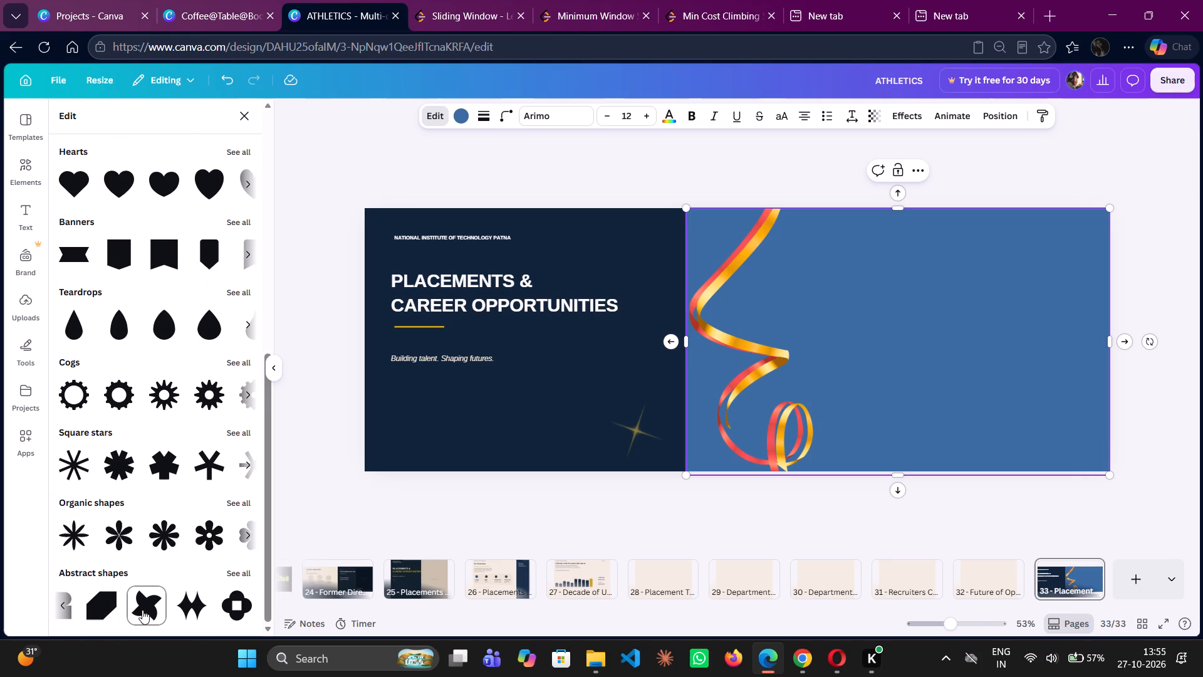
{"action": "scroll", "coordinate": [142, 610], "scroll_direction": "right", "scroll_amount": 4}
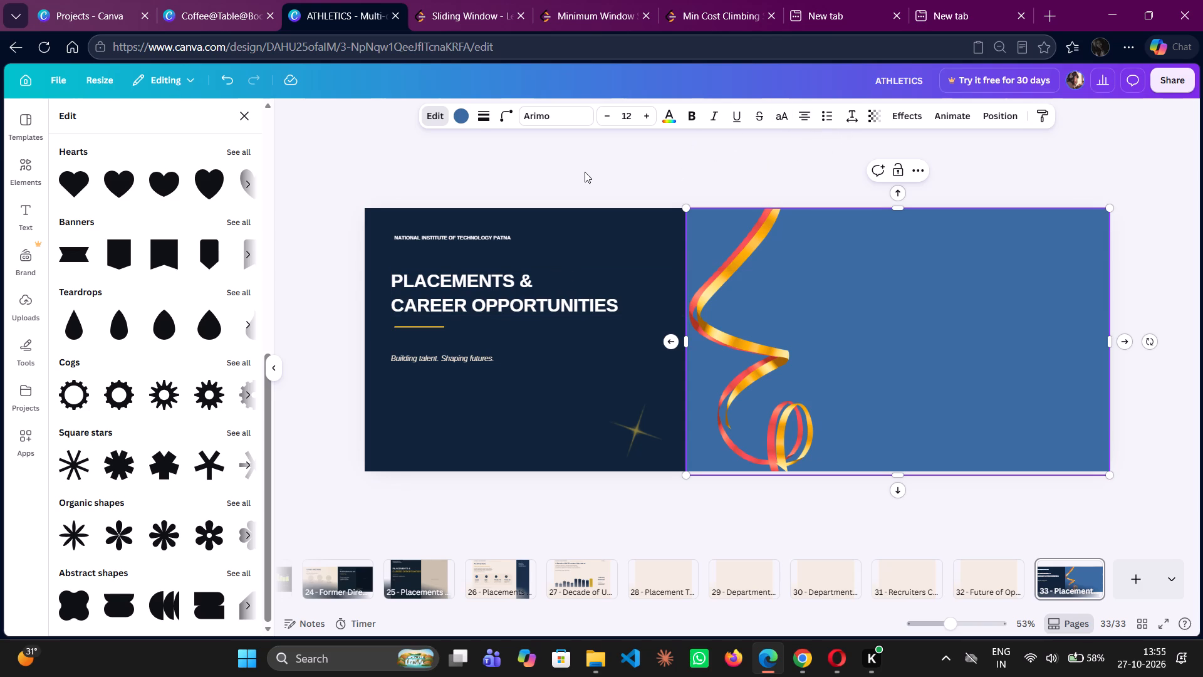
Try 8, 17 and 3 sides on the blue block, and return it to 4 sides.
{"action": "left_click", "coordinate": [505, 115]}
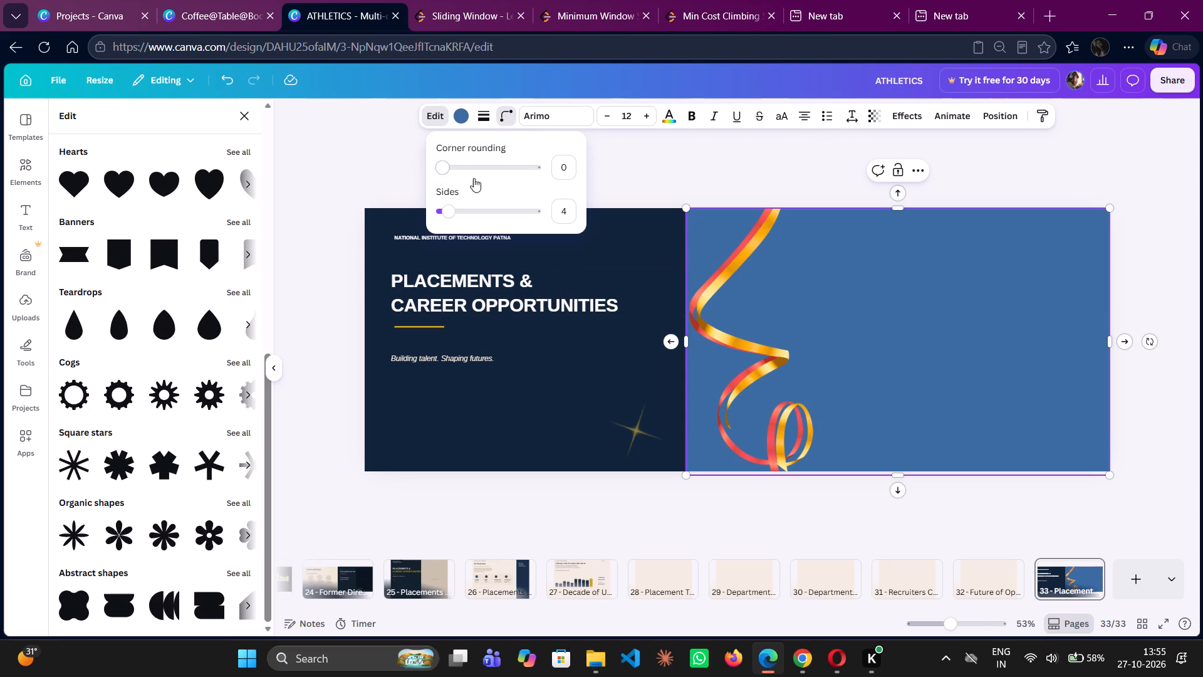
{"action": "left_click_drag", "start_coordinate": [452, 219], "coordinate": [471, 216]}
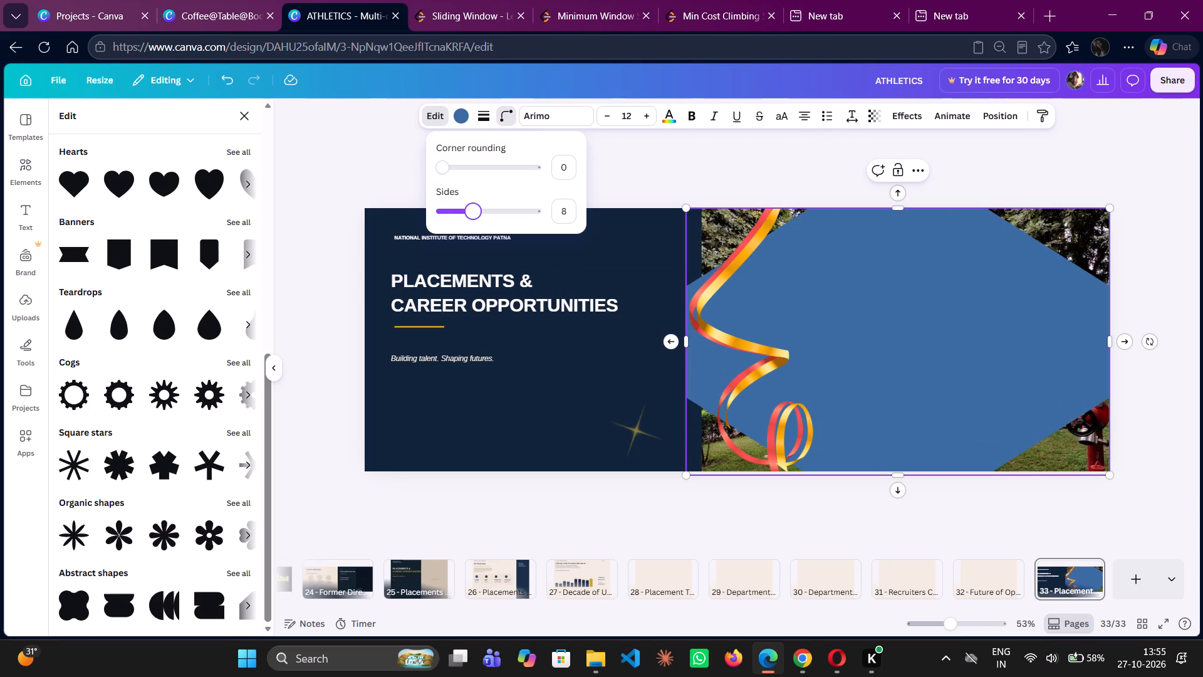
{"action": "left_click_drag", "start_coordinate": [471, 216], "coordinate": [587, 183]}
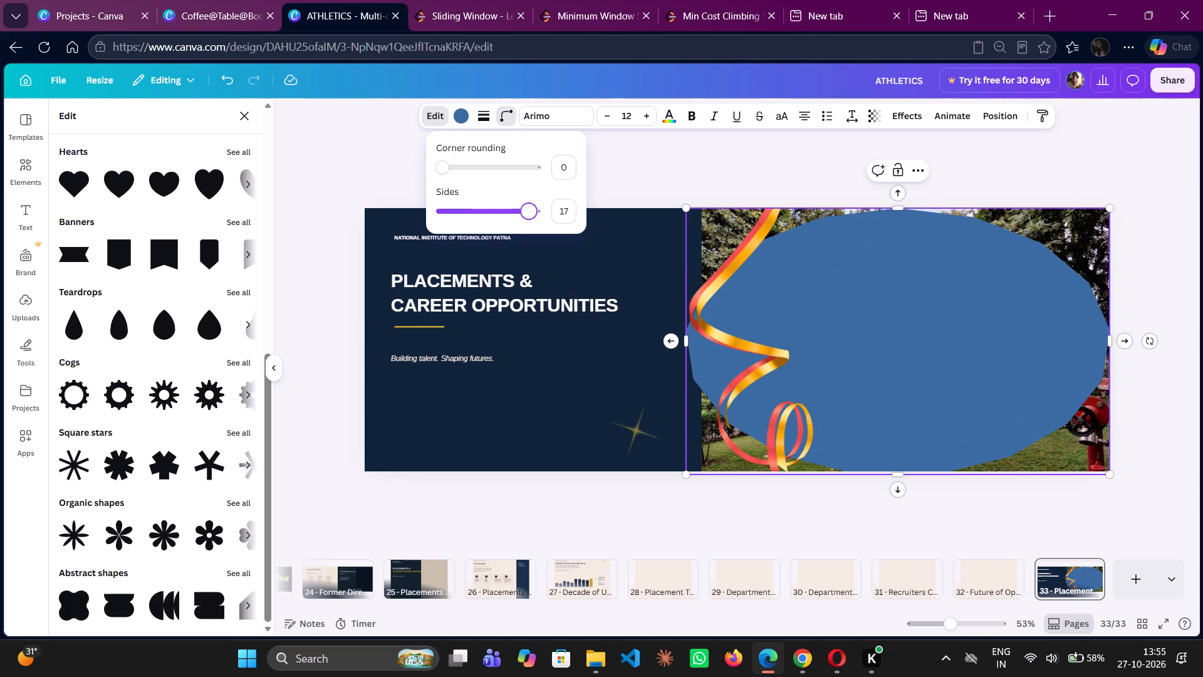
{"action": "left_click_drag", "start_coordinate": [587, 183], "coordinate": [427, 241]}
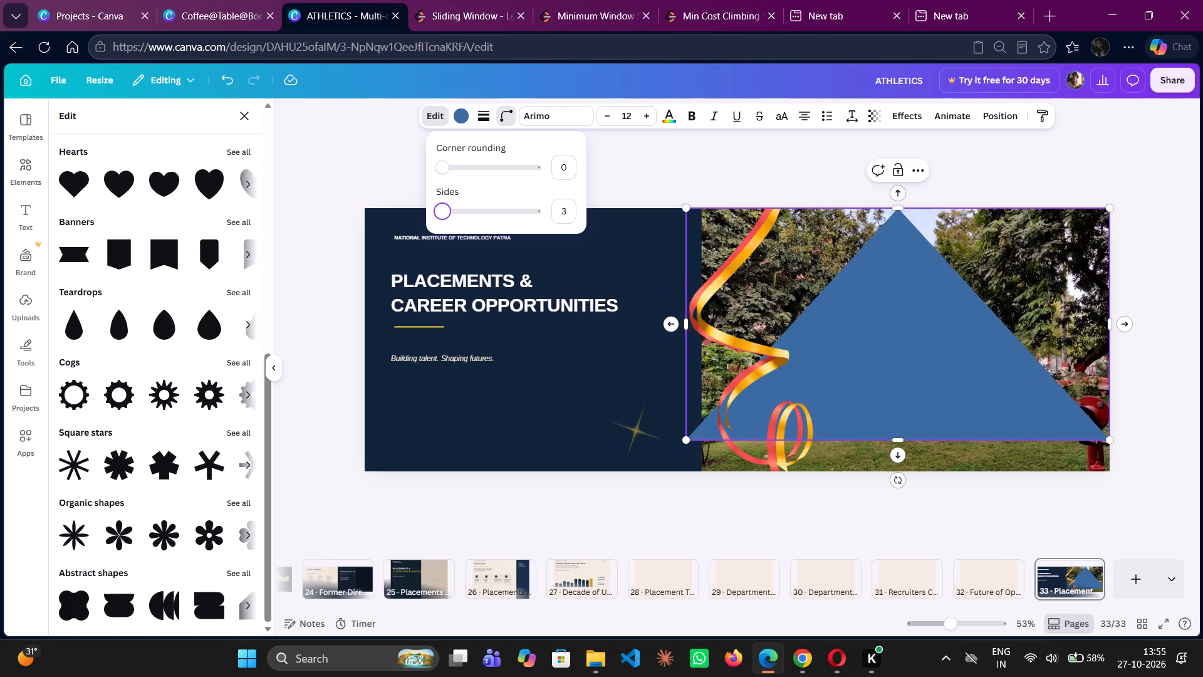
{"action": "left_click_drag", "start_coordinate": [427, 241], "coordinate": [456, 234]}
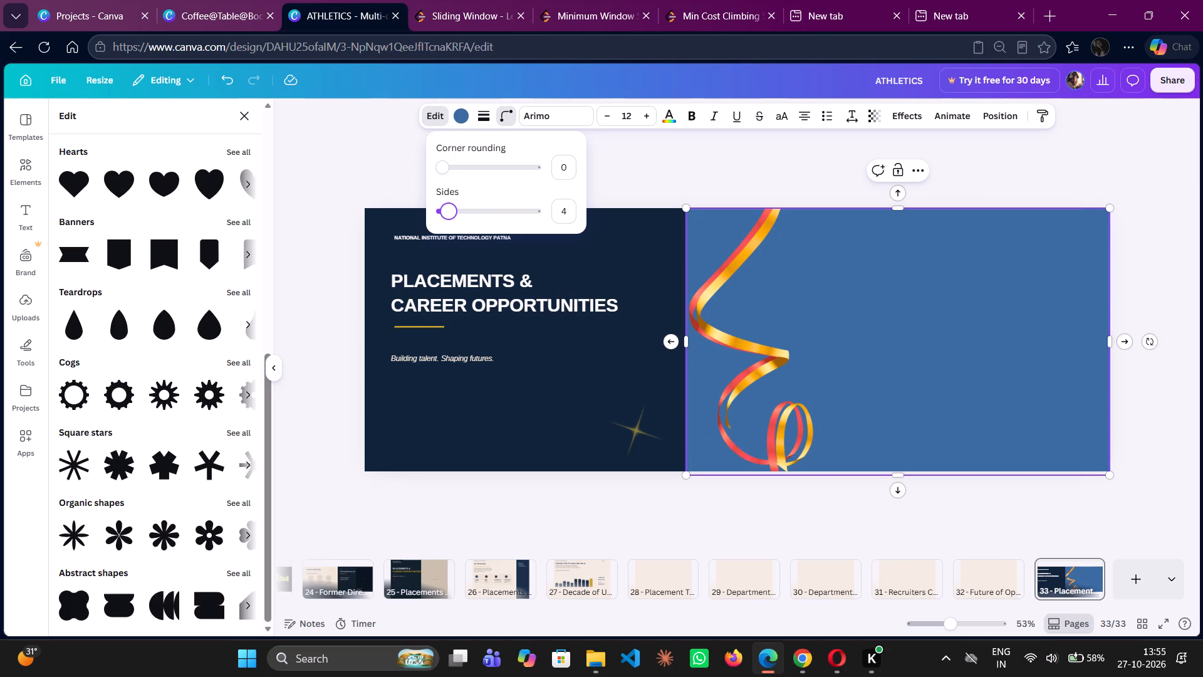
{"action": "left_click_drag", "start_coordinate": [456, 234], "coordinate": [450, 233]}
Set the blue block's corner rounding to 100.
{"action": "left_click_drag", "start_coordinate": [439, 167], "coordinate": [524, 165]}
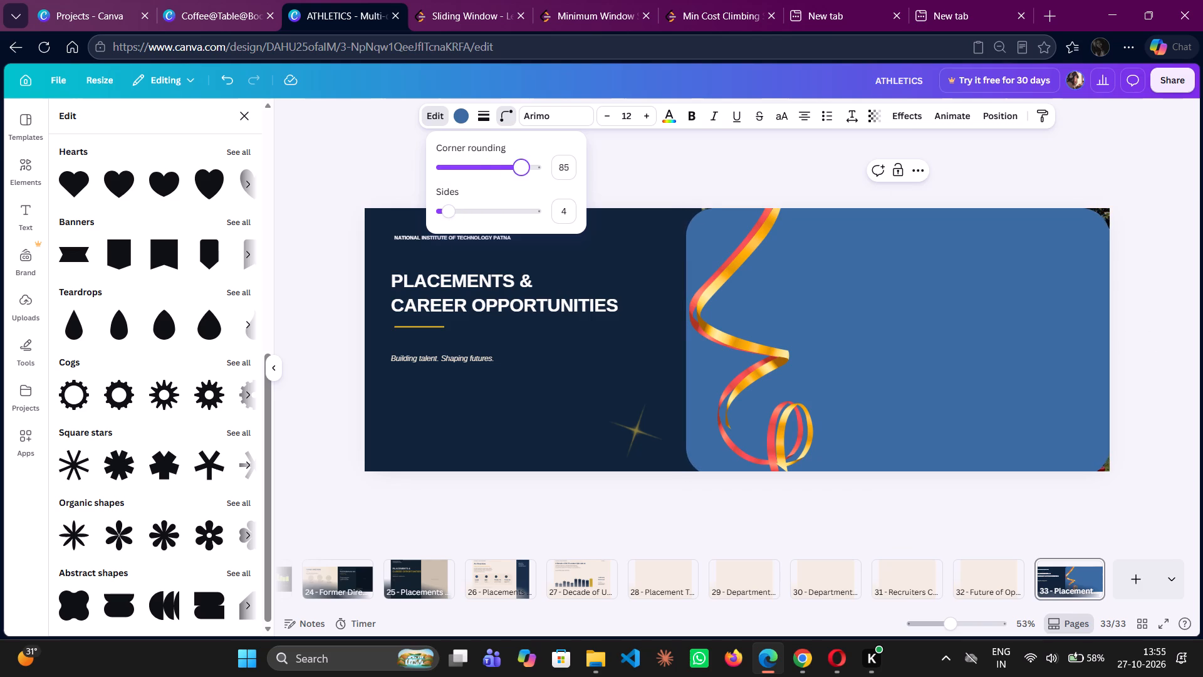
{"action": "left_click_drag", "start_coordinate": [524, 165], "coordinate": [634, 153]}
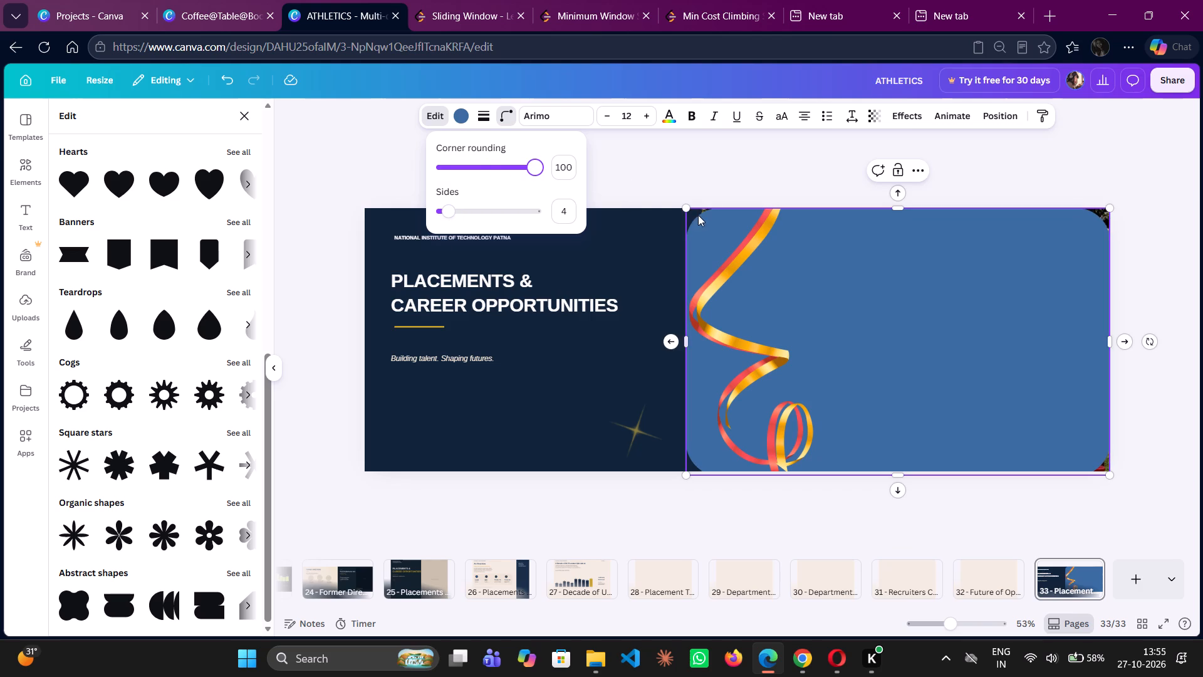
Enlarge the blue block from its upper inner corner to about 1,293 by 815.
{"action": "left_click_drag", "start_coordinate": [687, 207], "coordinate": [700, 216]}
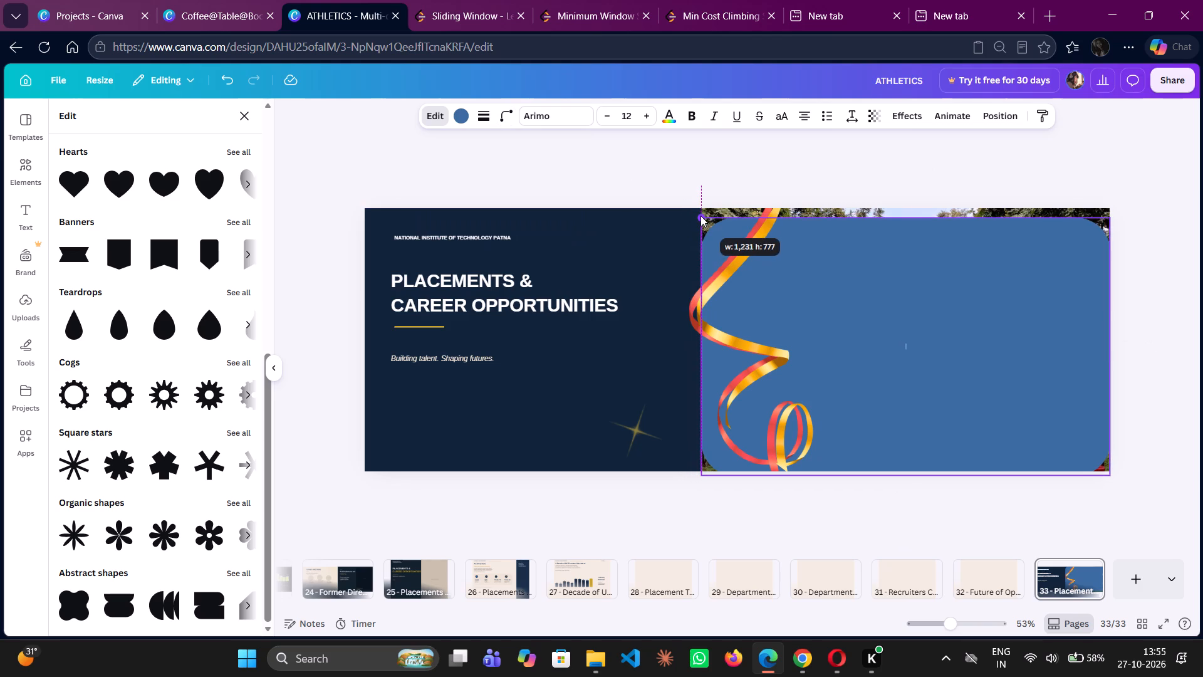
{"action": "left_click_drag", "start_coordinate": [700, 216], "coordinate": [698, 199]}
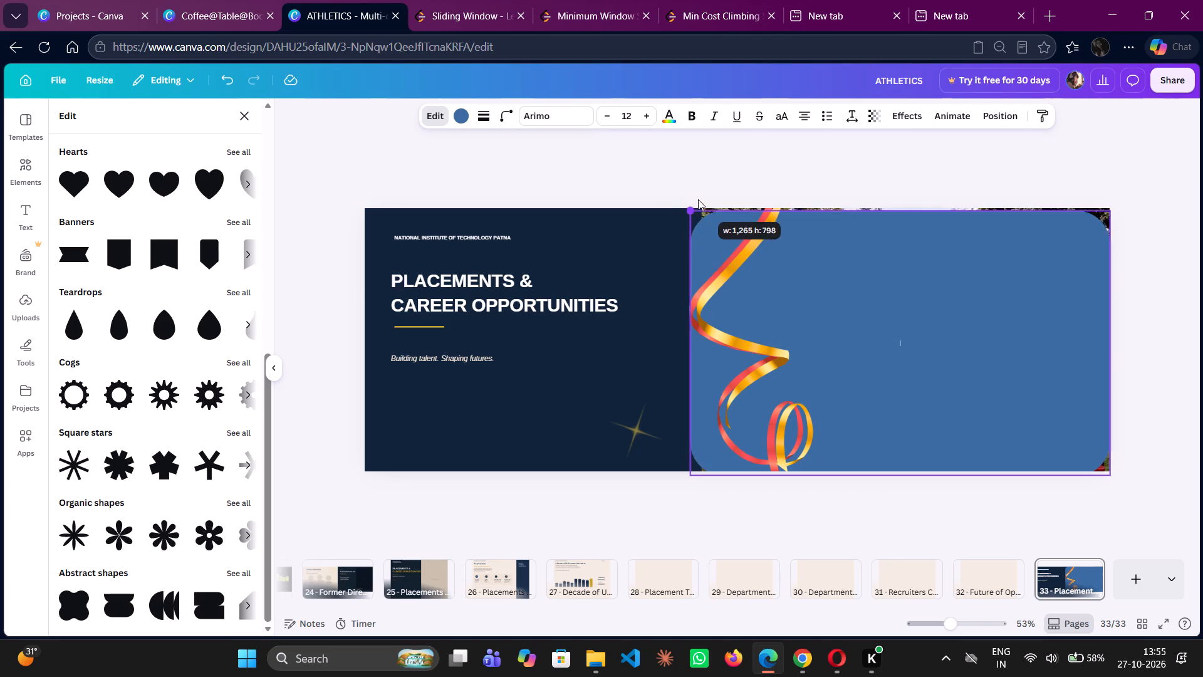
{"action": "left_click_drag", "start_coordinate": [698, 199], "coordinate": [681, 205]}
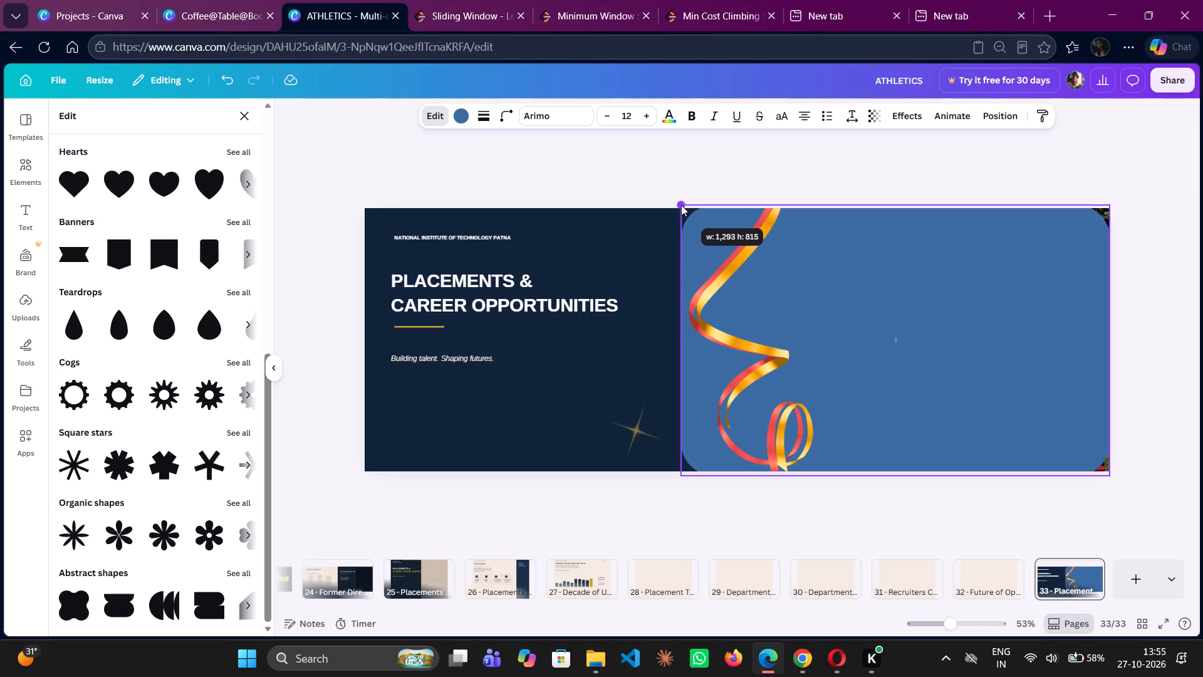
{"action": "left_click_drag", "start_coordinate": [681, 205], "coordinate": [680, 205]}
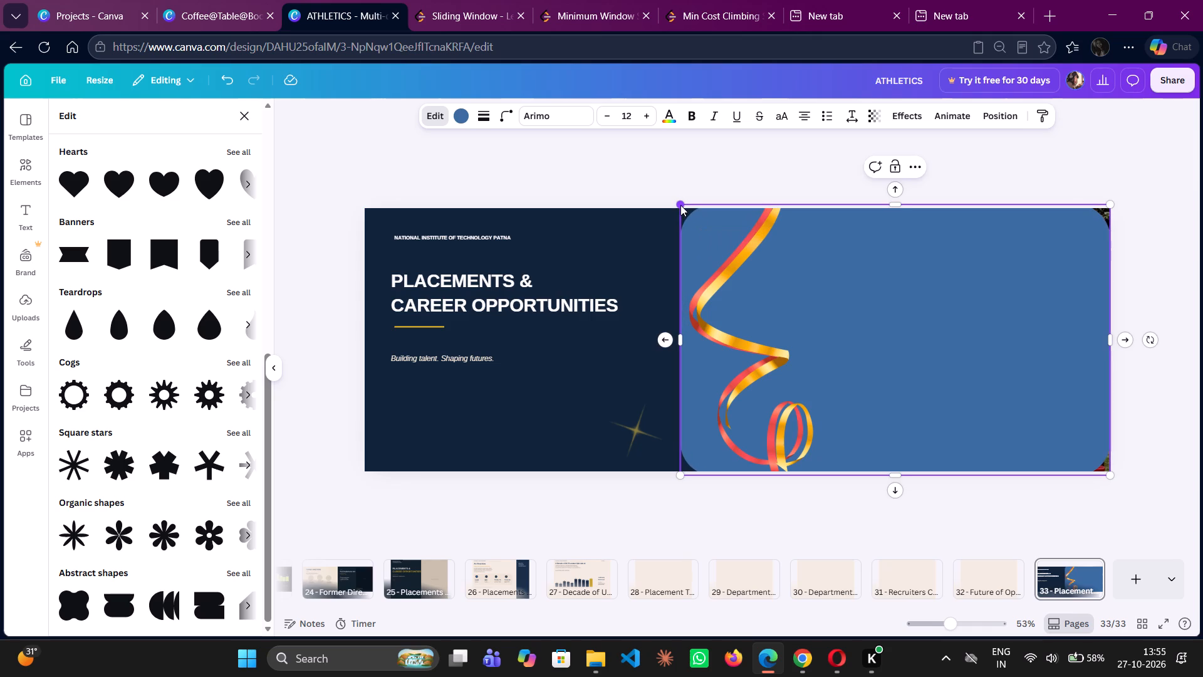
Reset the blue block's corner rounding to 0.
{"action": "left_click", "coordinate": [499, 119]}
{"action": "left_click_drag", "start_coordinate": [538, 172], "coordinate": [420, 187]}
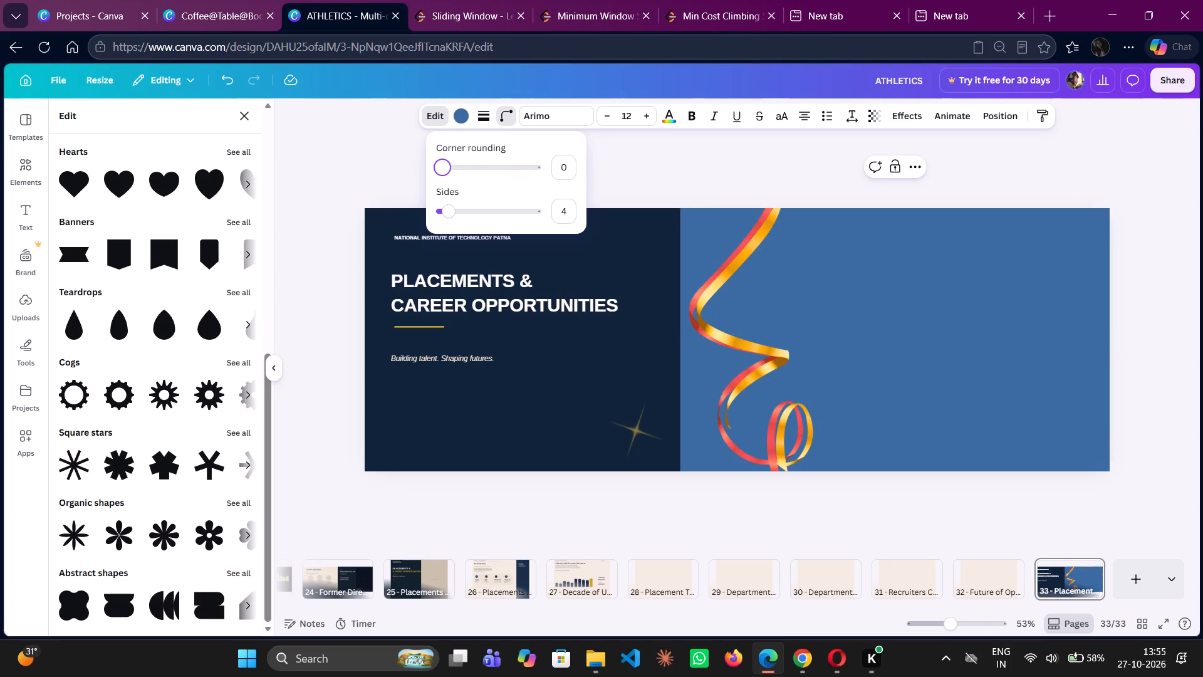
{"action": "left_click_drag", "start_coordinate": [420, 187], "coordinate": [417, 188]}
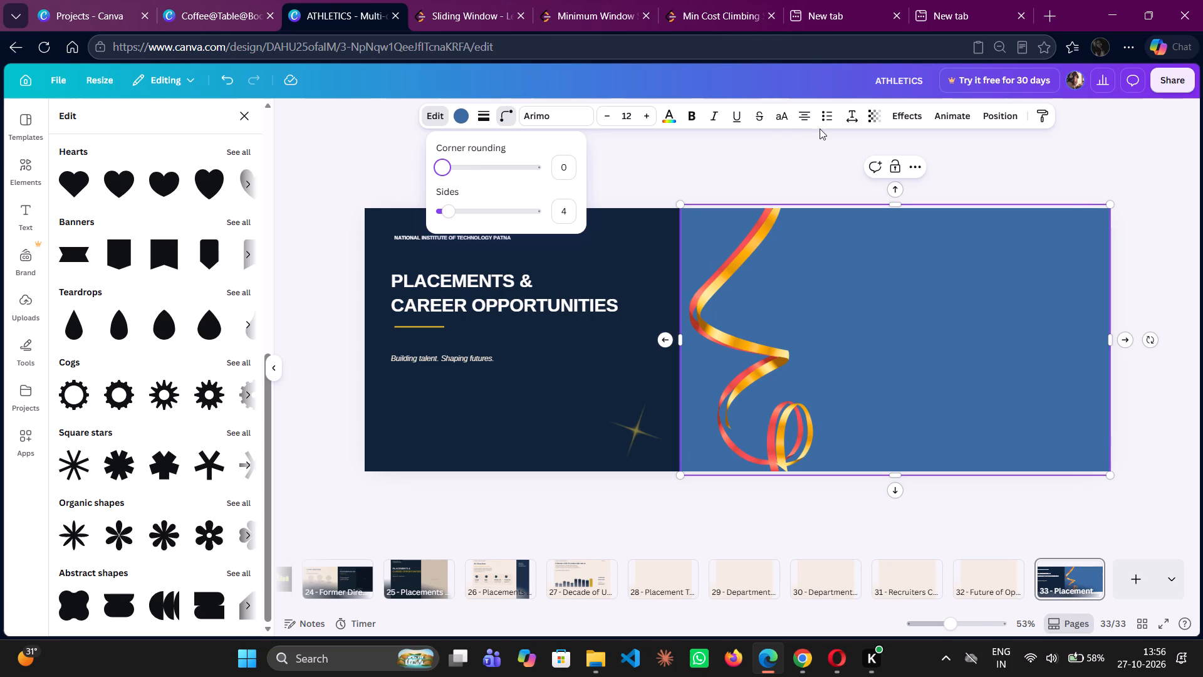
Open the effects available for the blue block.
{"action": "left_click", "coordinate": [899, 115]}
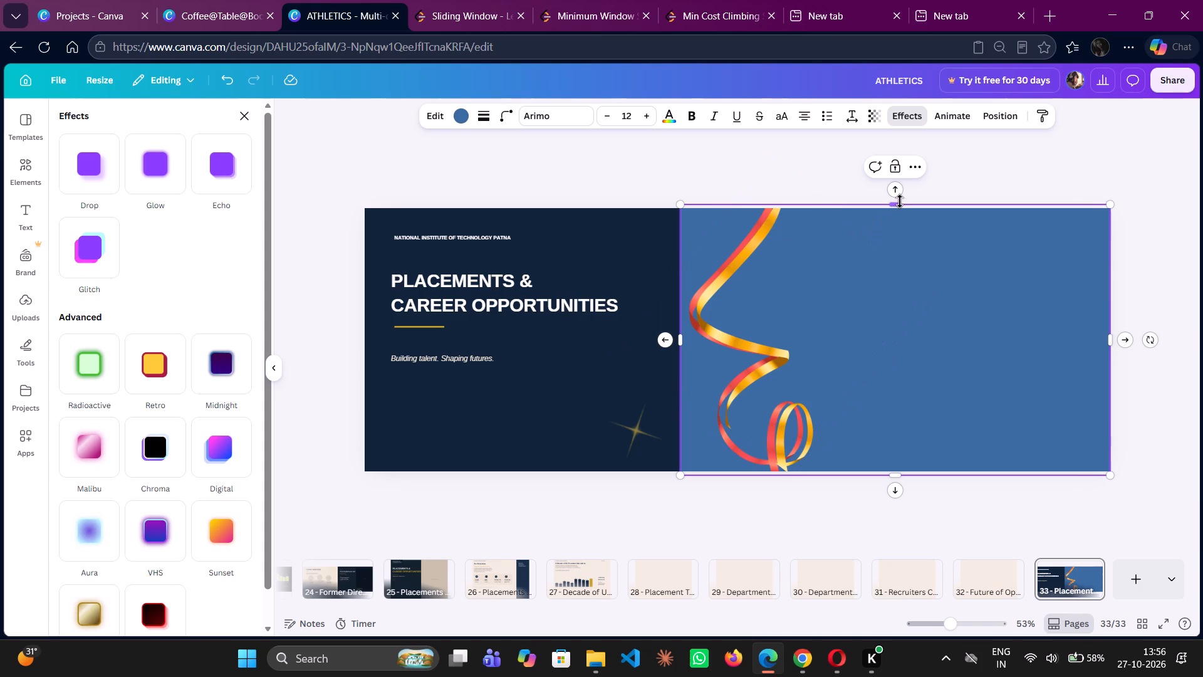
Shorten the blue block from its upper edge to line up with the top of the page.
{"action": "left_click_drag", "start_coordinate": [899, 203], "coordinate": [899, 209]}
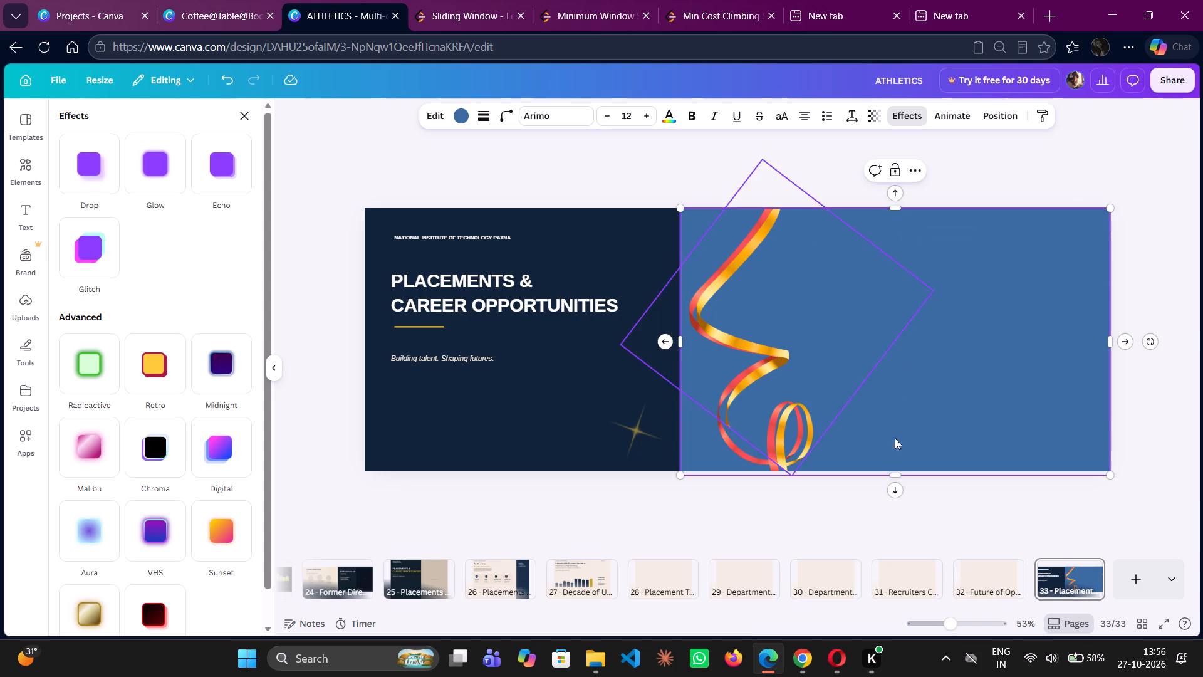
Shorten the blue block from its lower edge to line up with the bottom of the page, about 1,295 by 794.
{"action": "left_click_drag", "start_coordinate": [900, 477], "coordinate": [896, 470]}
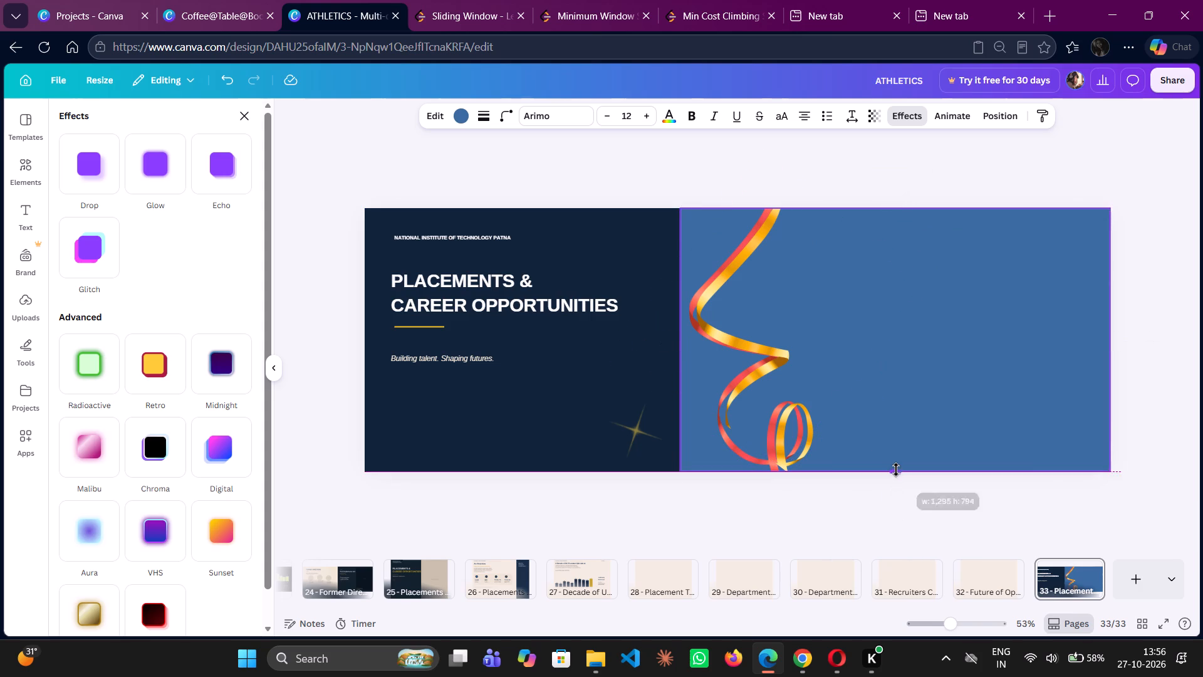
{"action": "left_click_drag", "start_coordinate": [896, 470], "coordinate": [895, 468]}
{"action": "left_click_drag", "start_coordinate": [895, 468], "coordinate": [900, 479]}
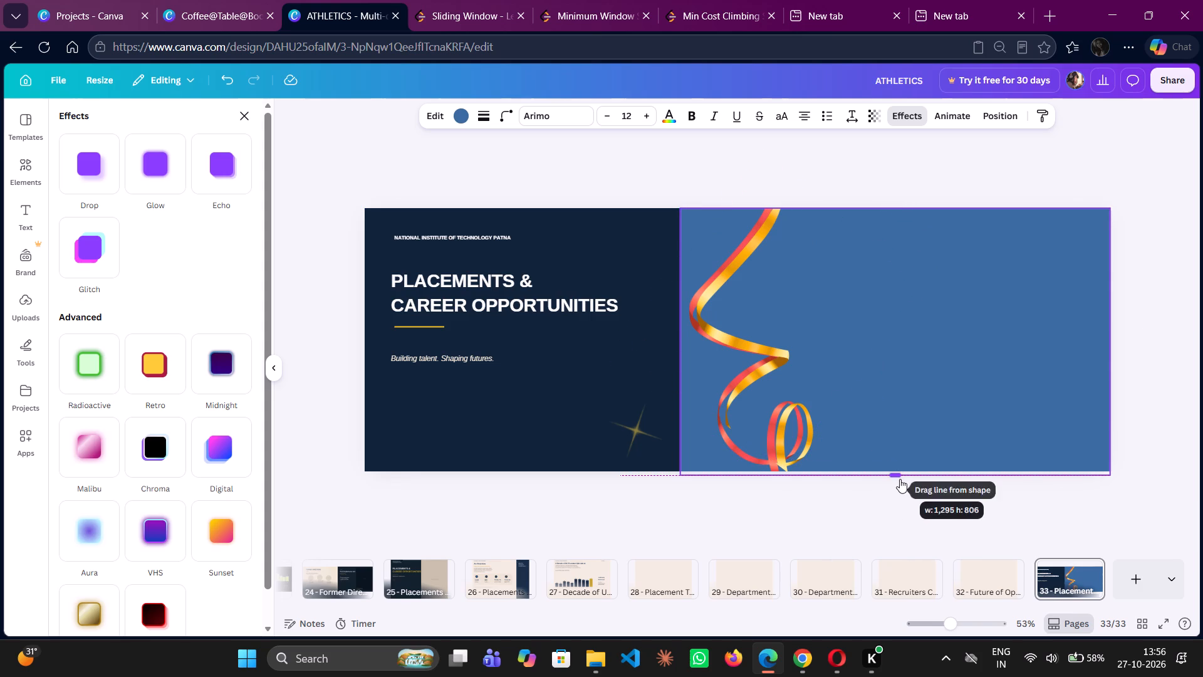
{"action": "left_click_drag", "start_coordinate": [900, 479], "coordinate": [896, 474]}
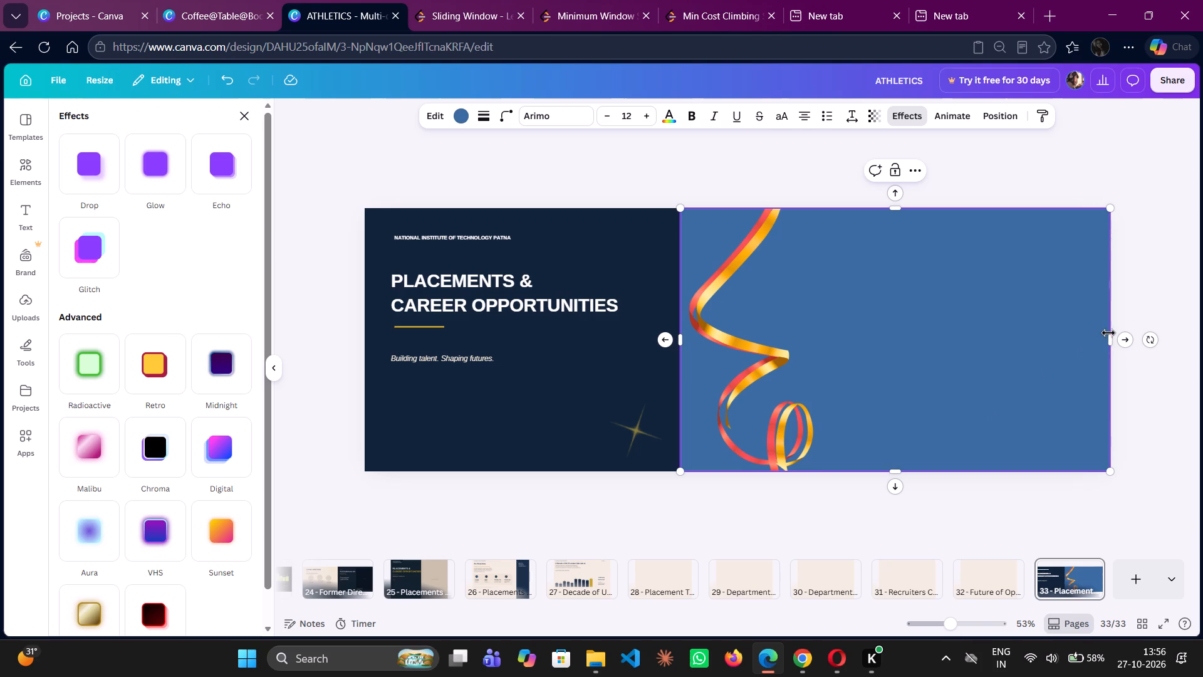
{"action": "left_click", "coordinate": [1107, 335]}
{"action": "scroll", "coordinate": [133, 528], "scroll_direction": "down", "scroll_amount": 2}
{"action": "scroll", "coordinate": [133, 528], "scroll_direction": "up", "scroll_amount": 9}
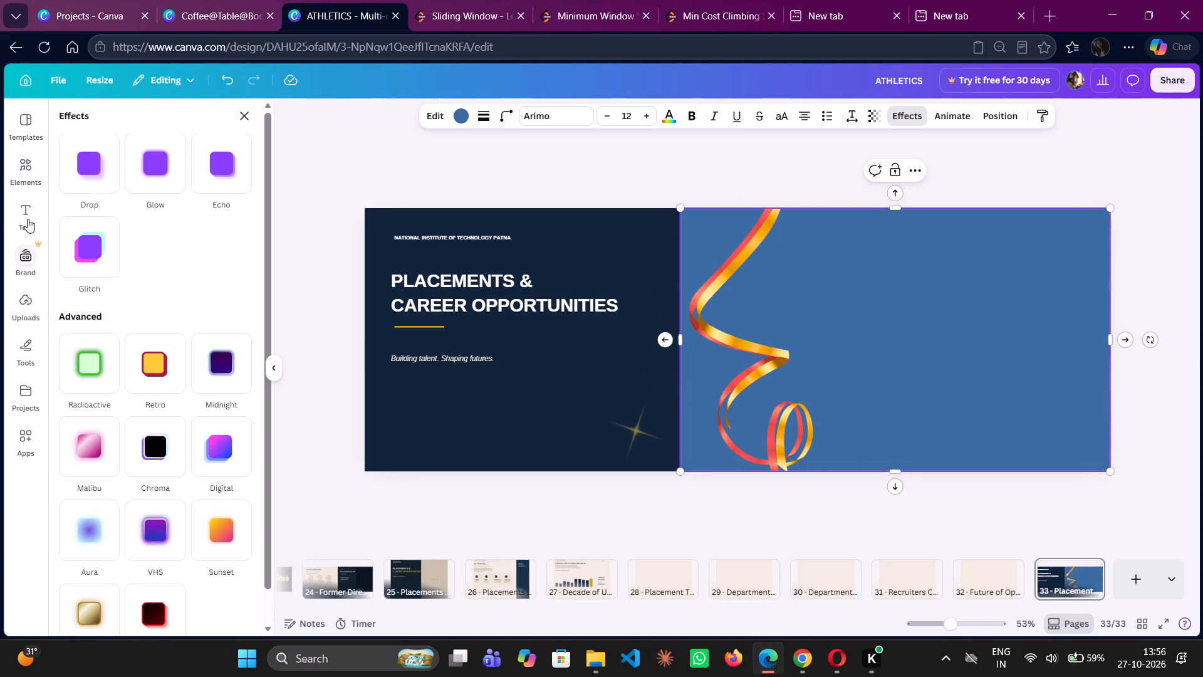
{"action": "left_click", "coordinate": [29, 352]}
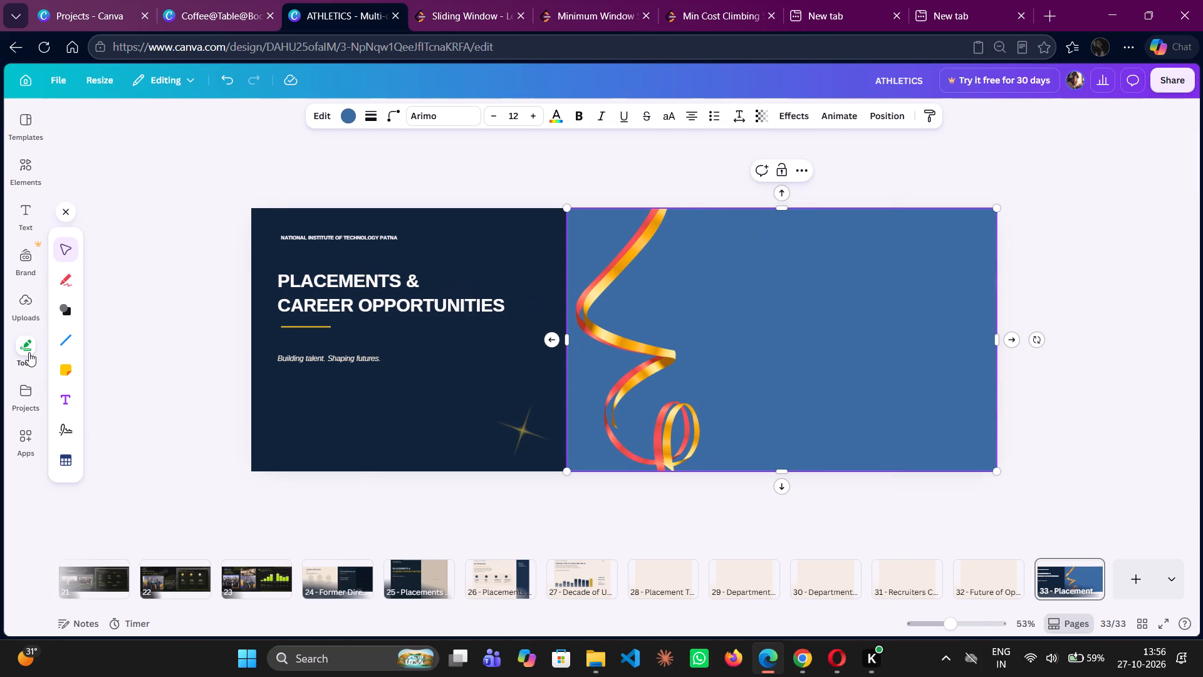
Change the blue block to the flowchart shape with one straight end and one semicircular end.
{"action": "left_click", "coordinate": [323, 118]}
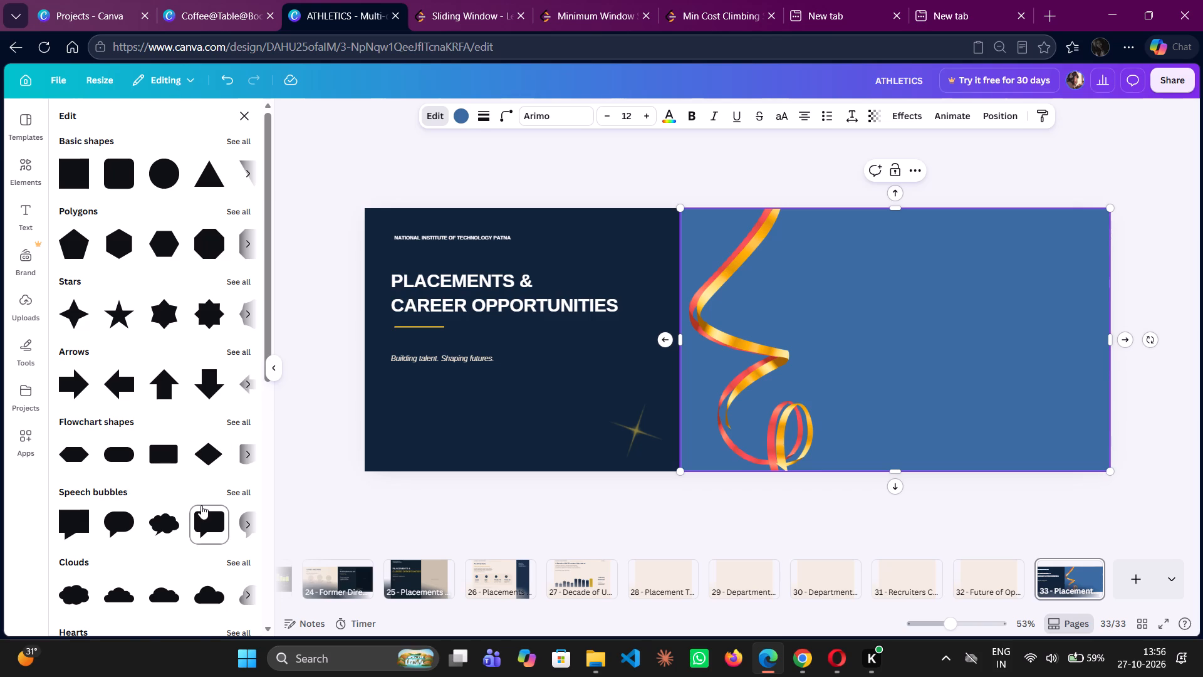
{"action": "scroll", "coordinate": [201, 505], "scroll_direction": "down", "scroll_amount": 1}
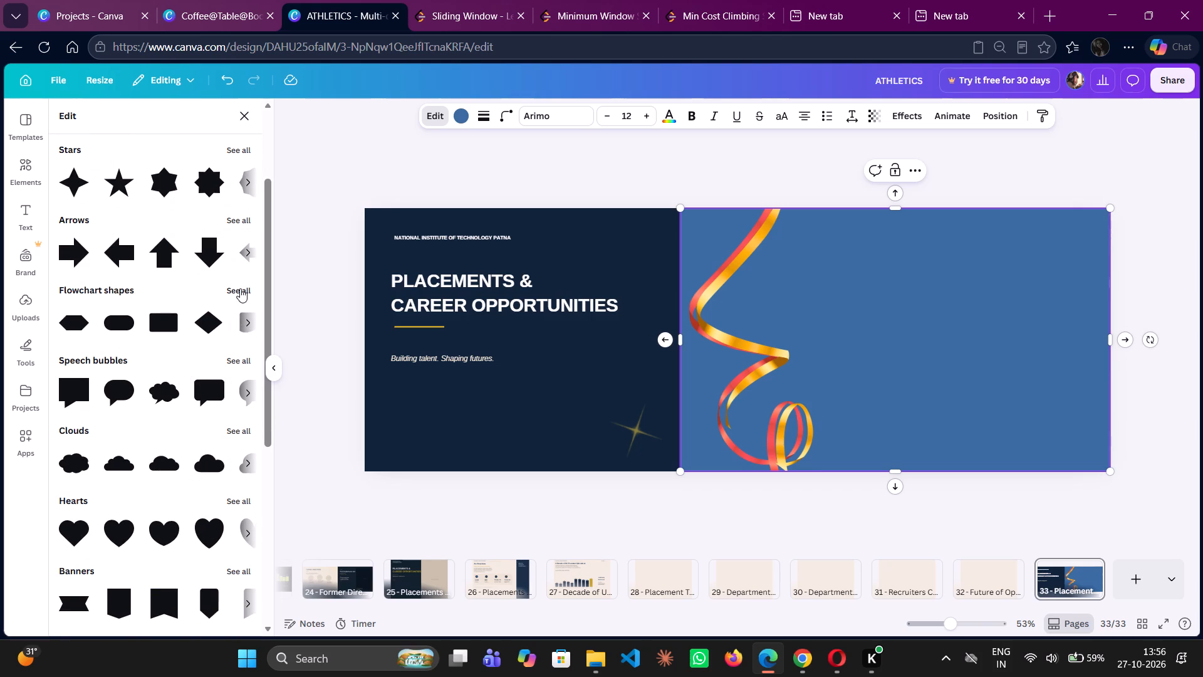
{"action": "left_click", "coordinate": [240, 288]}
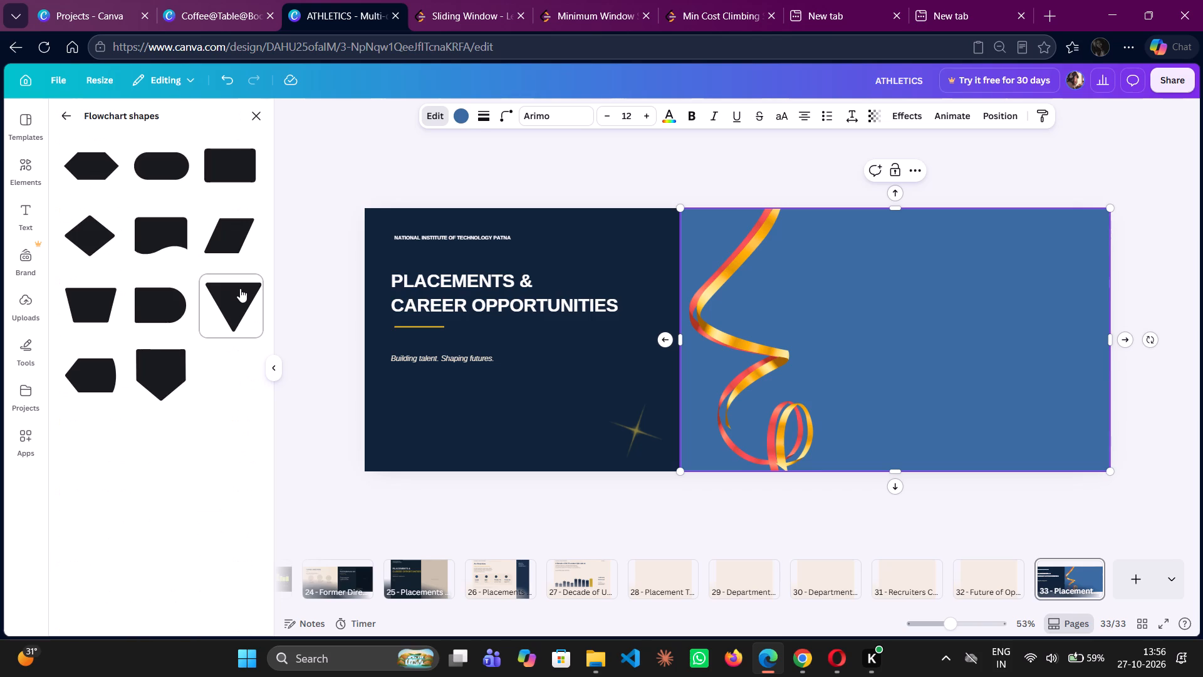
{"action": "left_click", "coordinate": [140, 313]}
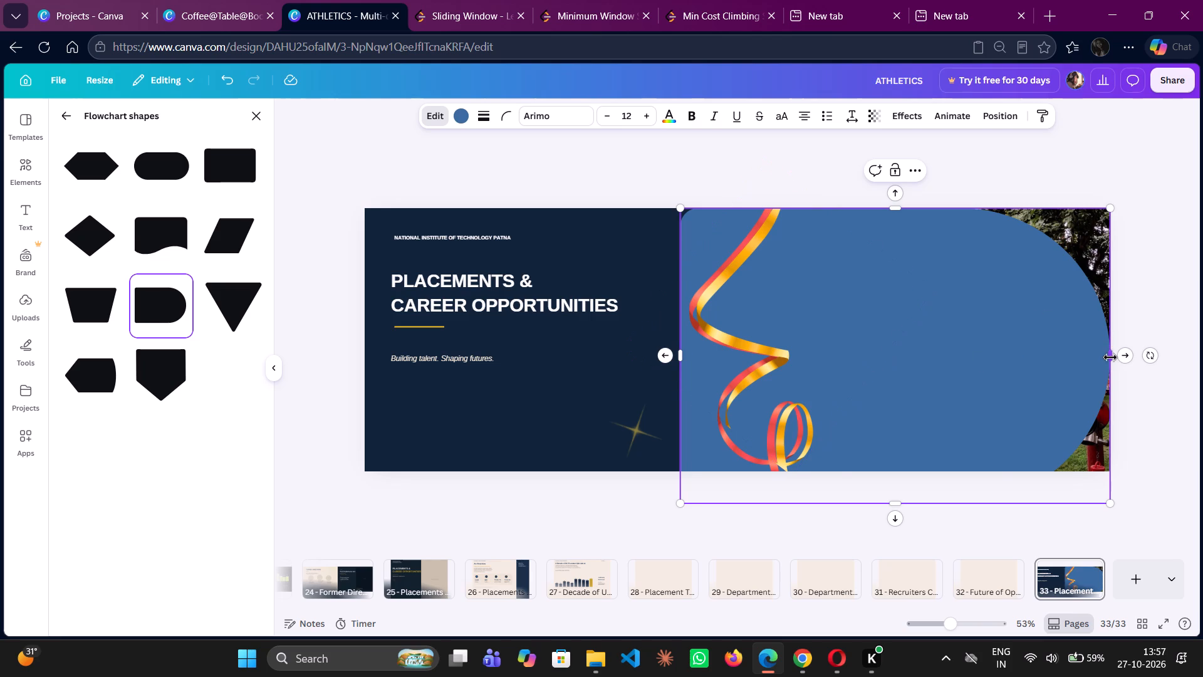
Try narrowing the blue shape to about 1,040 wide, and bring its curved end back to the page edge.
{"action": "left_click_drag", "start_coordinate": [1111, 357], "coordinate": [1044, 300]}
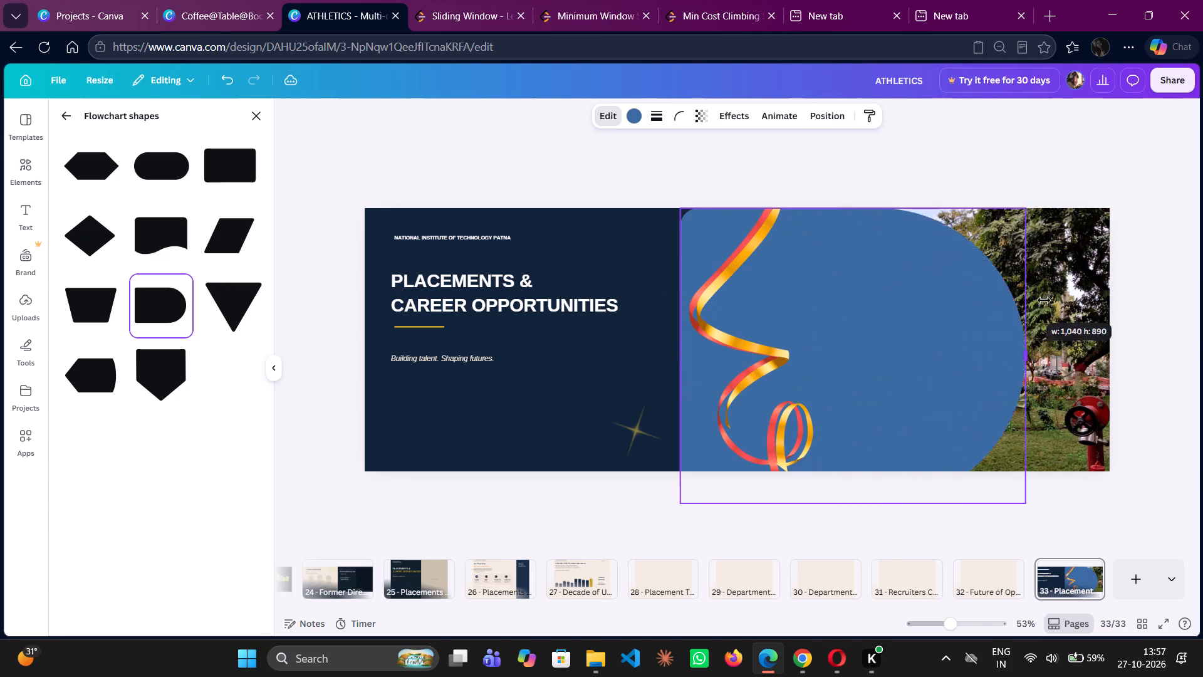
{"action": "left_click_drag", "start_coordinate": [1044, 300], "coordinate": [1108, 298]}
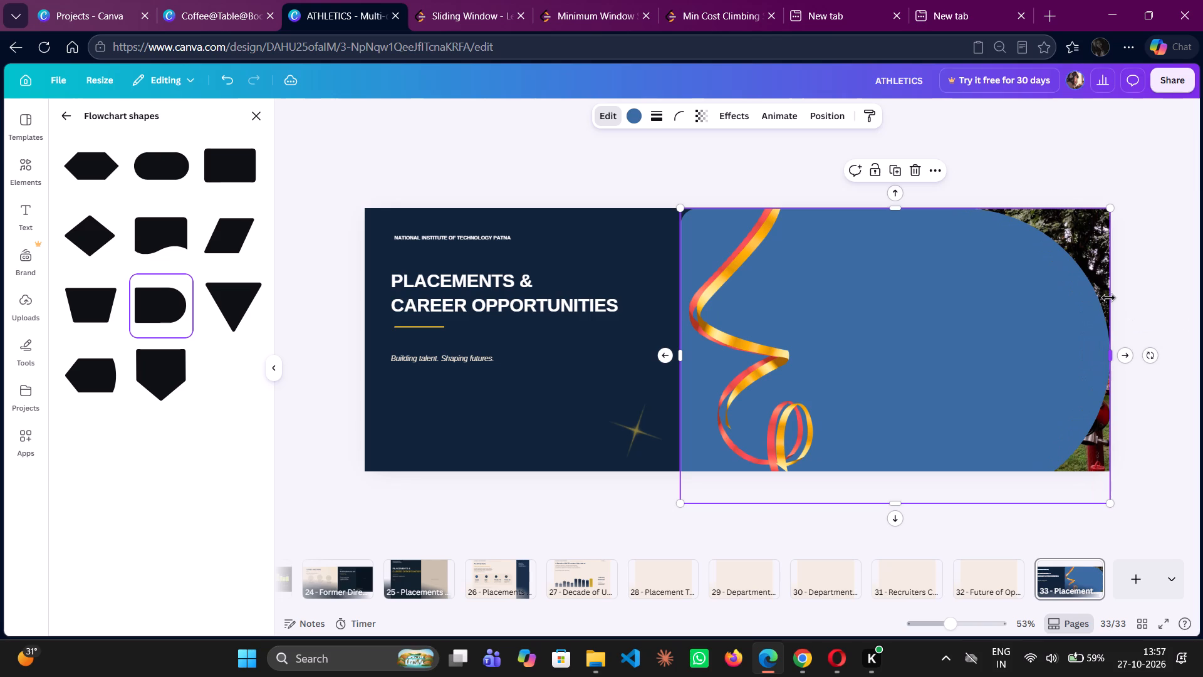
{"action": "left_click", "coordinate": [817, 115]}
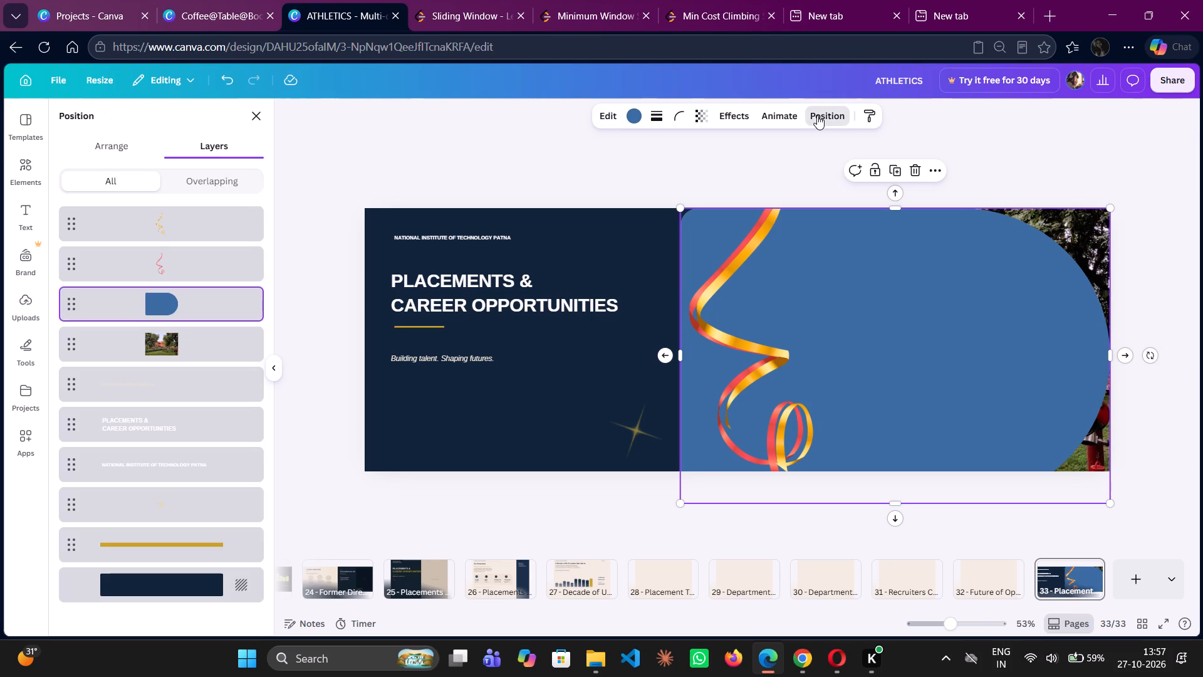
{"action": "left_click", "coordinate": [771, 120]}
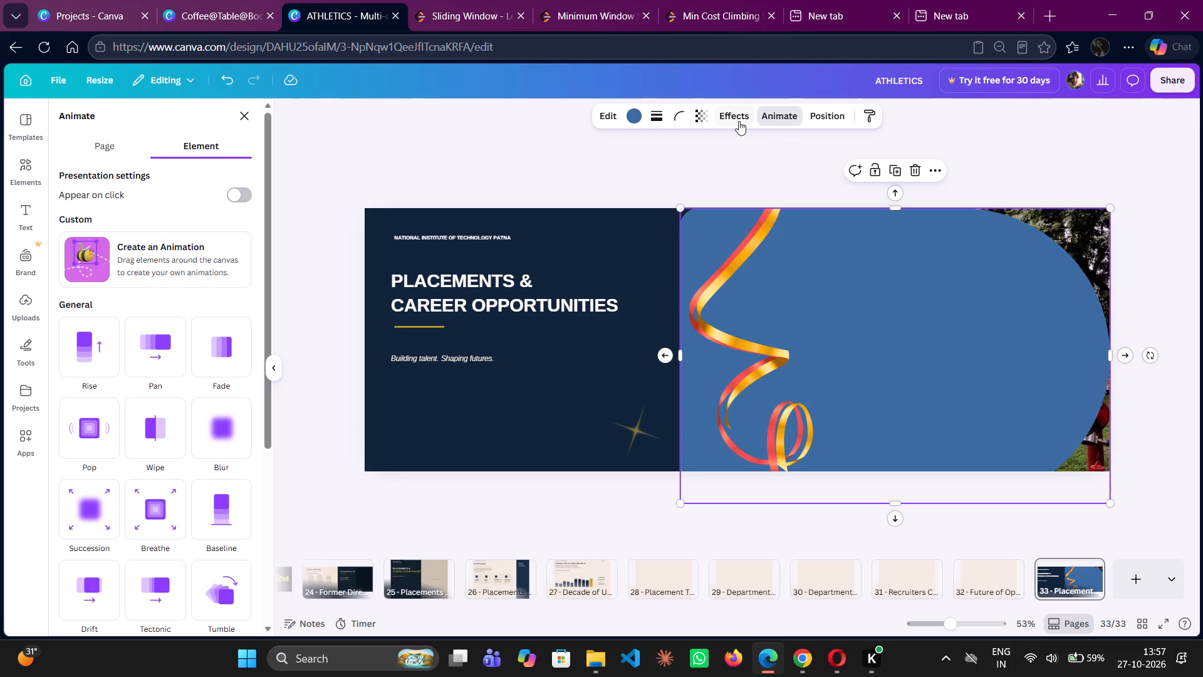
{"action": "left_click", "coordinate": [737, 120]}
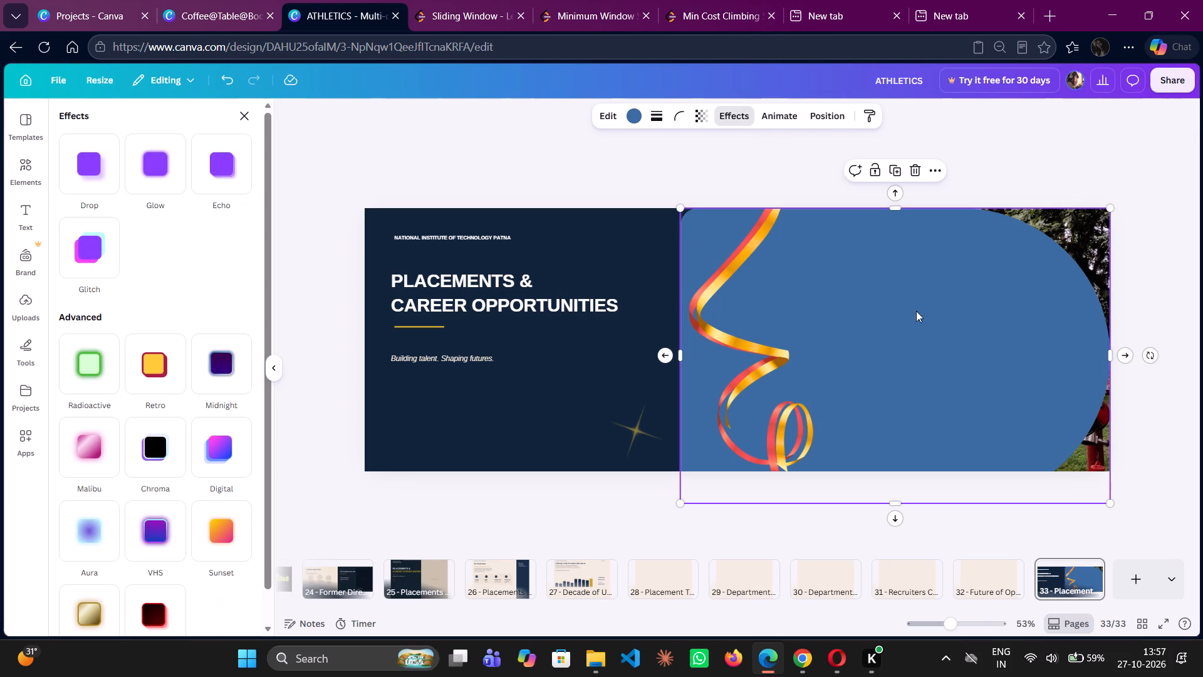
Rotate the blue shape 180° so its curved end faces the title text.
{"action": "left_click_drag", "start_coordinate": [1154, 355], "coordinate": [801, 365]}
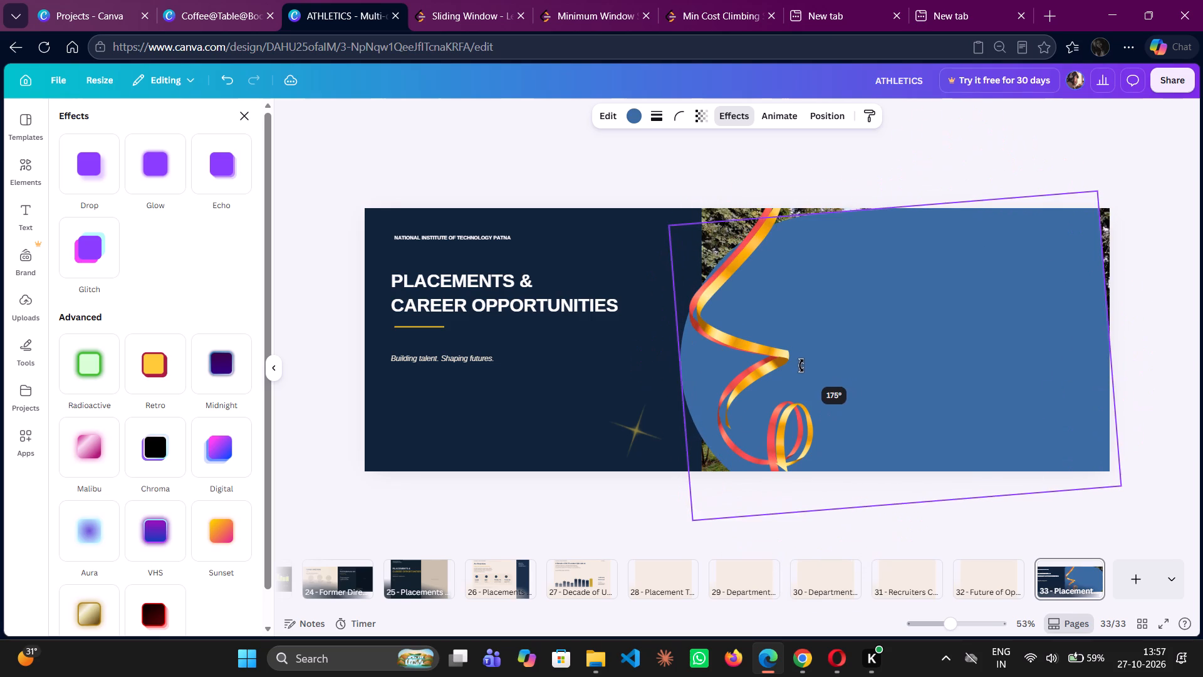
{"action": "left_click_drag", "start_coordinate": [801, 365], "coordinate": [804, 358]}
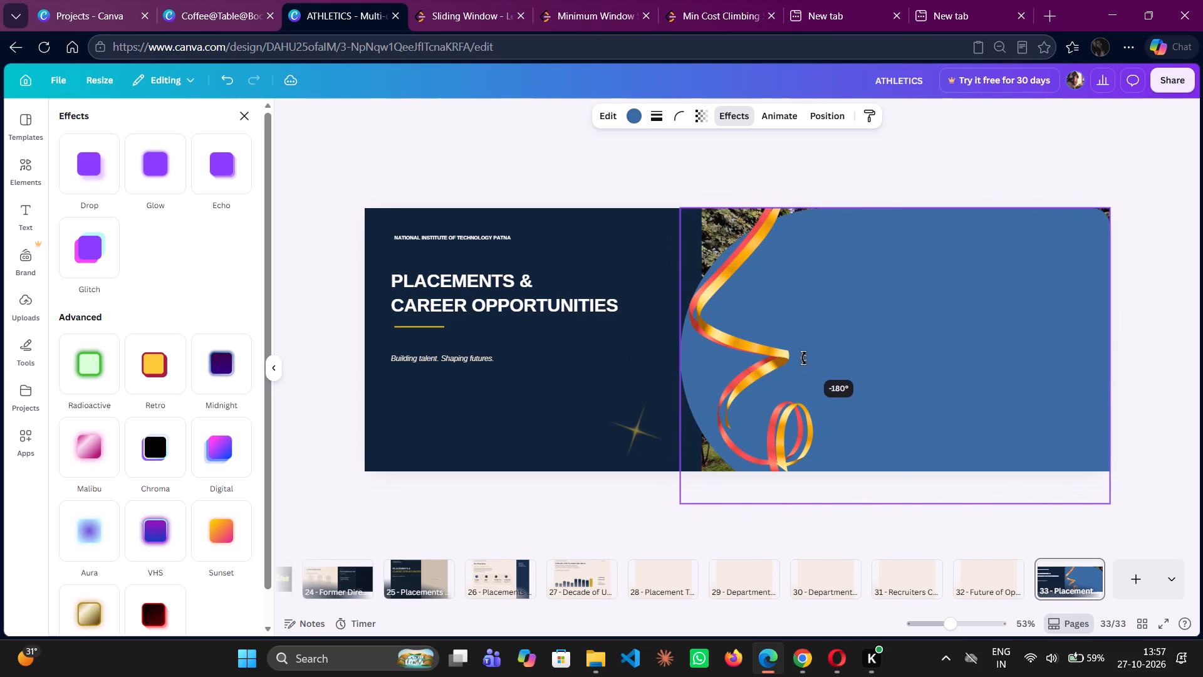
{"action": "left_click_drag", "start_coordinate": [804, 358], "coordinate": [804, 355]}
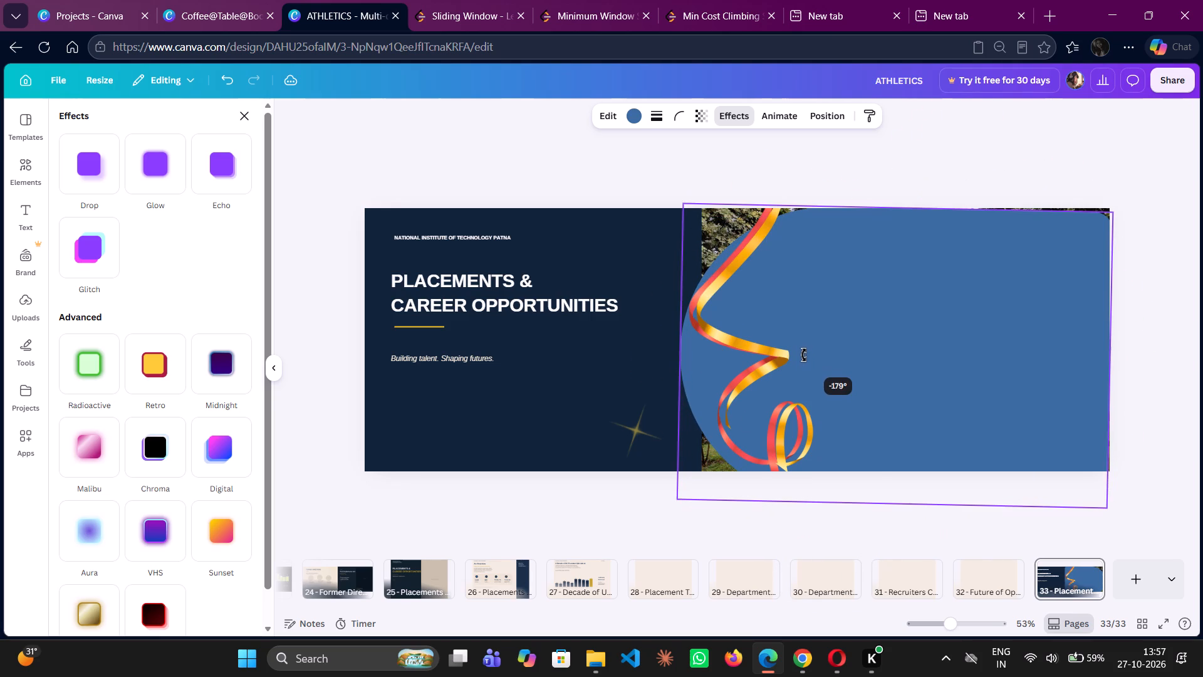
{"action": "left_click_drag", "start_coordinate": [804, 355], "coordinate": [804, 357]}
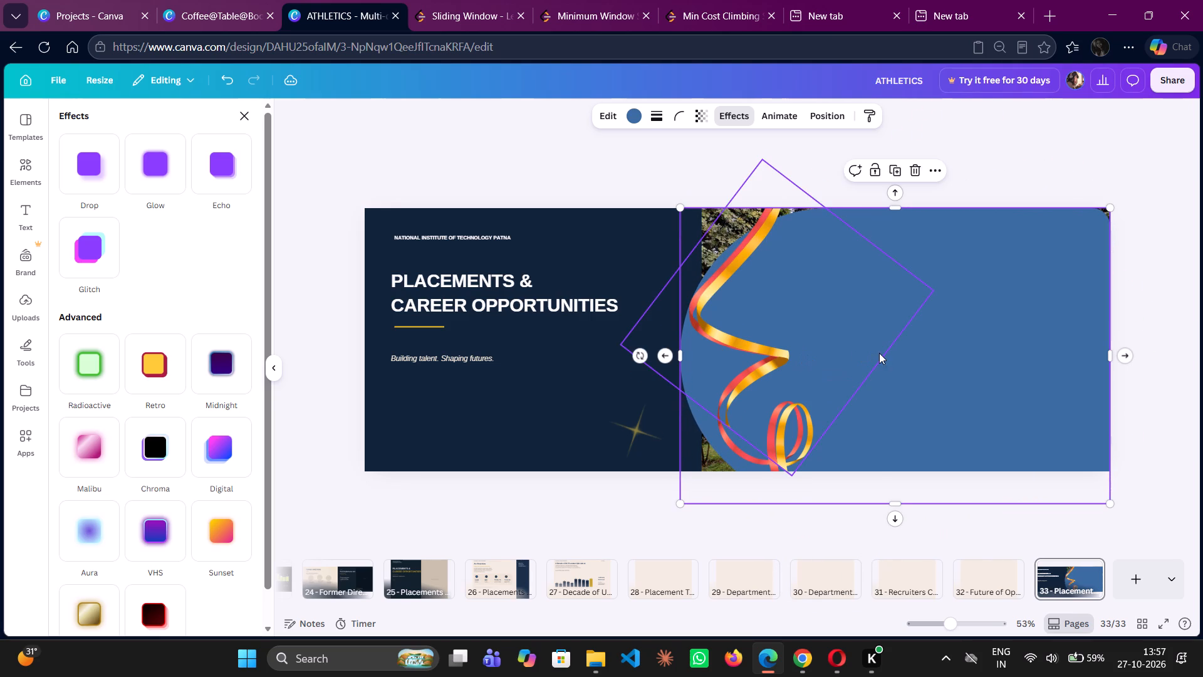
Move the blue shape to be vertically centred on the page, with its straight end slightly past the page's outer edge.
{"action": "left_click_drag", "start_coordinate": [930, 362], "coordinate": [935, 355]}
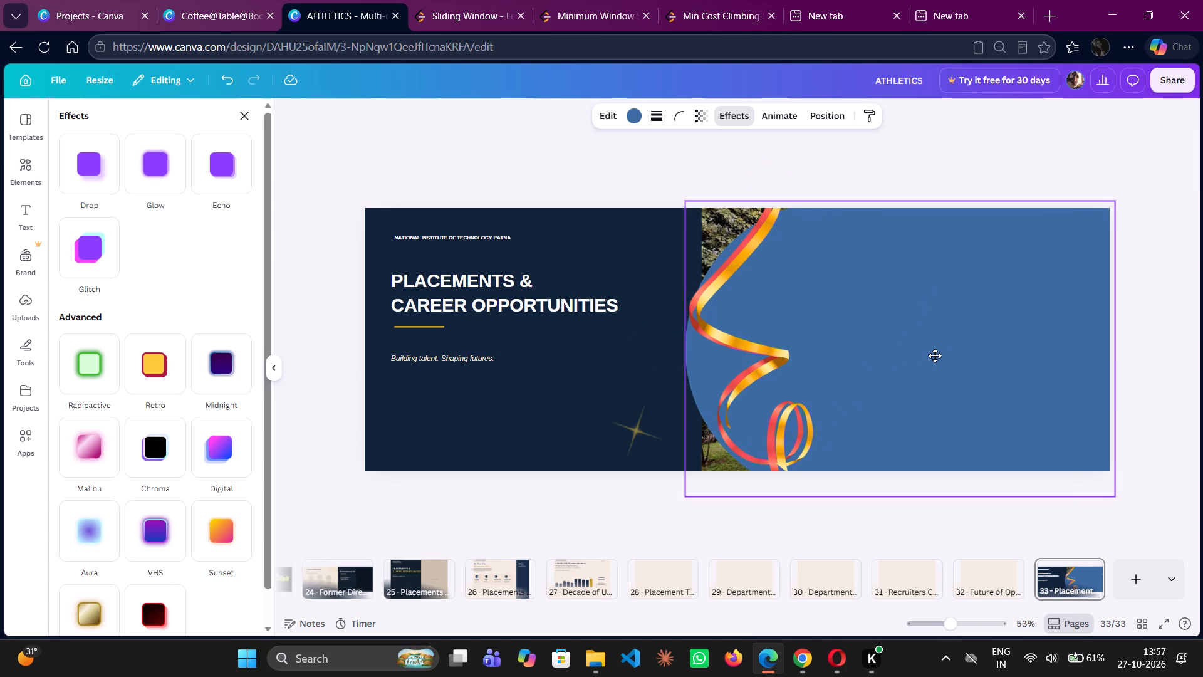
{"action": "left_click_drag", "start_coordinate": [935, 355], "coordinate": [934, 351]}
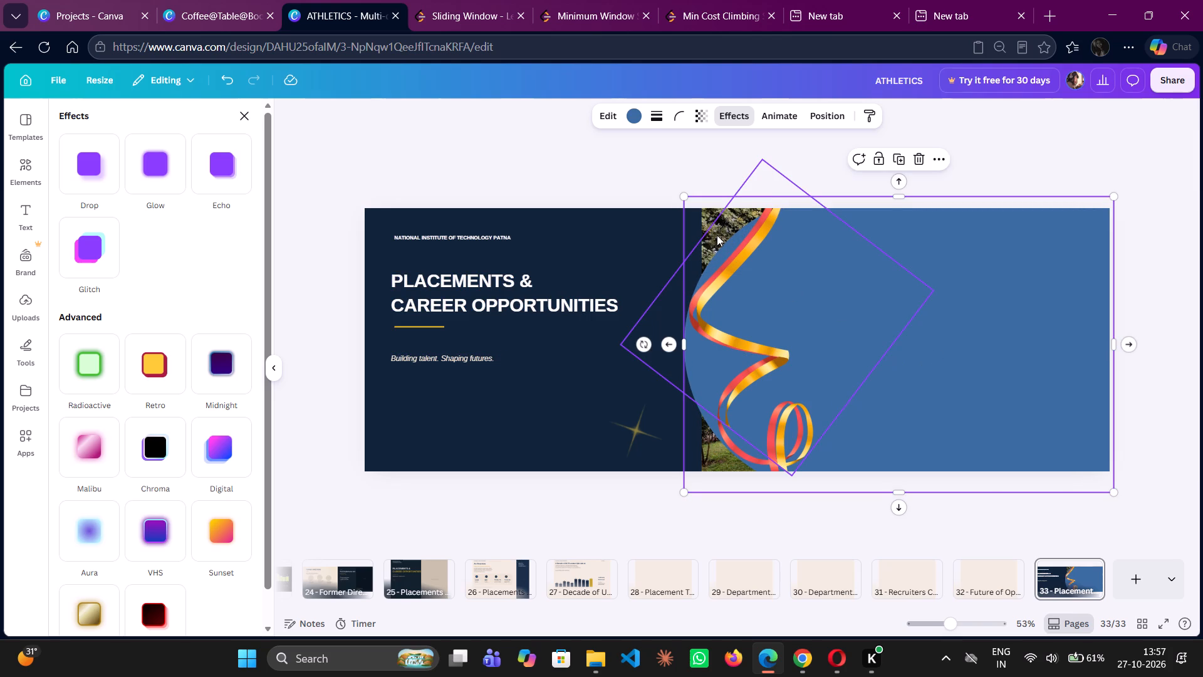
{"action": "left_click_drag", "start_coordinate": [714, 325], "coordinate": [711, 325]}
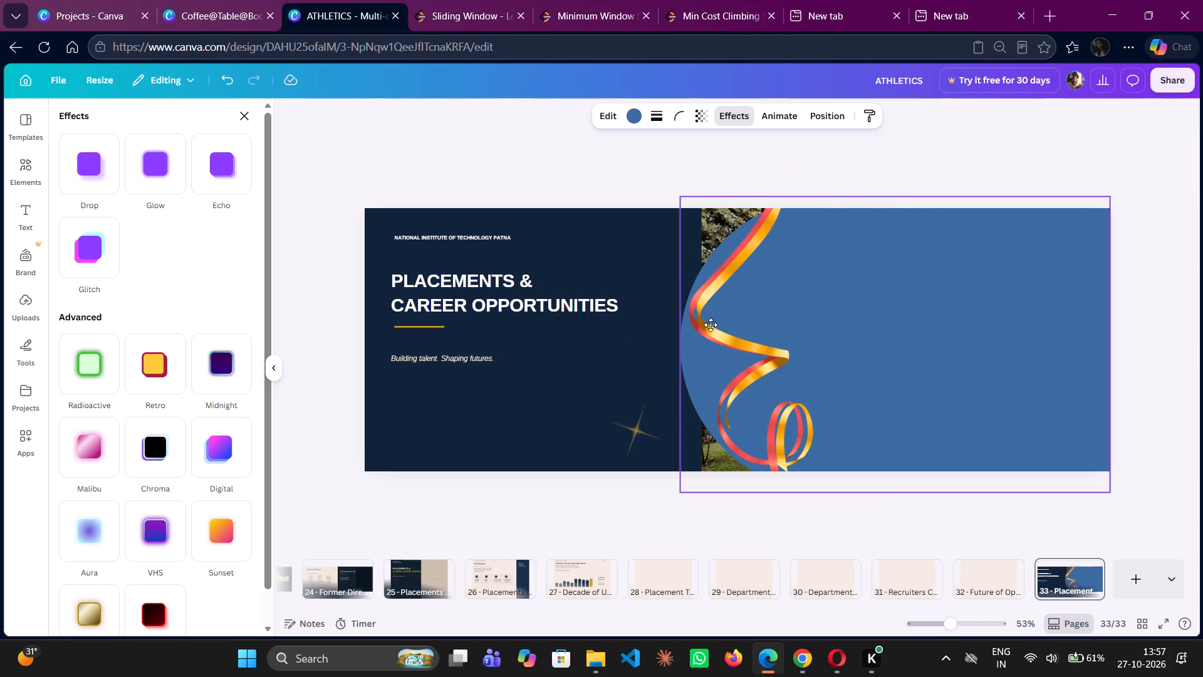
{"action": "left_click_drag", "start_coordinate": [711, 325], "coordinate": [720, 318]}
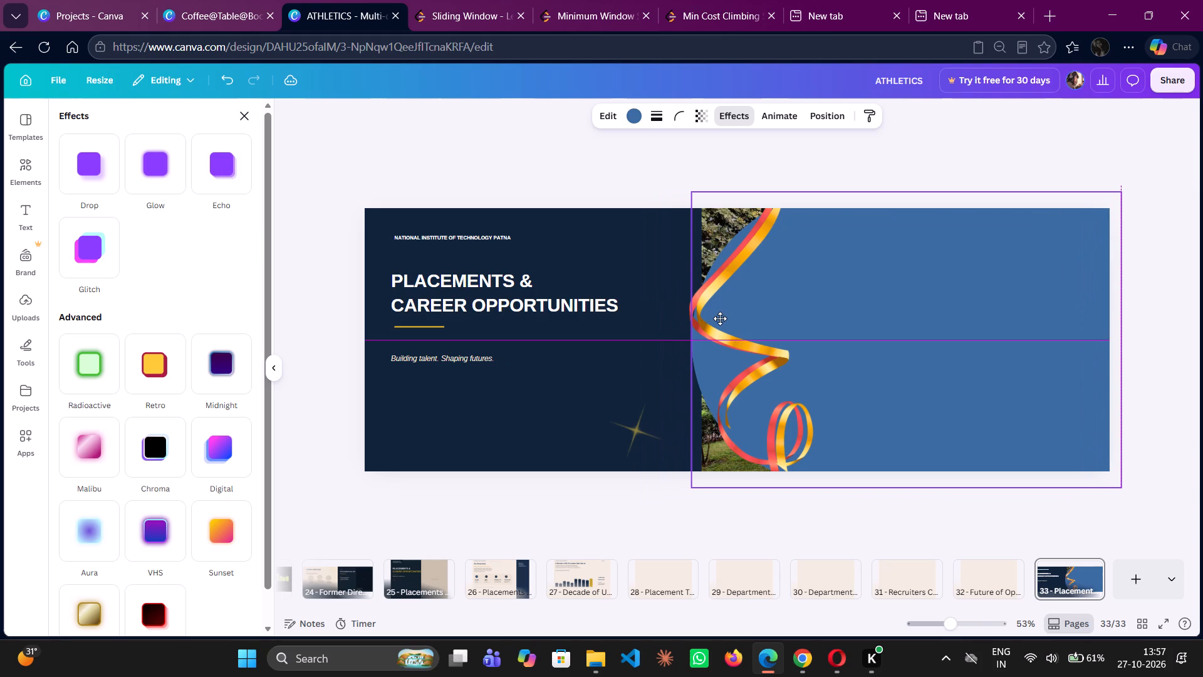
{"action": "left_click_drag", "start_coordinate": [720, 318], "coordinate": [719, 318]}
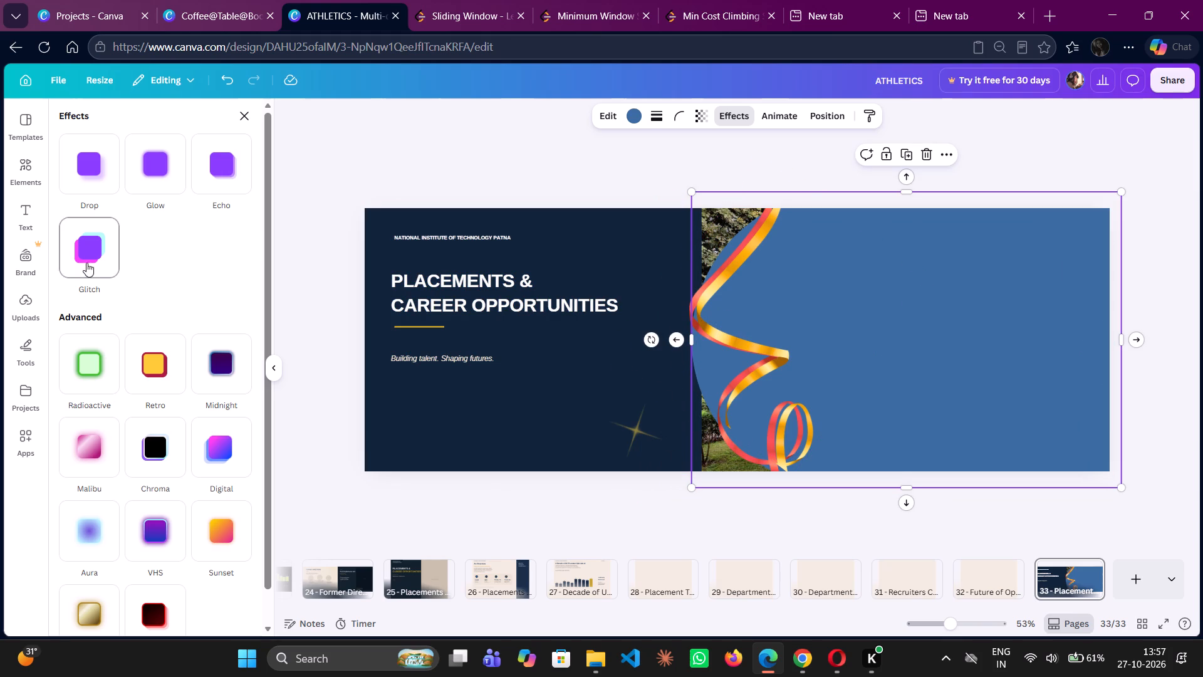
Convert the blue curved shape above the campus photo into a frame.
{"action": "left_click", "coordinate": [832, 120]}
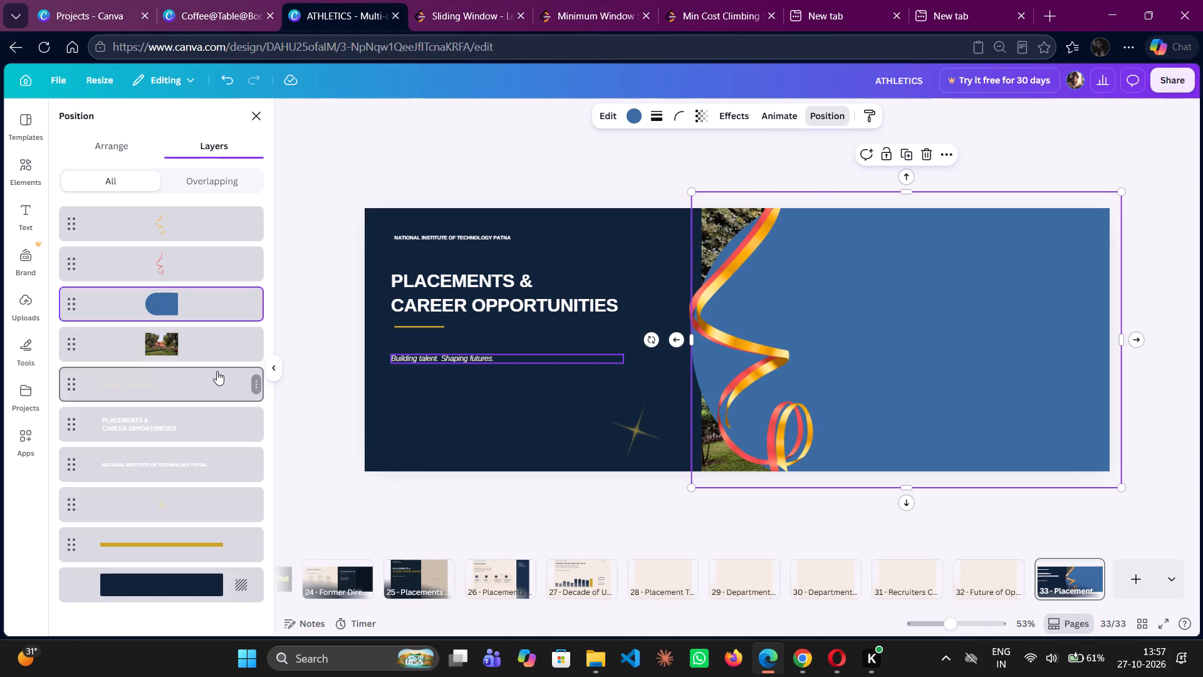
{"action": "left_click", "coordinate": [154, 345]}
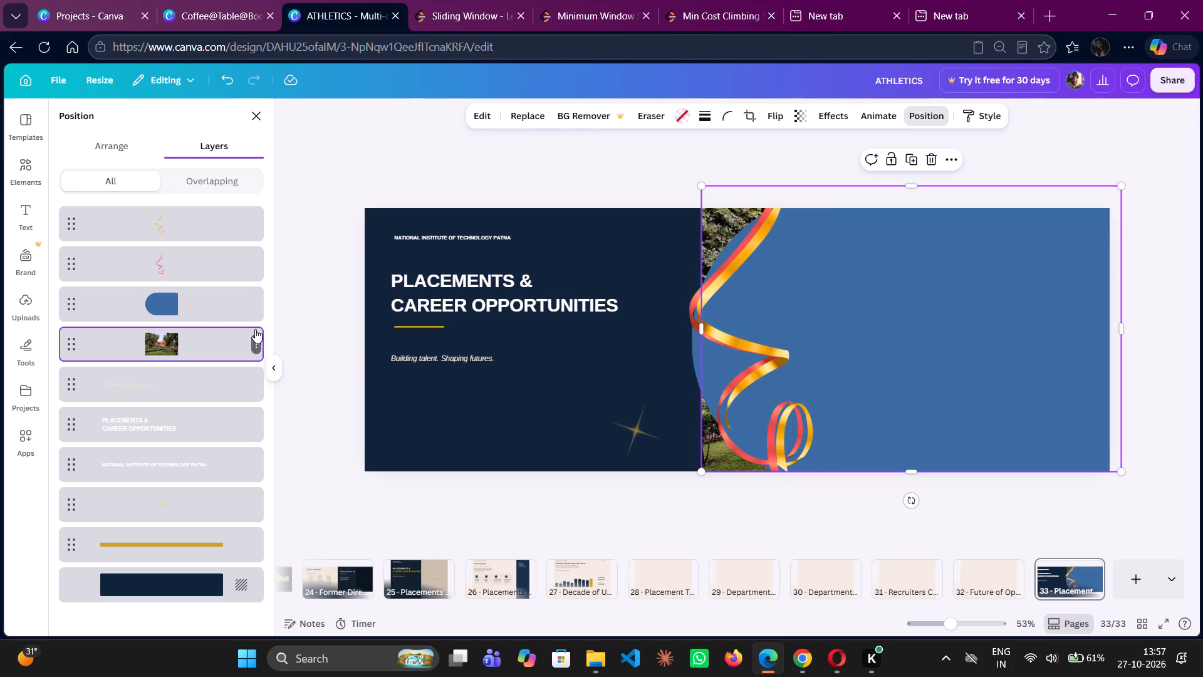
{"action": "left_click", "coordinate": [215, 312]}
{"action": "right_click", "coordinate": [843, 337]}
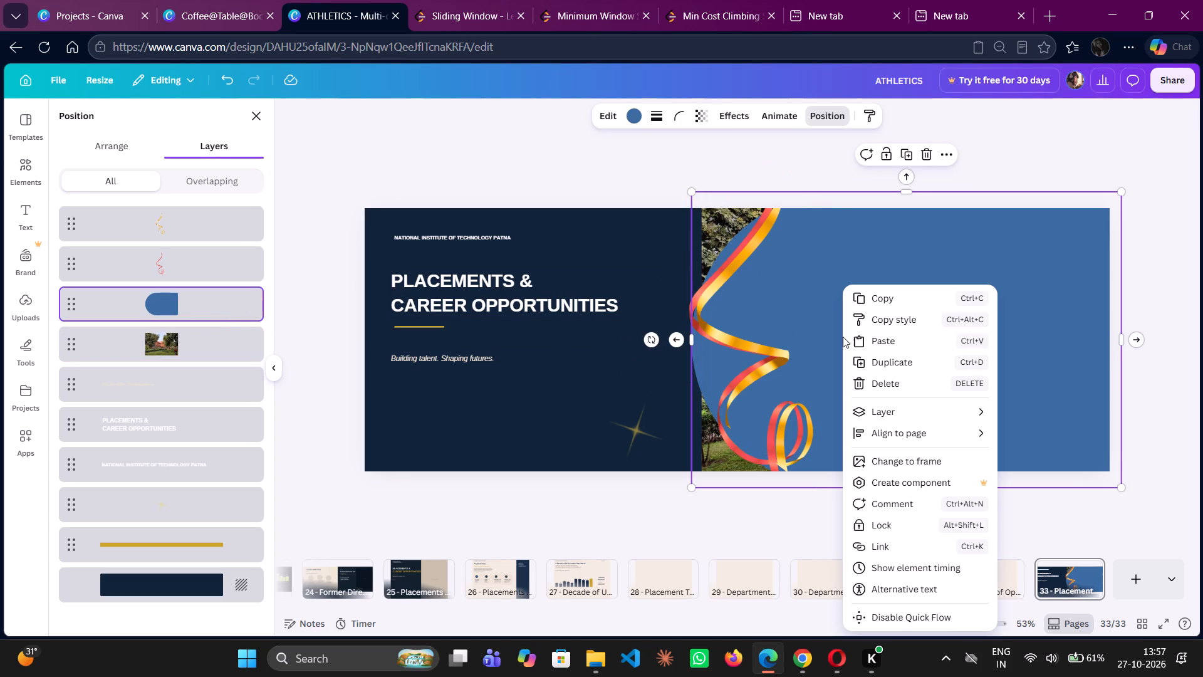
{"action": "left_click", "coordinate": [903, 462]}
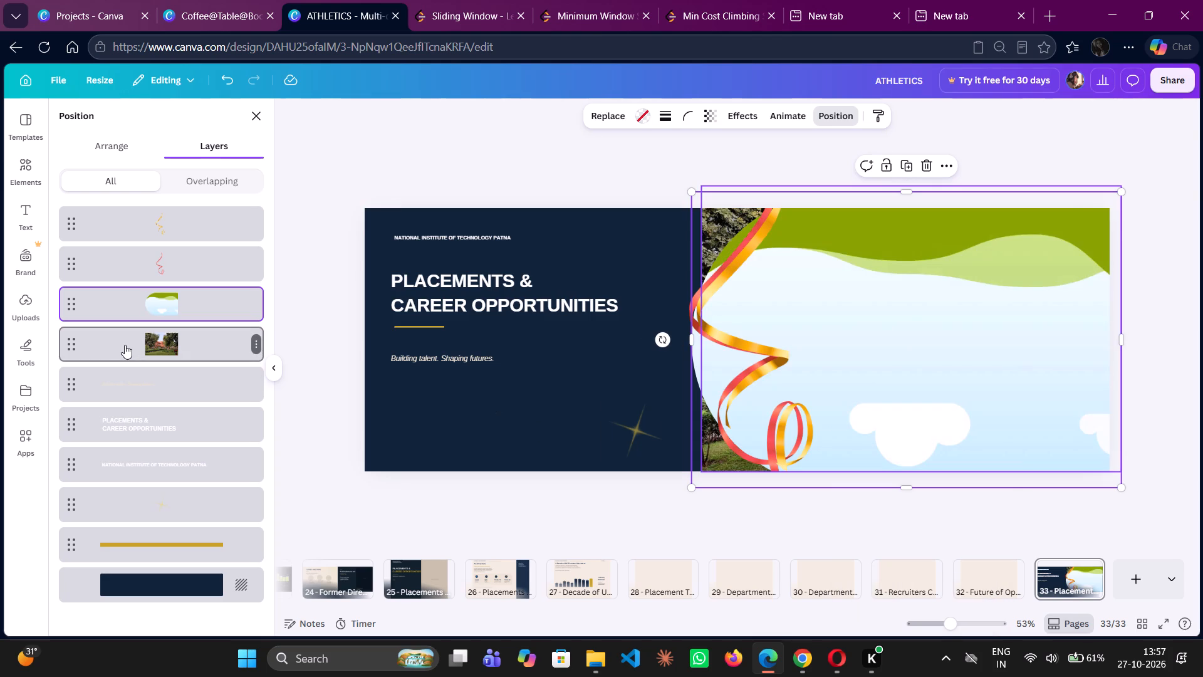
Pull the campus photo out from beneath the frame and place it over the title area.
{"action": "left_click", "coordinate": [125, 345]}
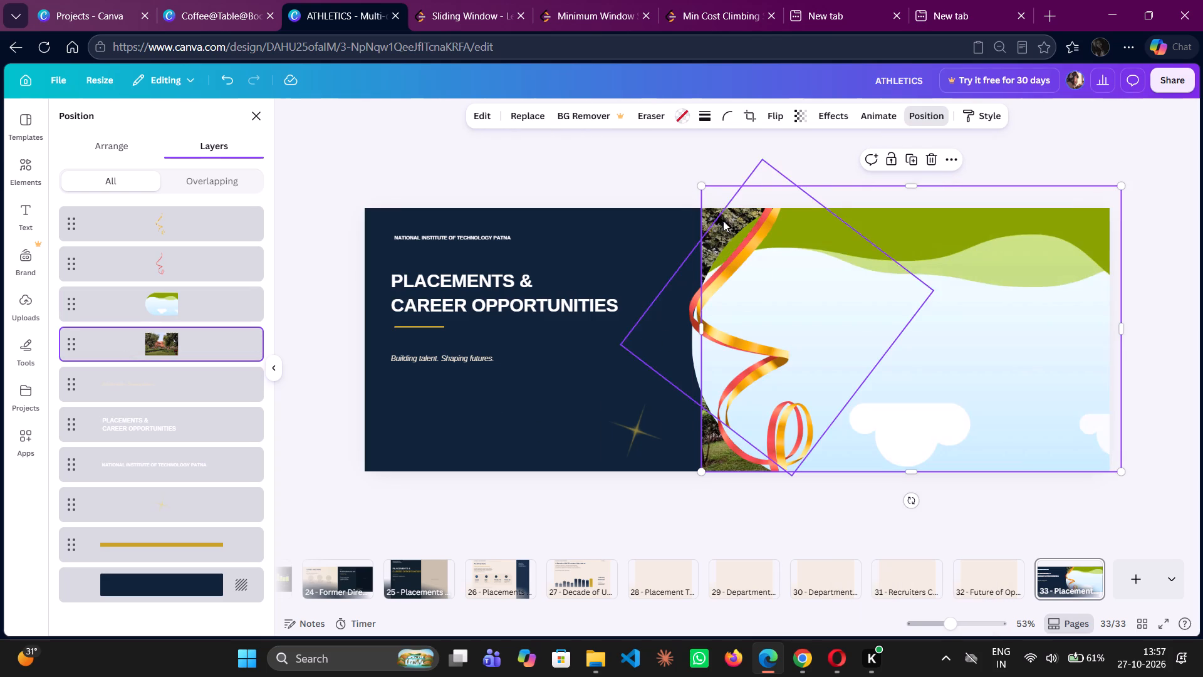
{"action": "left_click", "coordinate": [721, 223]}
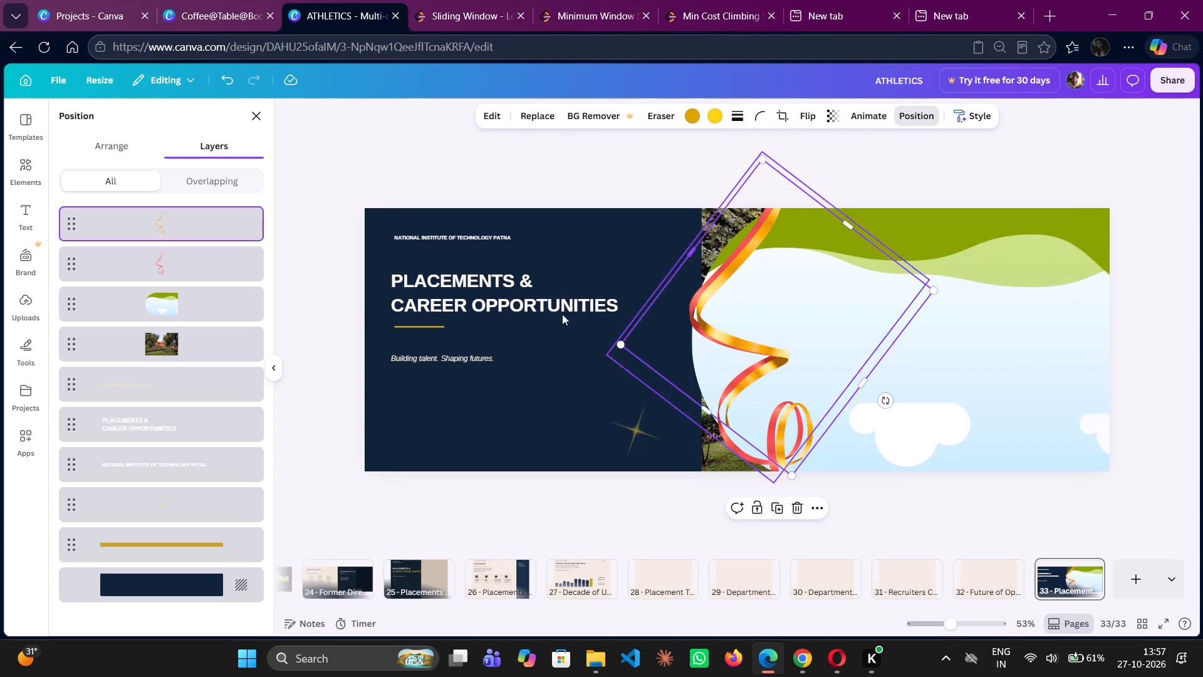
{"action": "left_click", "coordinate": [227, 328]}
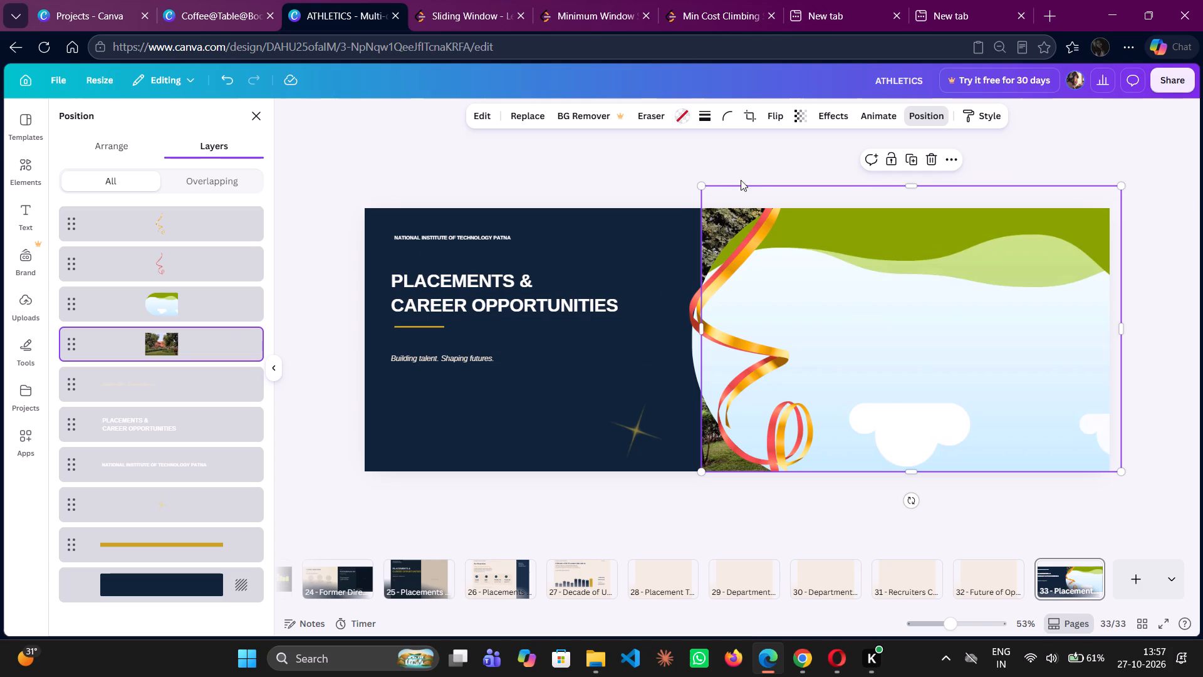
{"action": "left_click_drag", "start_coordinate": [744, 197], "coordinate": [358, 242]}
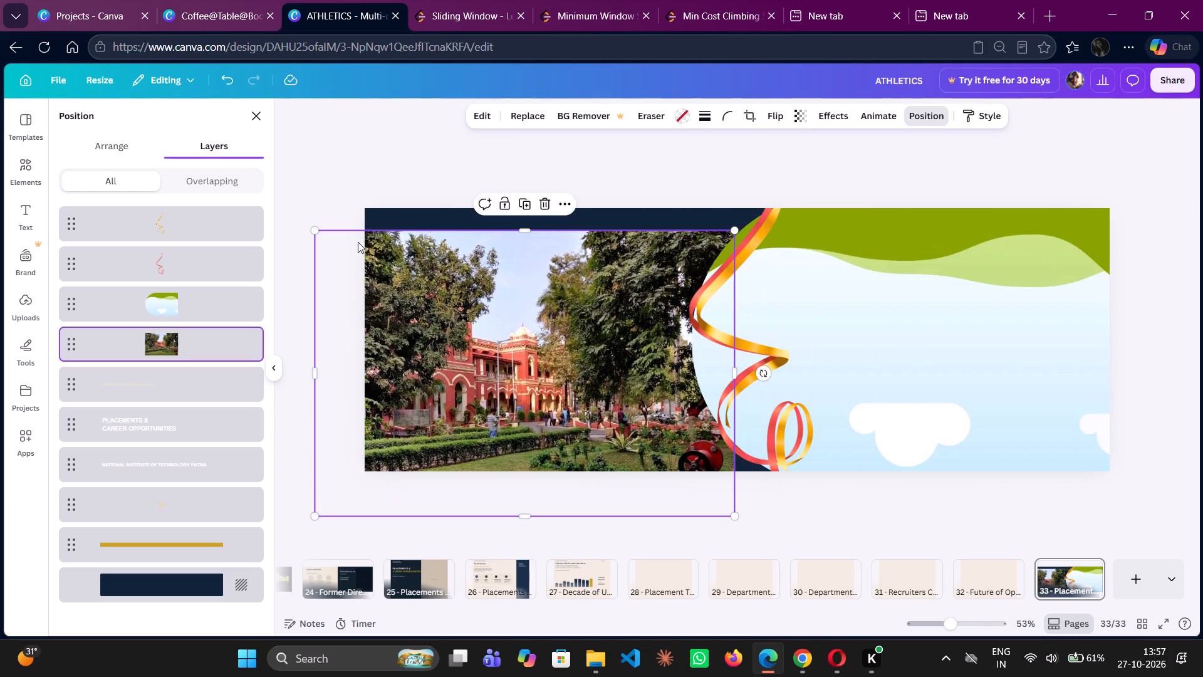
{"action": "left_click_drag", "start_coordinate": [459, 348], "coordinate": [496, 310]}
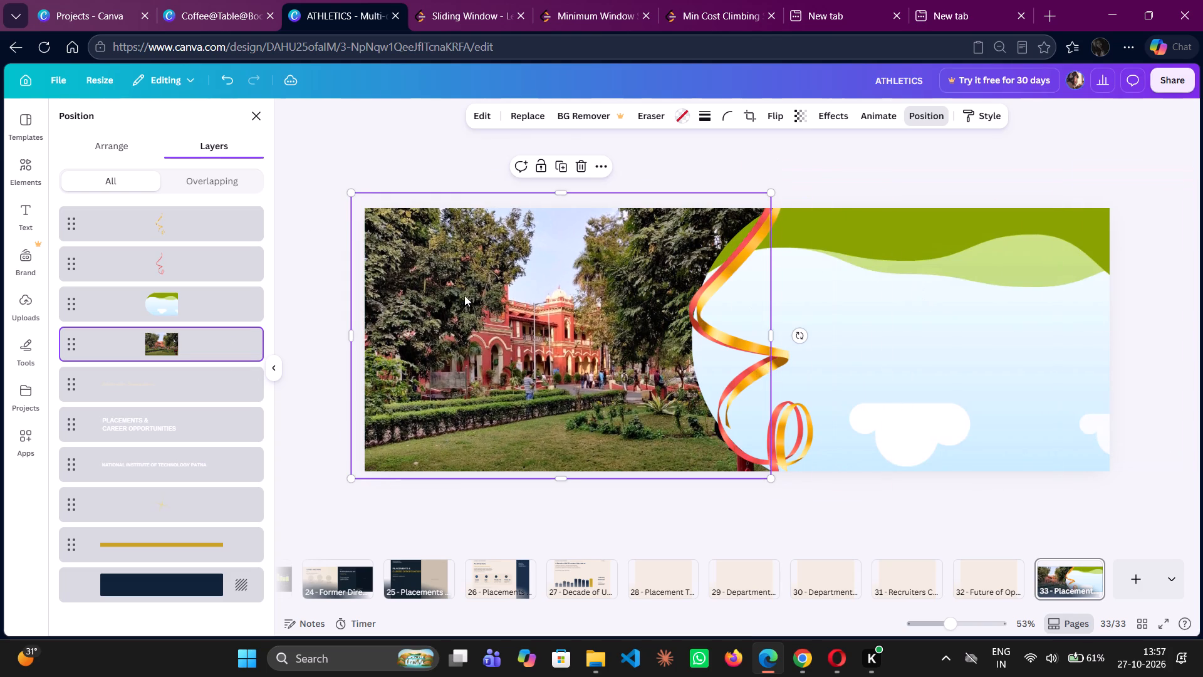
Shrink the campus photo proportionally from its upper outer corner.
{"action": "left_click_drag", "start_coordinate": [352, 192], "coordinate": [439, 246]}
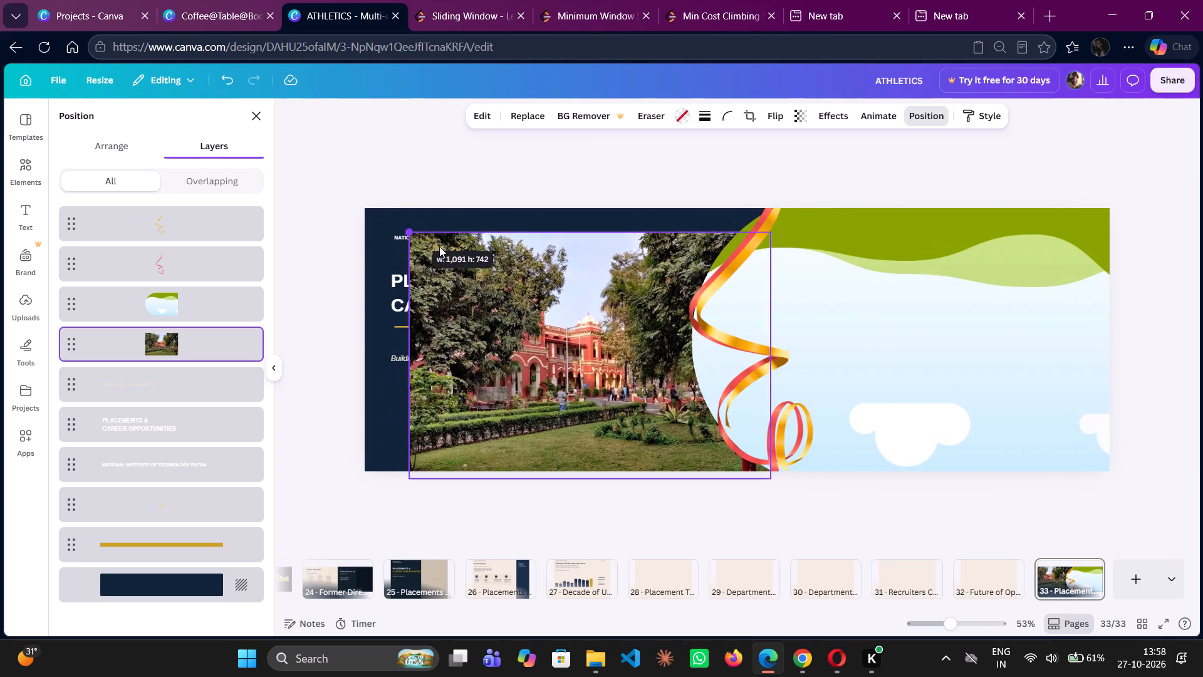
{"action": "left_click_drag", "start_coordinate": [439, 246], "coordinate": [457, 257]}
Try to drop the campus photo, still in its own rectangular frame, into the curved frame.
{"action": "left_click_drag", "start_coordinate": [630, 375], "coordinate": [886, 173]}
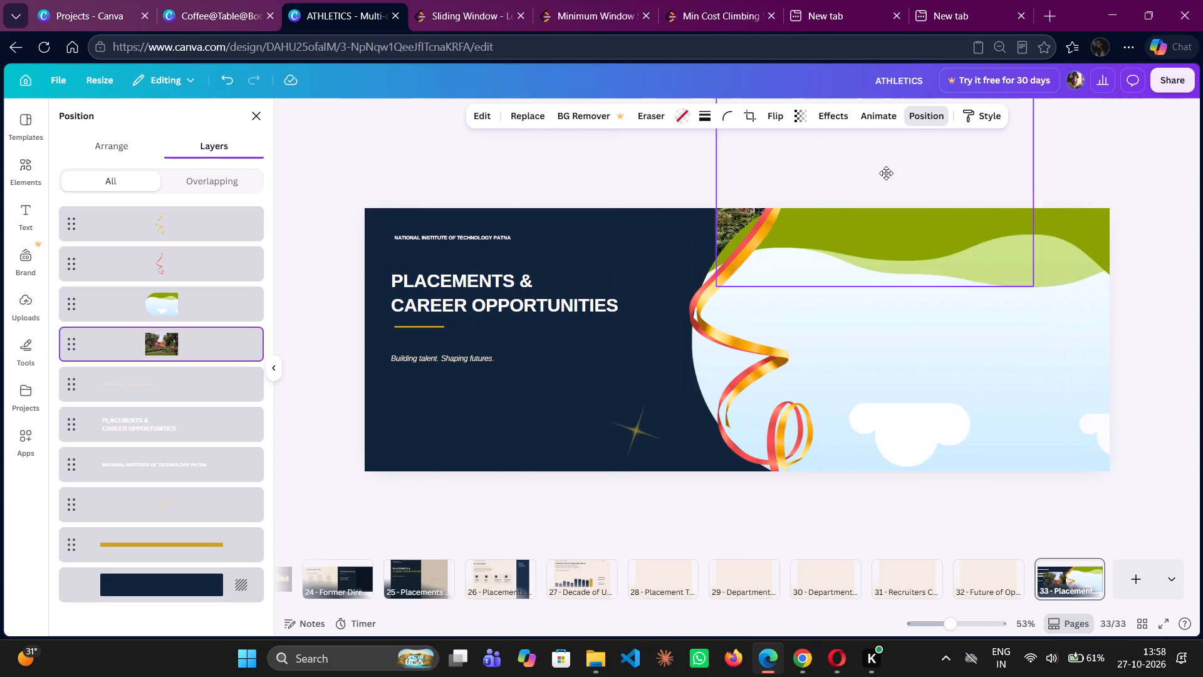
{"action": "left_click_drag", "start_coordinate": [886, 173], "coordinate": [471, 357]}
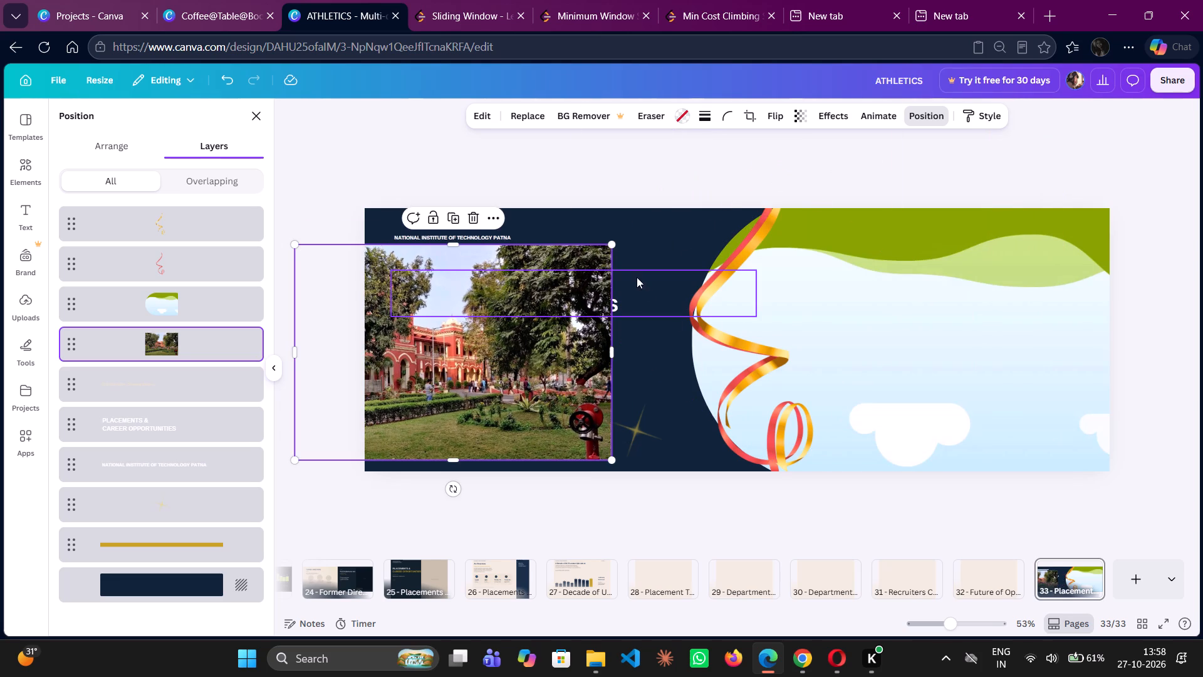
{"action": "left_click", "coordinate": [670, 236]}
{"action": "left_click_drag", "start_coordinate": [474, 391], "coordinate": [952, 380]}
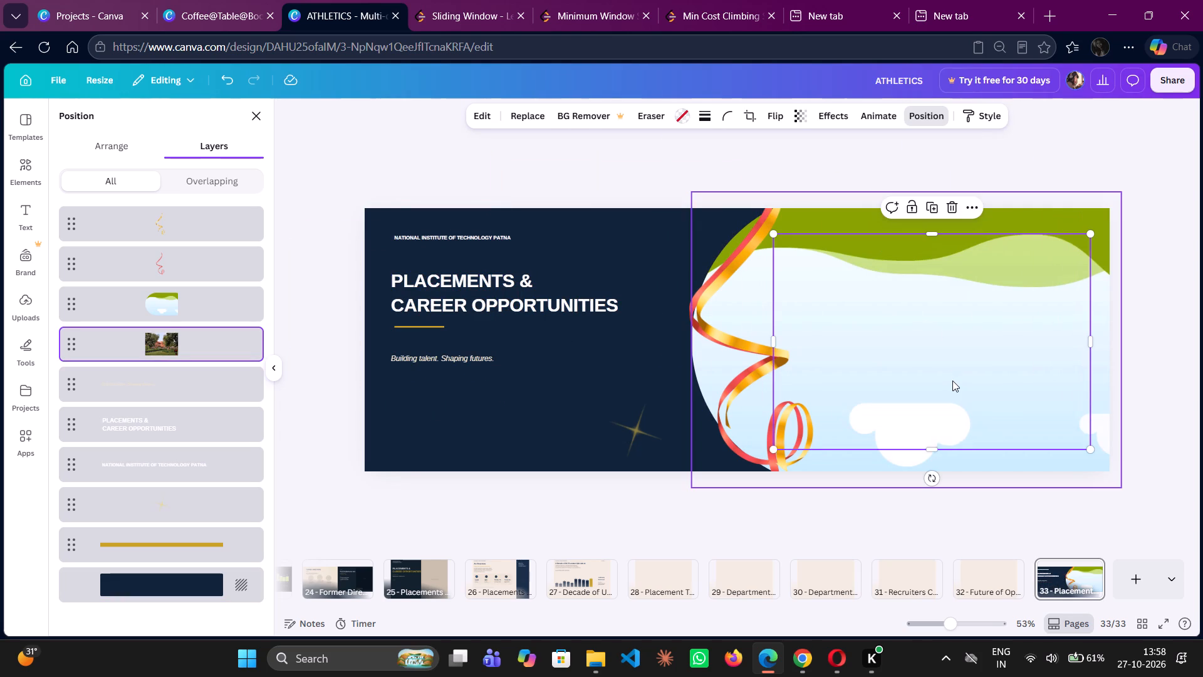
Move the campus photo back over the title area, detach the image from its rectangular frame and delete the empty frame.
{"action": "left_click_drag", "start_coordinate": [952, 380], "coordinate": [584, 421]}
{"action": "right_click", "coordinate": [584, 421]}
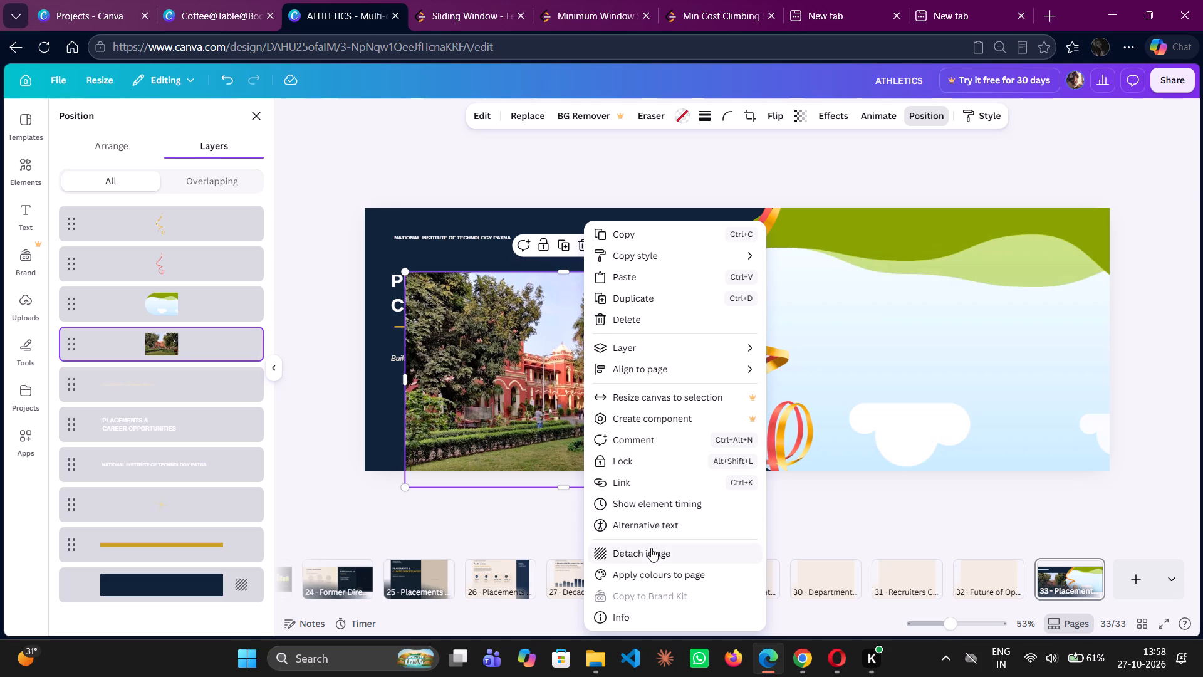
{"action": "left_click", "coordinate": [651, 548]}
{"action": "left_click", "coordinate": [512, 397]}
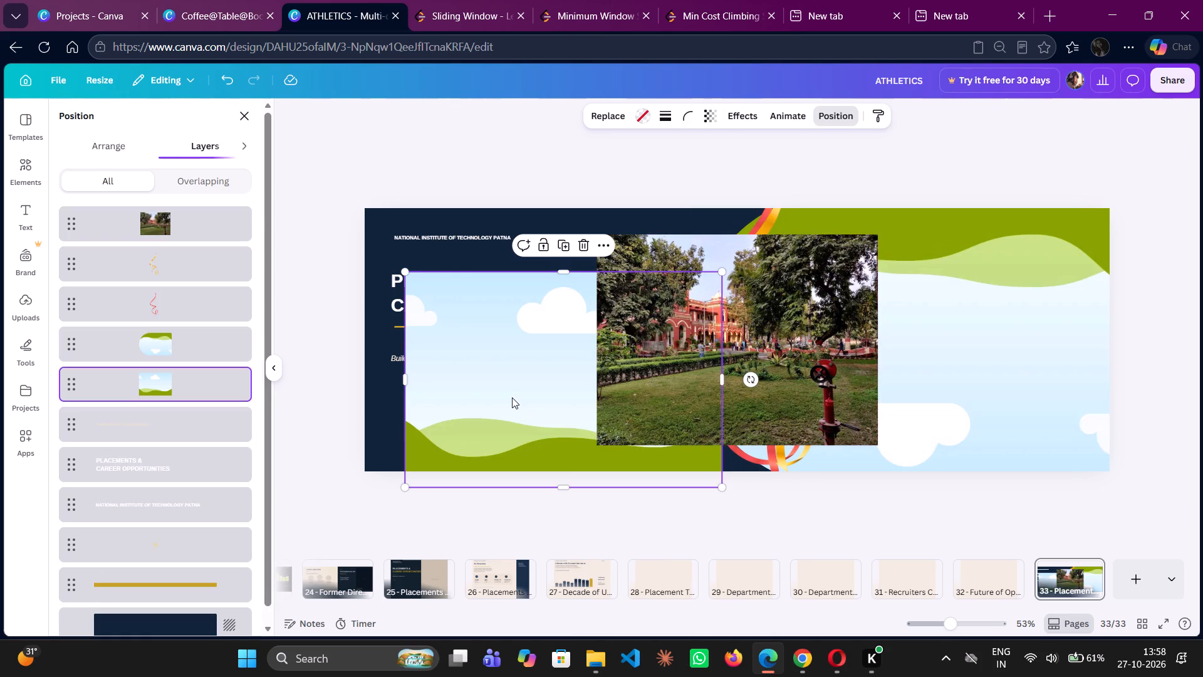
{"action": "key", "text": "Delete"}
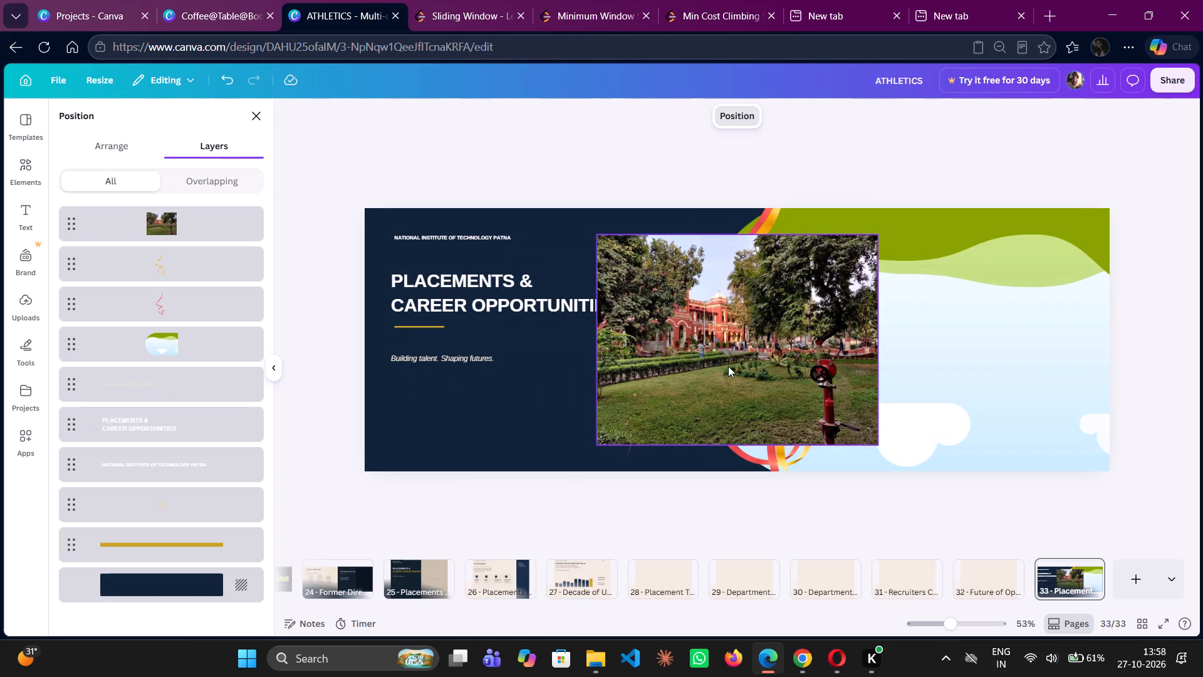
Move the detached campus photo over the title area, clear of the curved frame, and turn it upside down.
{"action": "left_click_drag", "start_coordinate": [728, 366], "coordinate": [596, 350]}
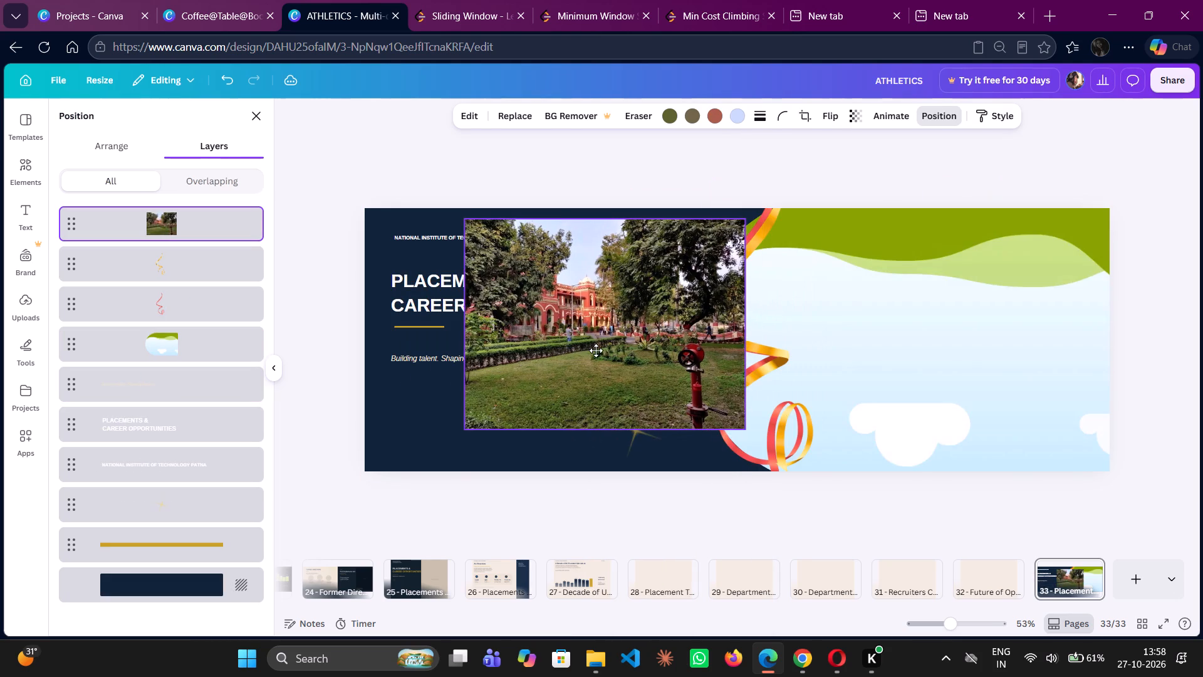
{"action": "left_click_drag", "start_coordinate": [596, 350], "coordinate": [504, 374]}
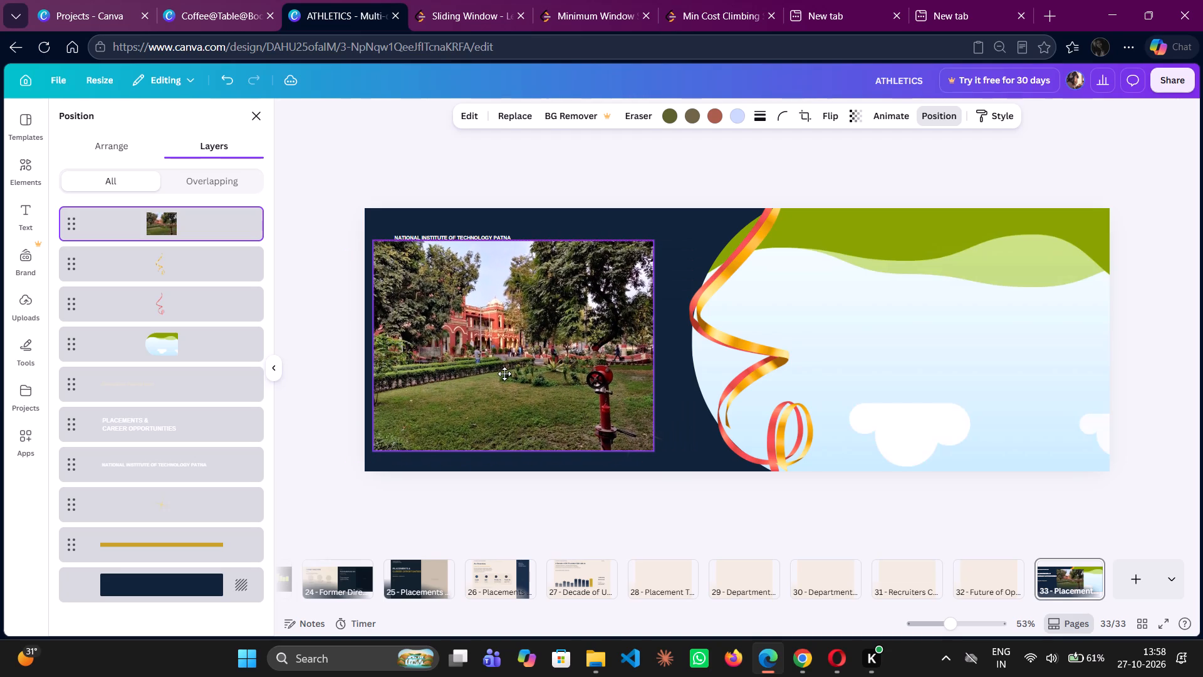
{"action": "left_click_drag", "start_coordinate": [504, 374], "coordinate": [504, 374]}
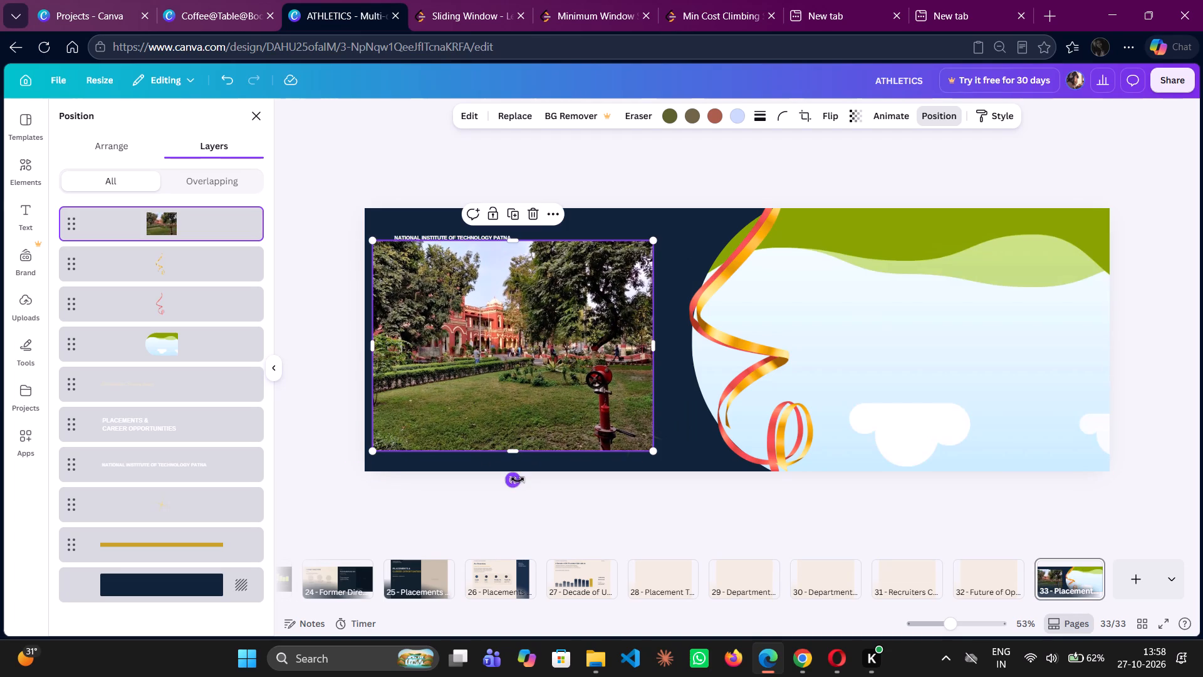
{"action": "left_click_drag", "start_coordinate": [518, 480], "coordinate": [526, 231]}
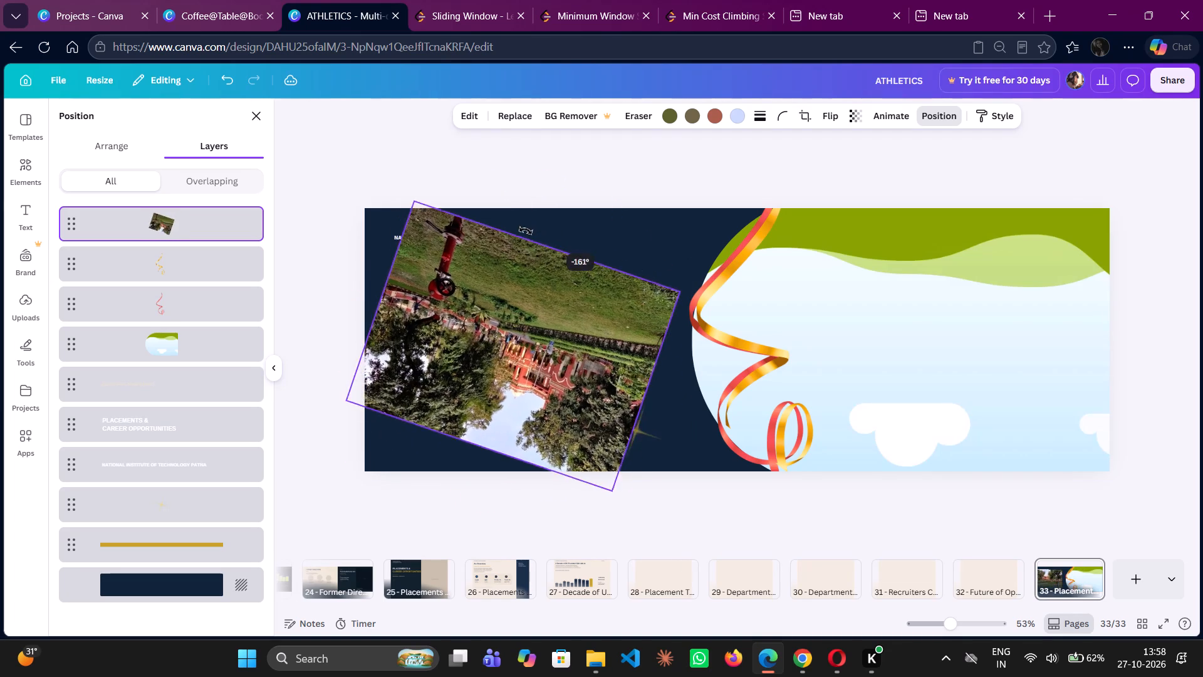
{"action": "left_click_drag", "start_coordinate": [526, 231], "coordinate": [511, 230]}
Drop the campus photo into the curved frame.
{"action": "left_click_drag", "start_coordinate": [519, 344], "coordinate": [867, 268]}
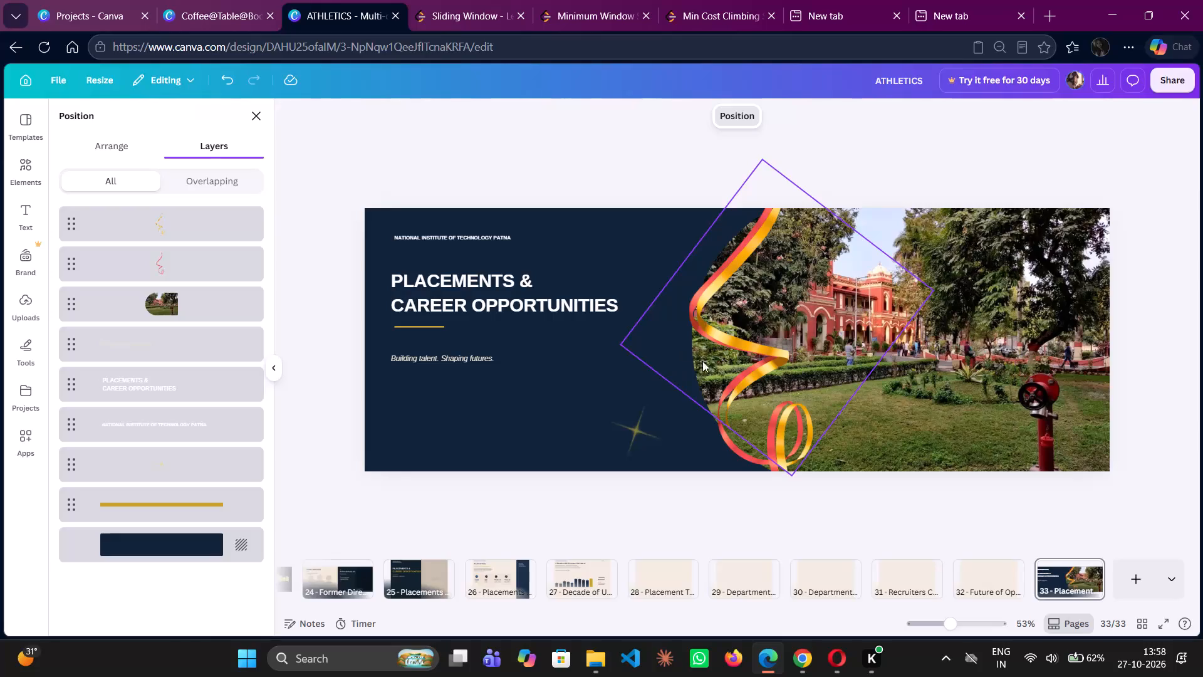
Shift the red ribbon slightly towards the title so it sits beside the gold ribbon along the photo's curved edge.
{"action": "left_click", "coordinate": [159, 268]}
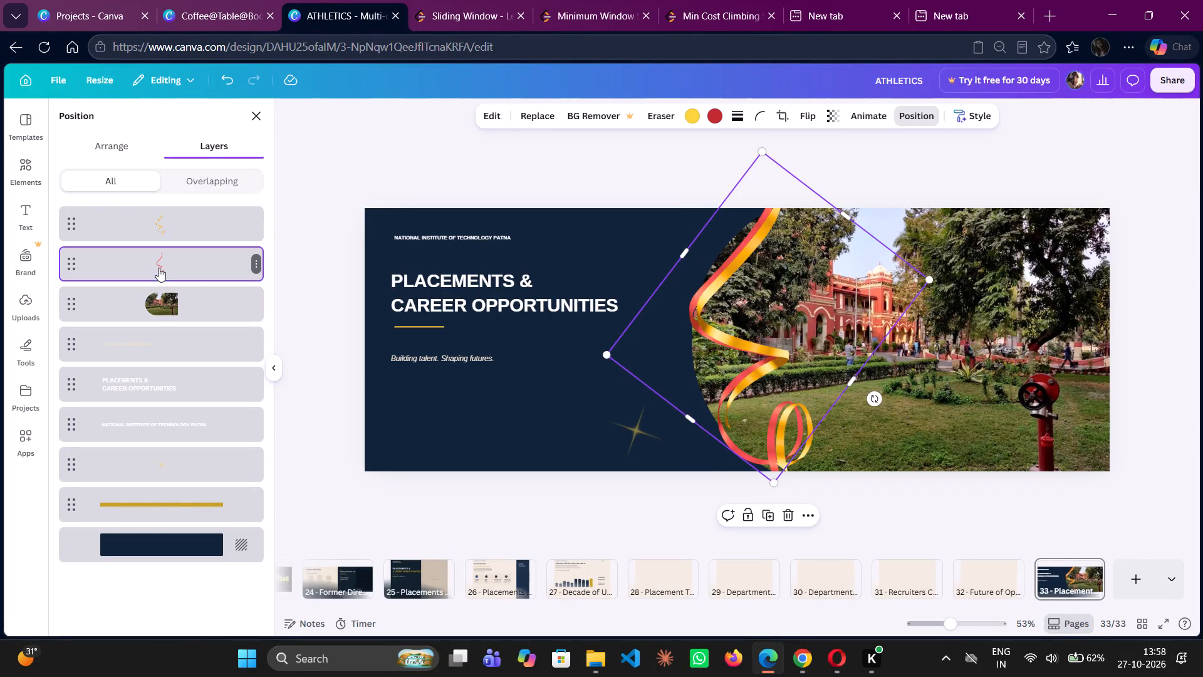
{"action": "left_click_drag", "start_coordinate": [714, 351], "coordinate": [695, 357]}
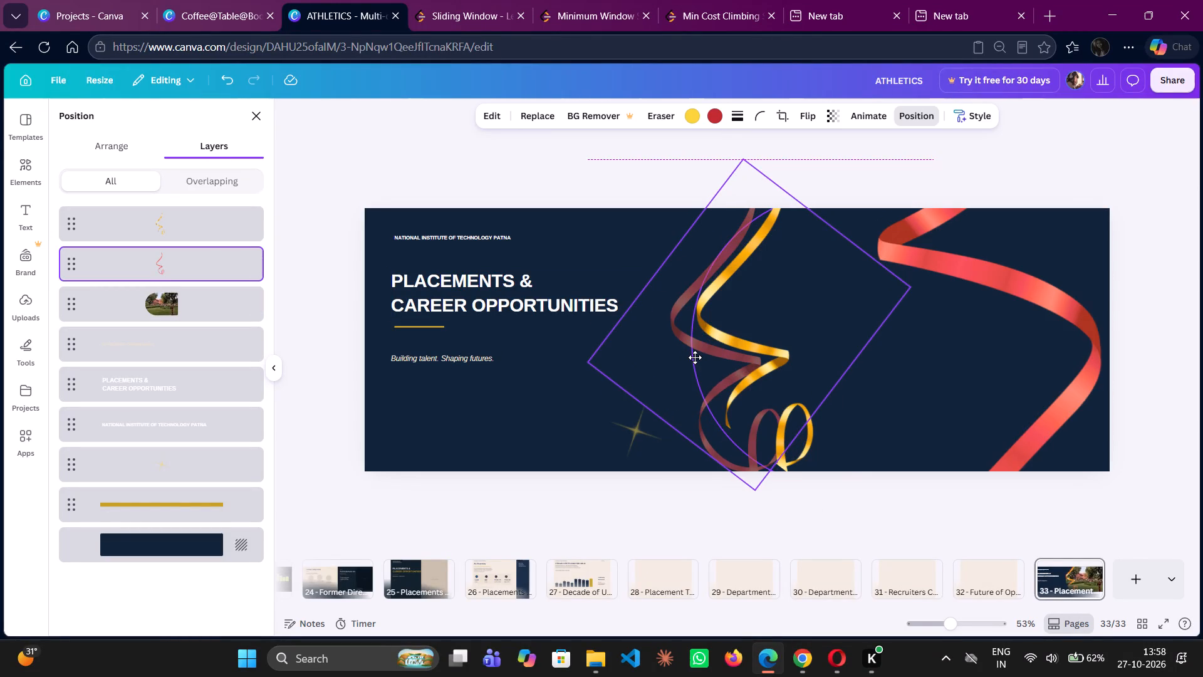
{"action": "left_click_drag", "start_coordinate": [695, 357], "coordinate": [690, 351]}
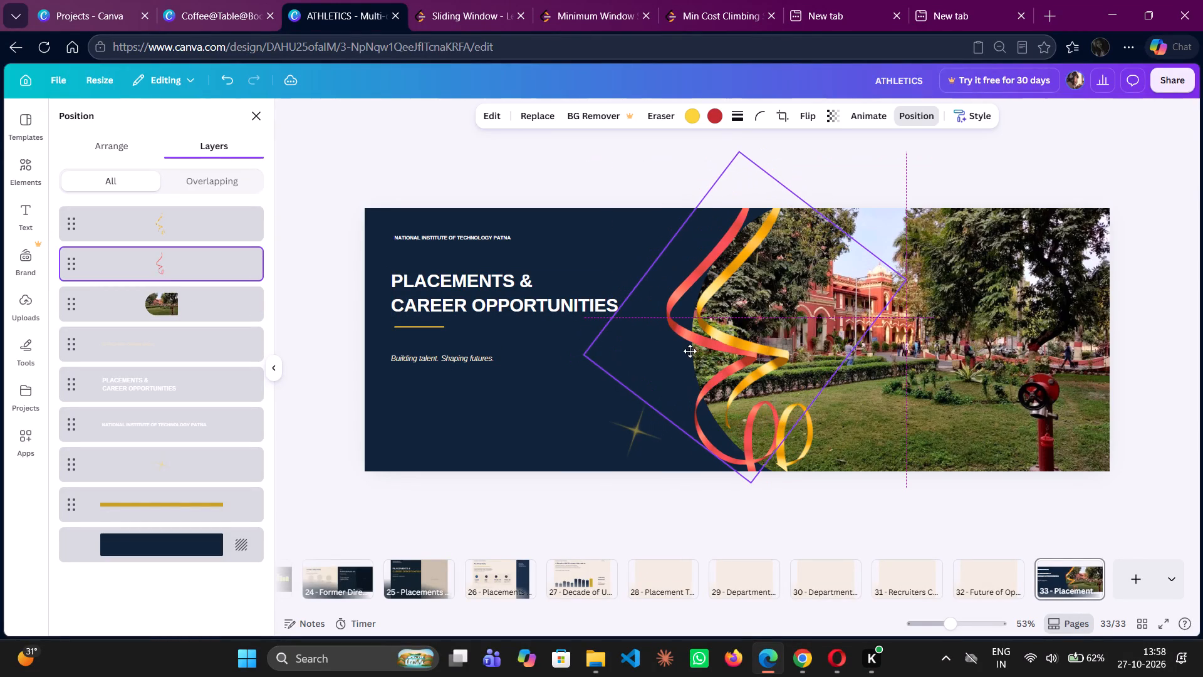
{"action": "left_click_drag", "start_coordinate": [690, 351], "coordinate": [719, 340]}
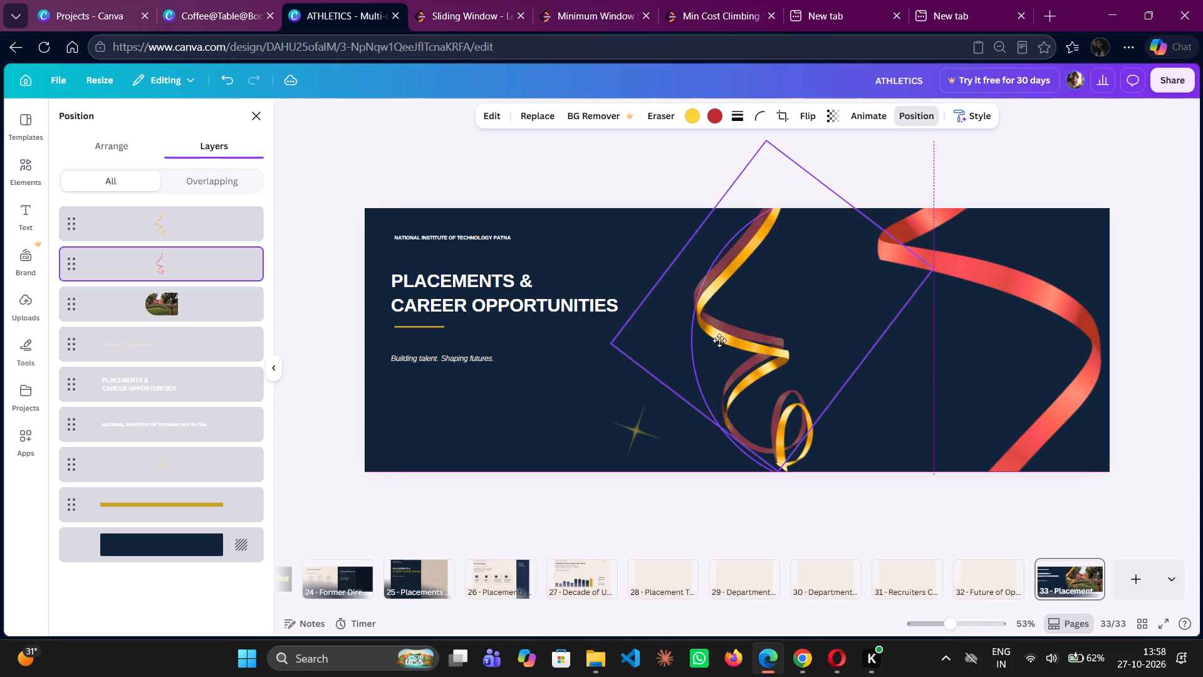
{"action": "left_click_drag", "start_coordinate": [719, 340], "coordinate": [692, 344]}
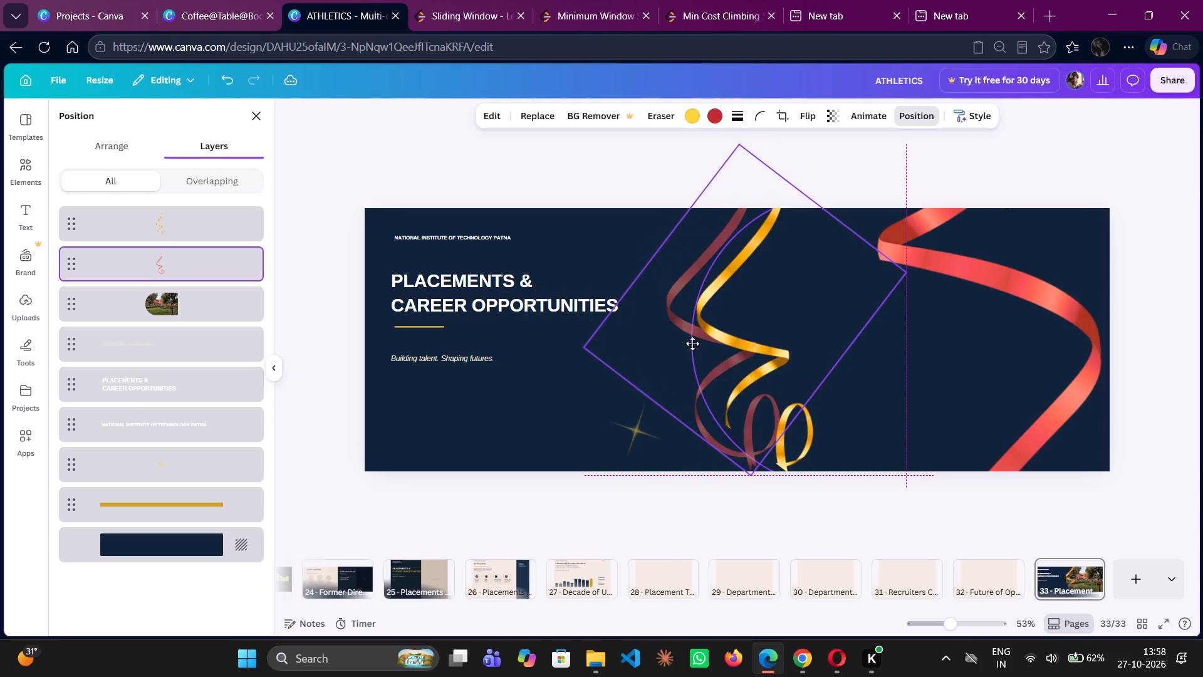
{"action": "left_click_drag", "start_coordinate": [692, 344], "coordinate": [682, 356]}
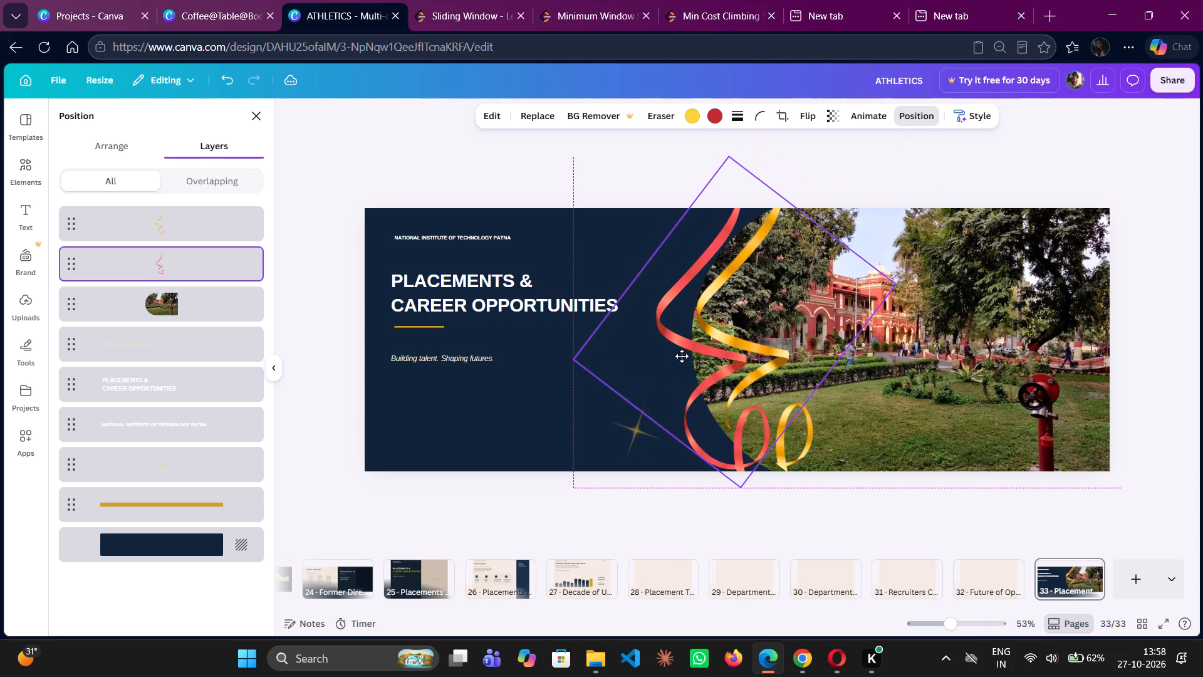
{"action": "left_click_drag", "start_coordinate": [682, 356], "coordinate": [684, 356]}
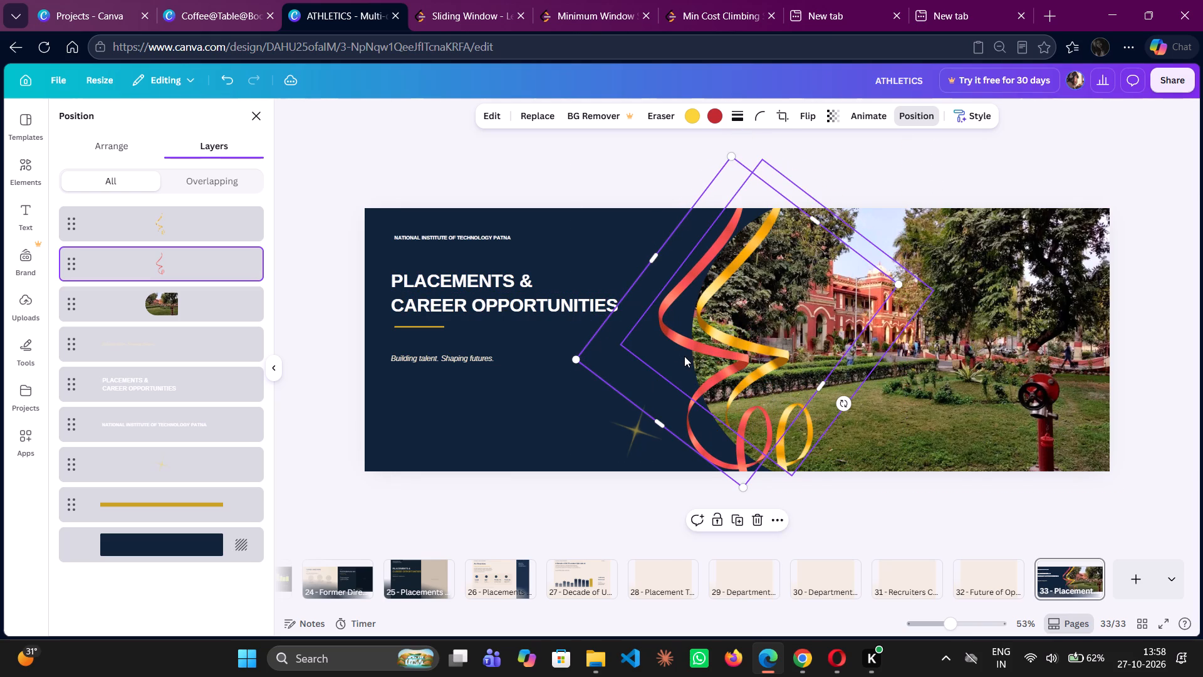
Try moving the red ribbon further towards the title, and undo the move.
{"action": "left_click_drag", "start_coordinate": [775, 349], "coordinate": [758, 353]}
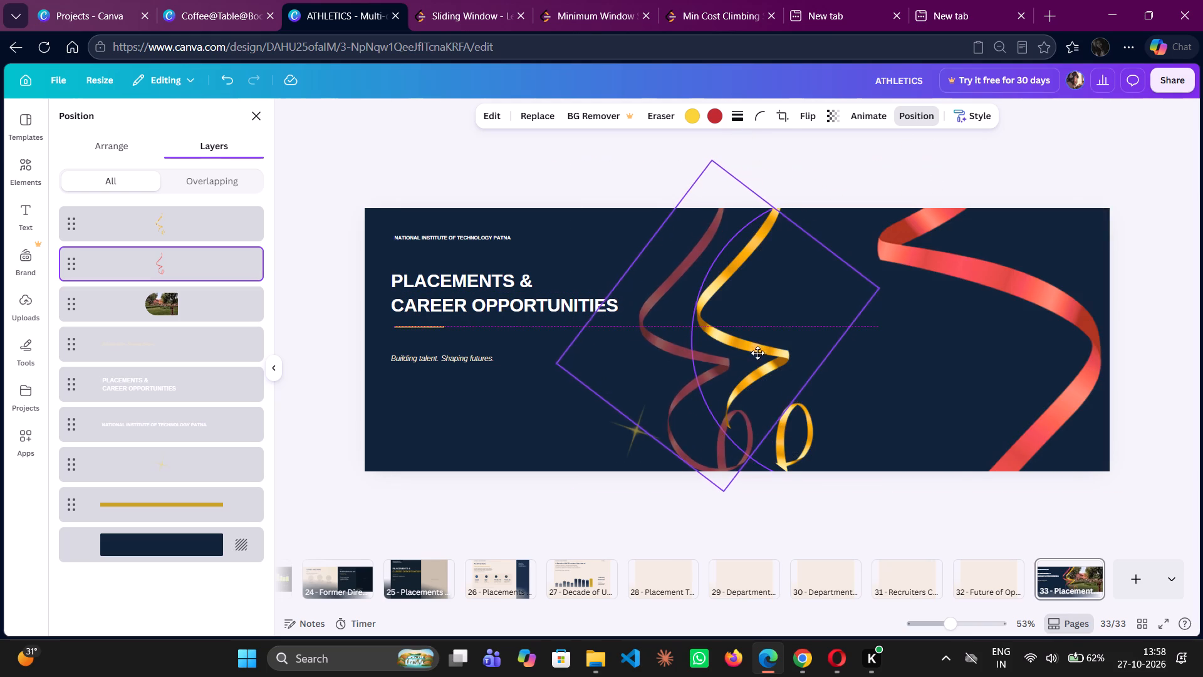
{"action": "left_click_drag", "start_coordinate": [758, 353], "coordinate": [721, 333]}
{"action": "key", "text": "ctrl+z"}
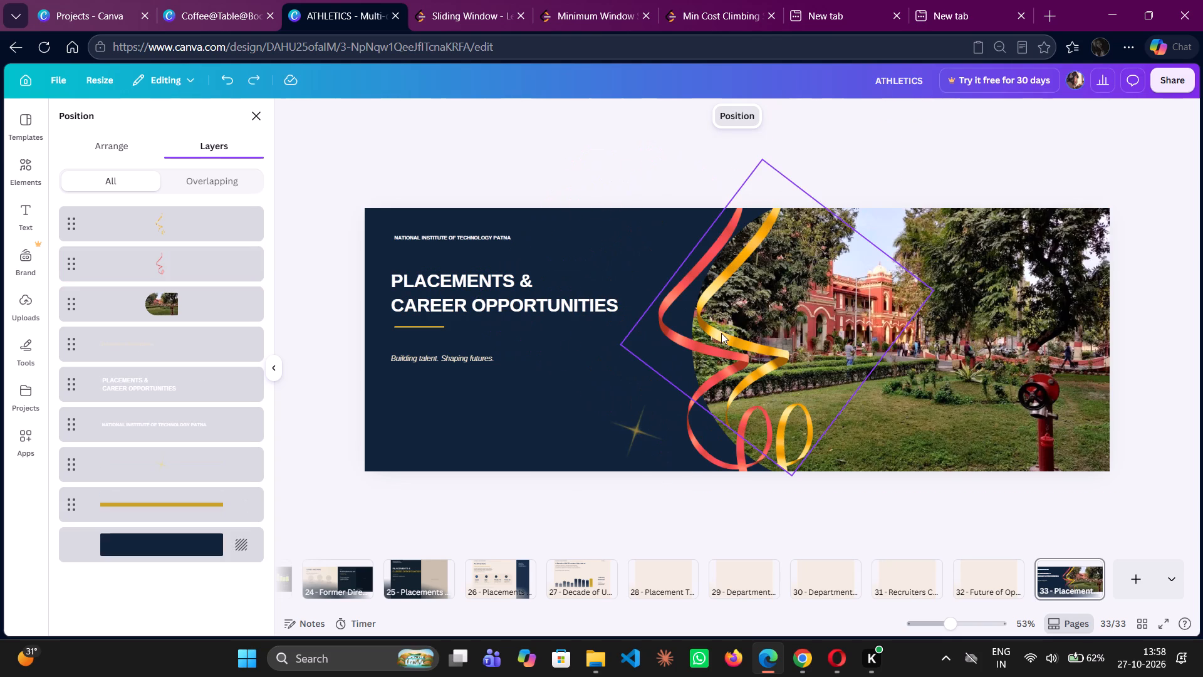
Move the gold ribbon away from the red ribbon and the photo's curved edge, placing it over the title area.
{"action": "left_click", "coordinate": [185, 230]}
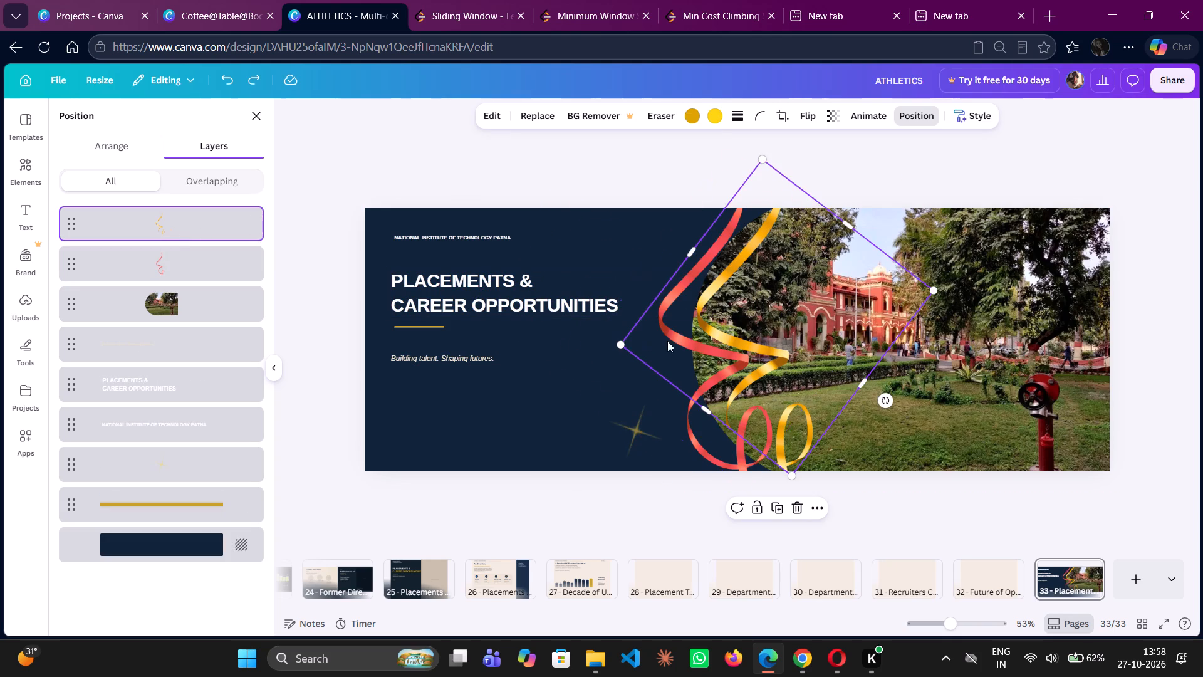
{"action": "left_click_drag", "start_coordinate": [778, 337], "coordinate": [760, 341]}
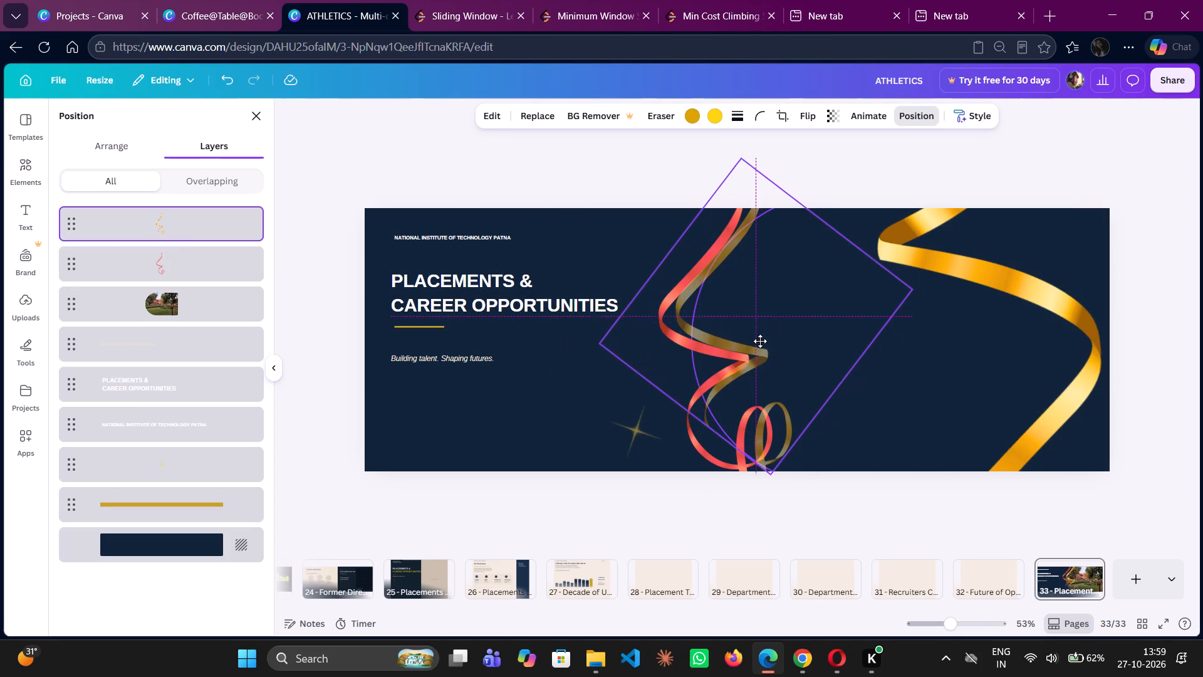
{"action": "left_click_drag", "start_coordinate": [760, 341], "coordinate": [689, 336]}
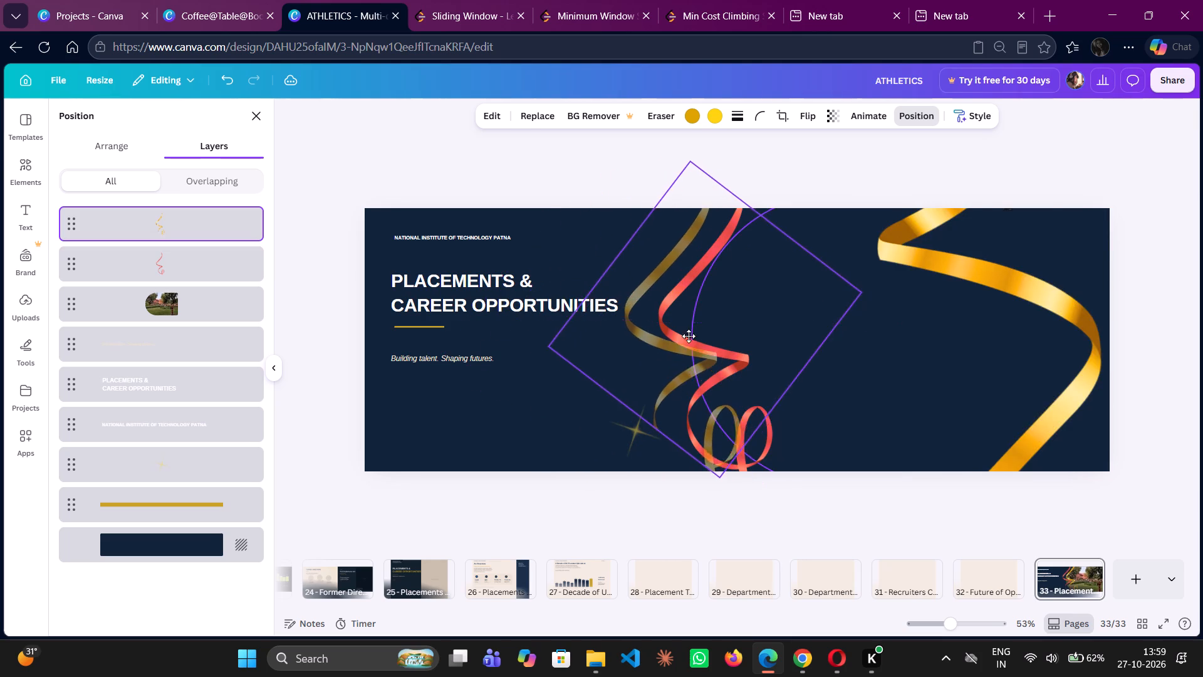
{"action": "left_click_drag", "start_coordinate": [689, 336], "coordinate": [739, 352]}
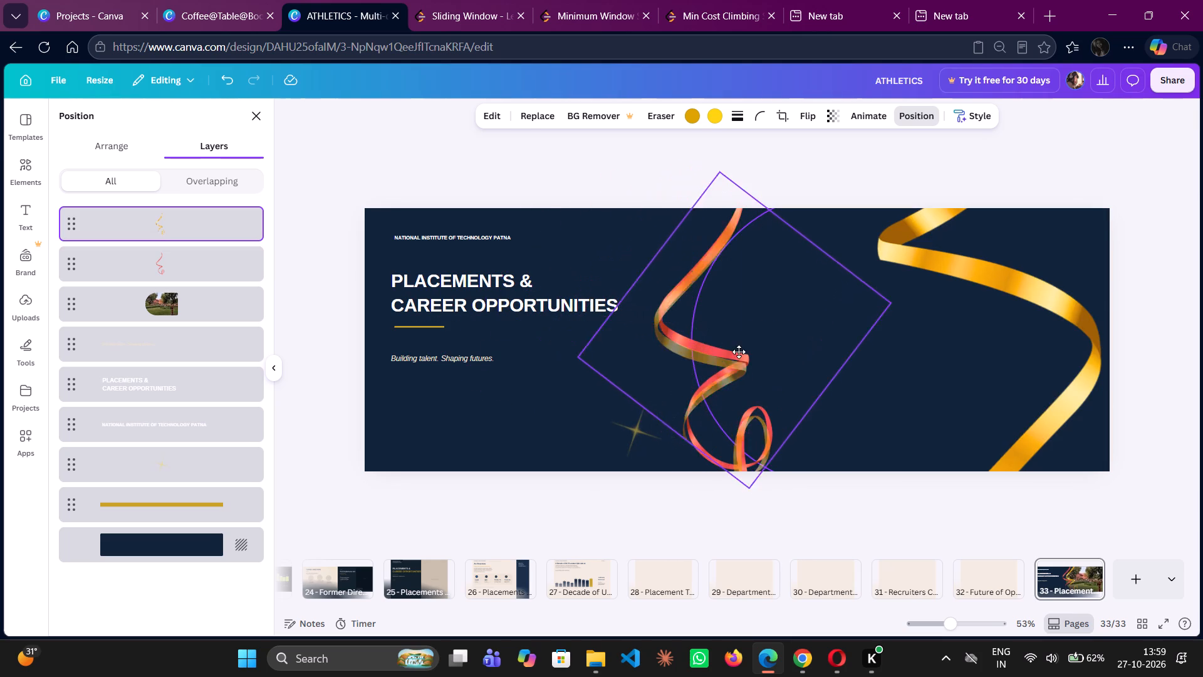
{"action": "left_click_drag", "start_coordinate": [739, 352], "coordinate": [758, 355]}
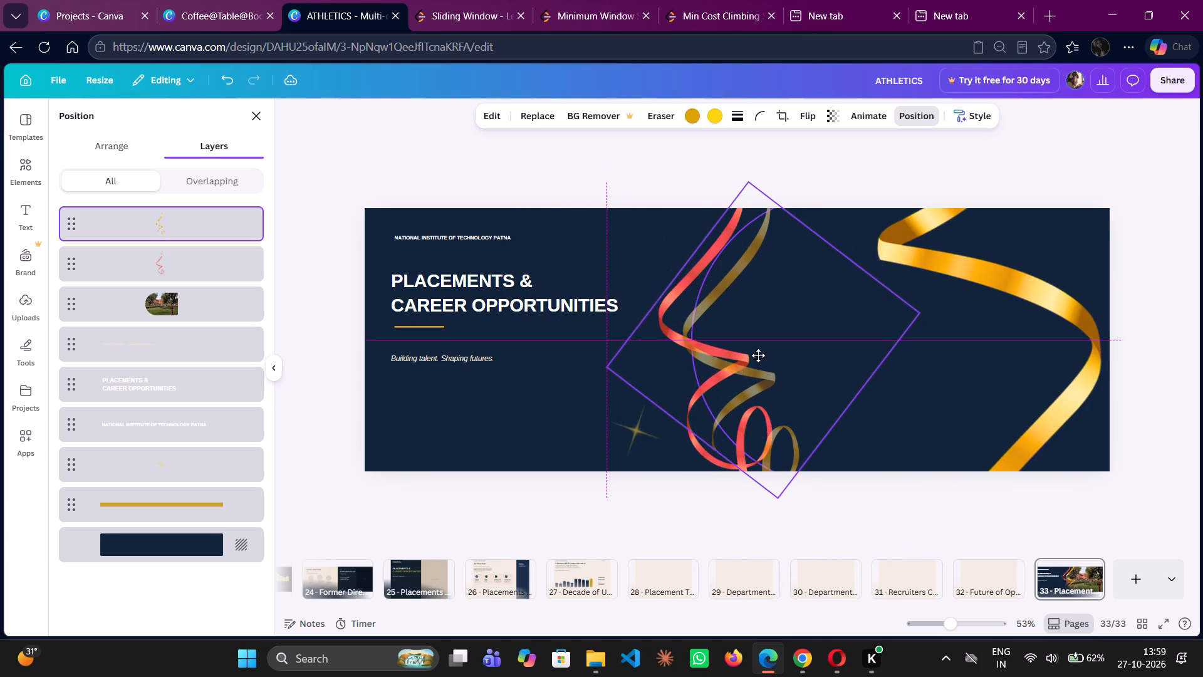
{"action": "left_click_drag", "start_coordinate": [758, 355], "coordinate": [737, 360]}
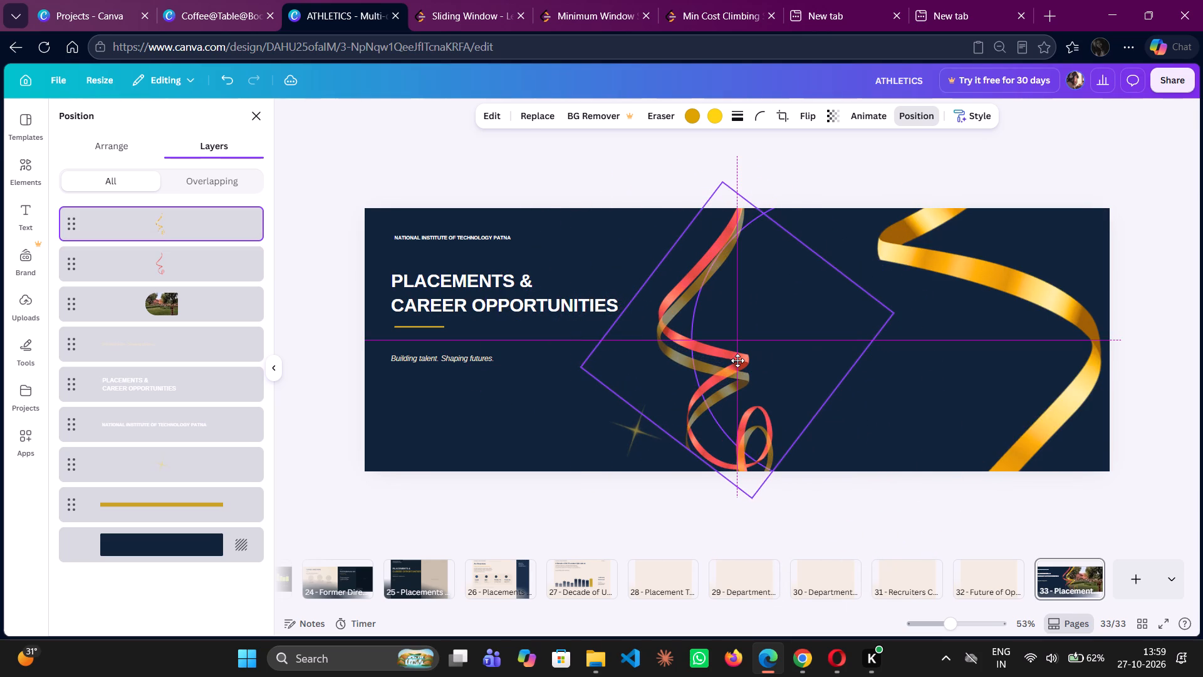
{"action": "left_click_drag", "start_coordinate": [737, 360], "coordinate": [416, 401]}
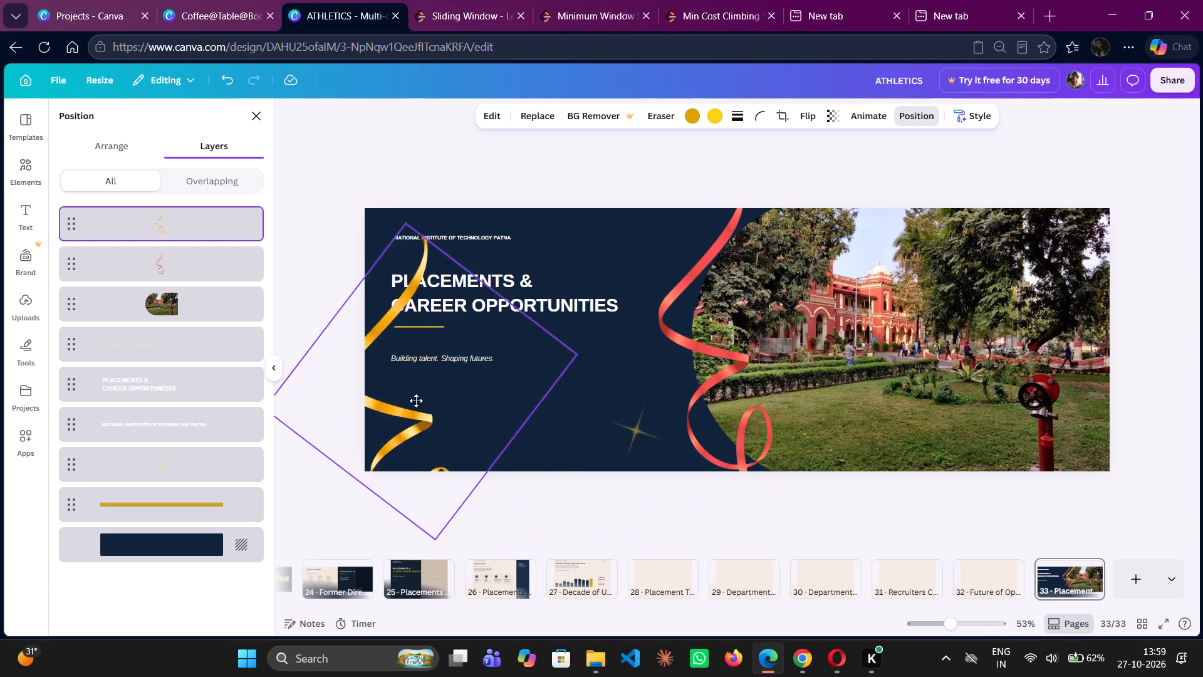
{"action": "left_click_drag", "start_coordinate": [416, 401], "coordinate": [538, 364]}
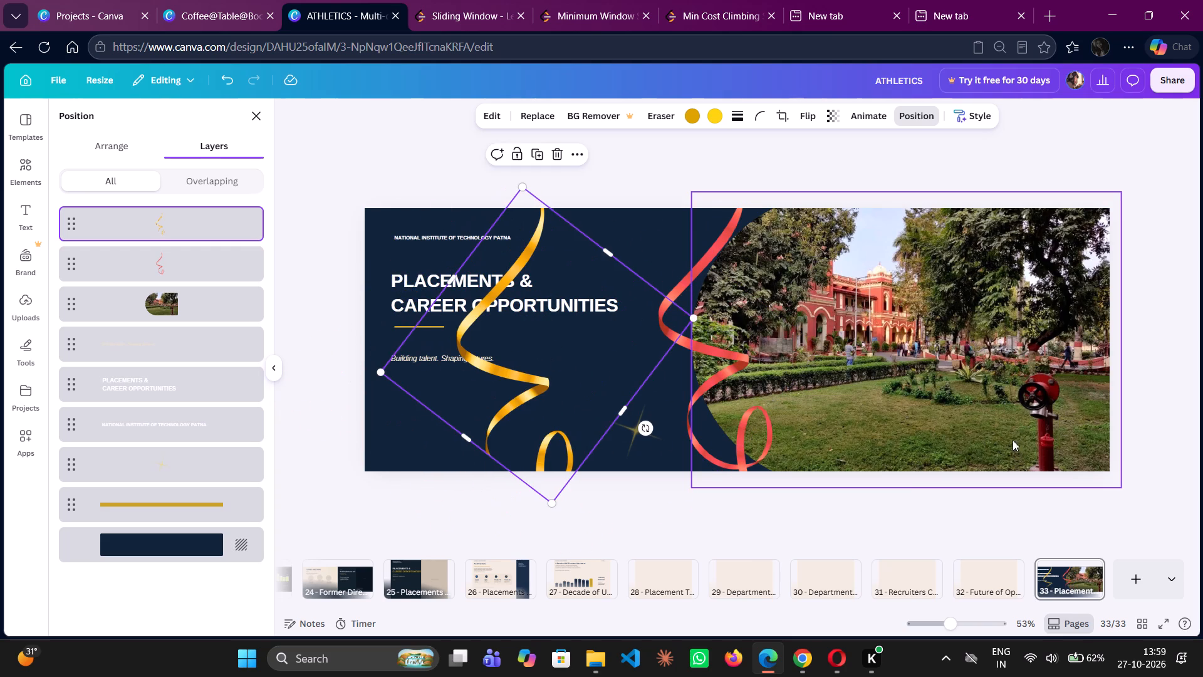
Open the image editing options for the framed campus photo.
{"action": "double_click", "coordinate": [1001, 396]}
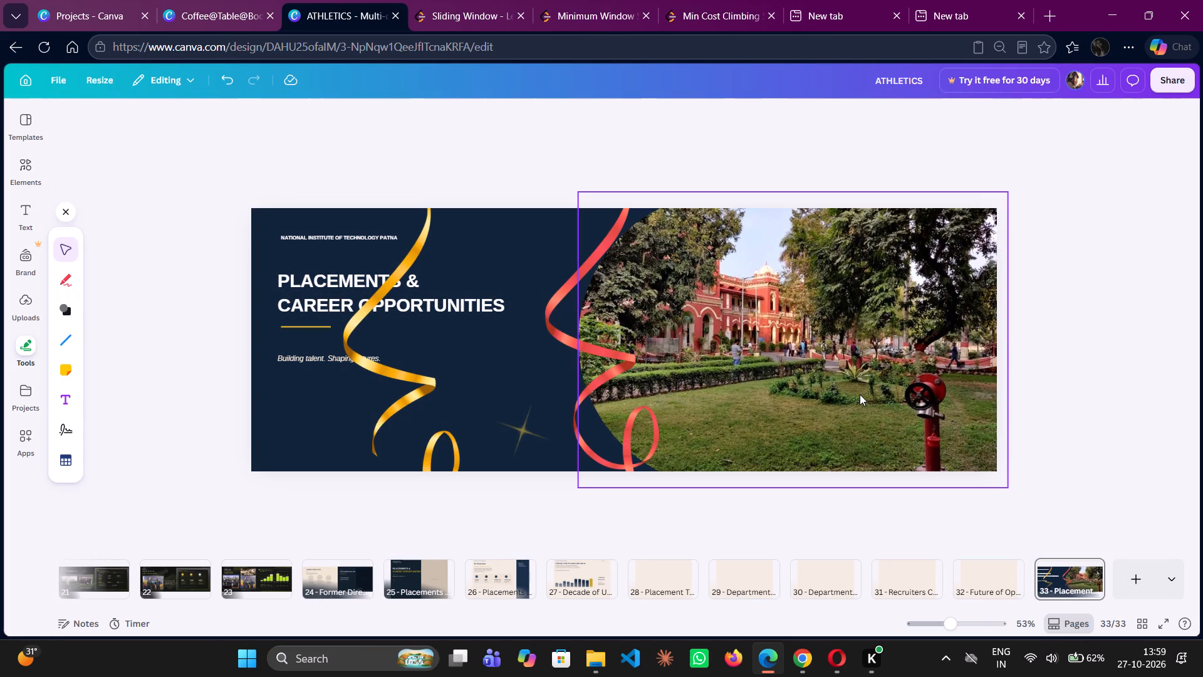
{"action": "double_click", "coordinate": [860, 394]}
{"action": "left_click", "coordinate": [860, 394]}
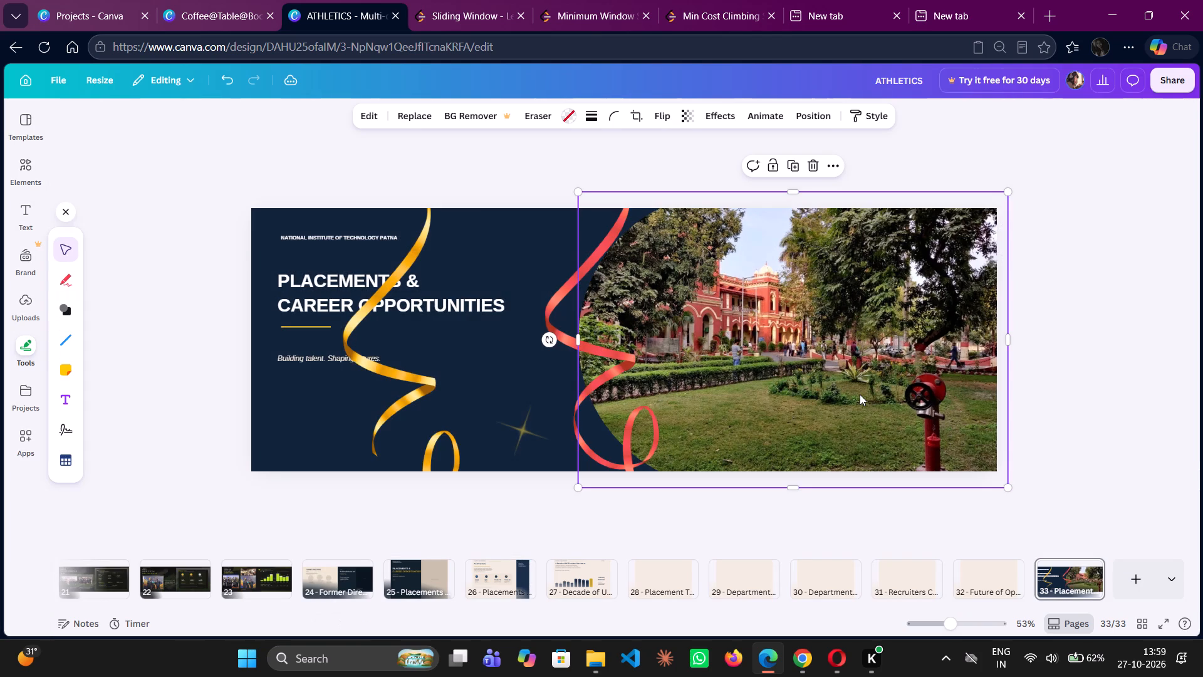
{"action": "left_click", "coordinate": [860, 394]}
{"action": "right_click", "coordinate": [860, 394]}
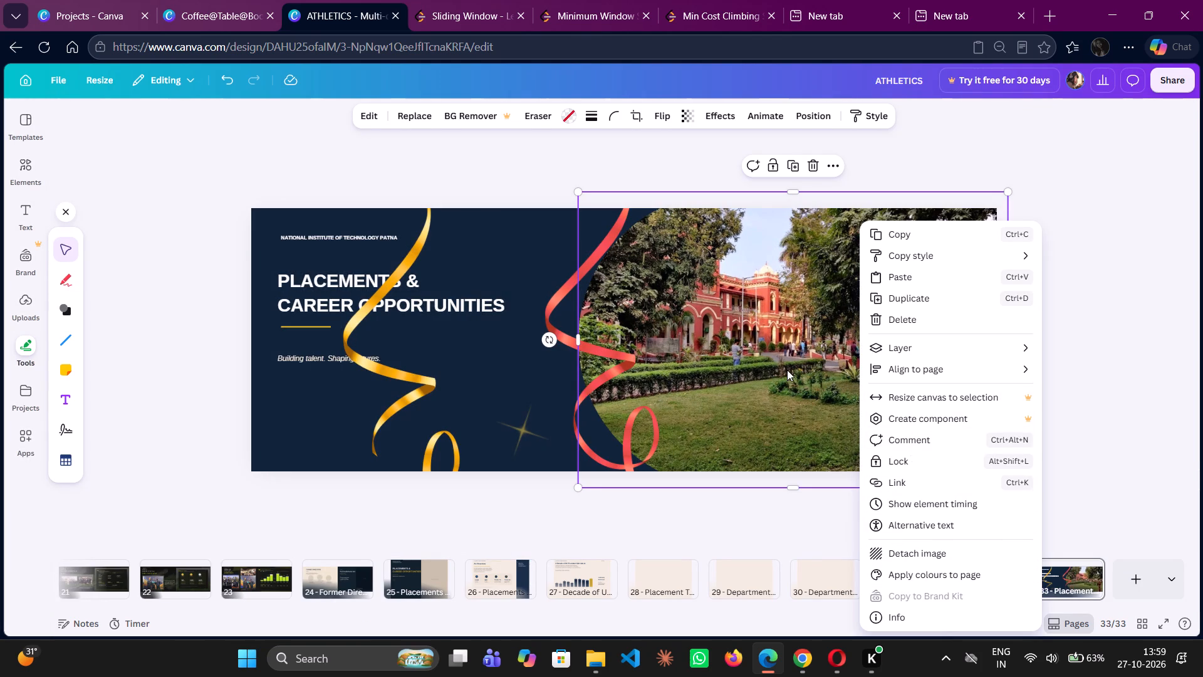
{"action": "left_click", "coordinate": [371, 111]}
{"action": "double_click", "coordinate": [371, 111]}
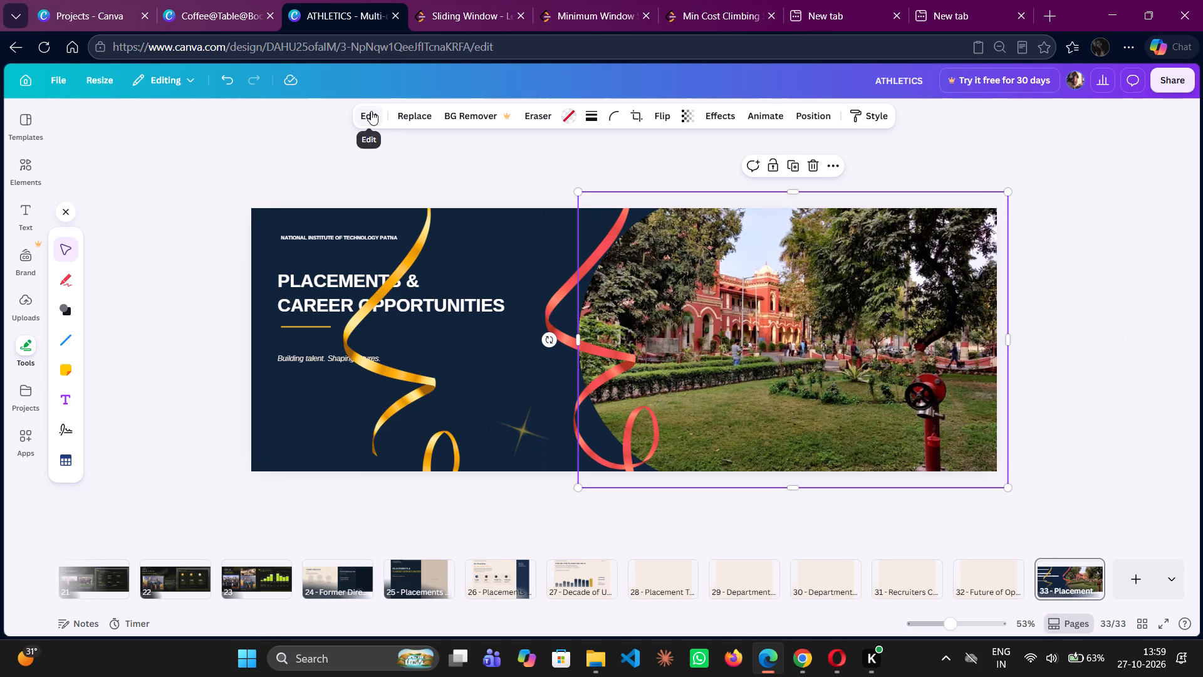
{"action": "left_click", "coordinate": [371, 111]}
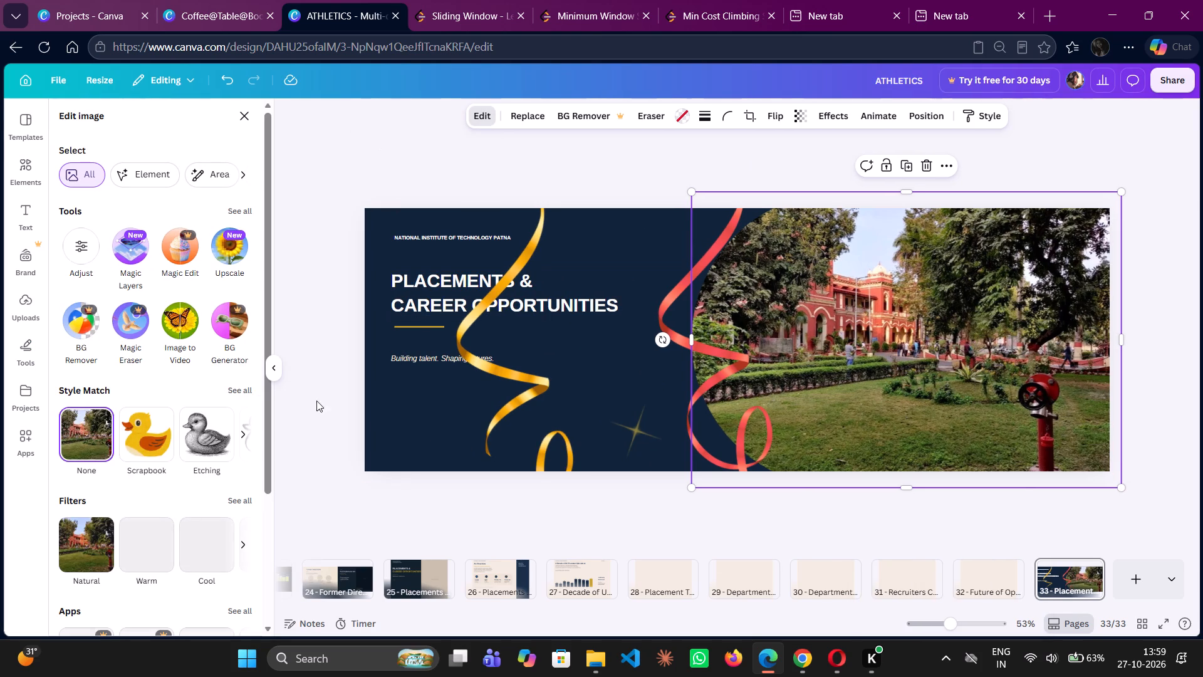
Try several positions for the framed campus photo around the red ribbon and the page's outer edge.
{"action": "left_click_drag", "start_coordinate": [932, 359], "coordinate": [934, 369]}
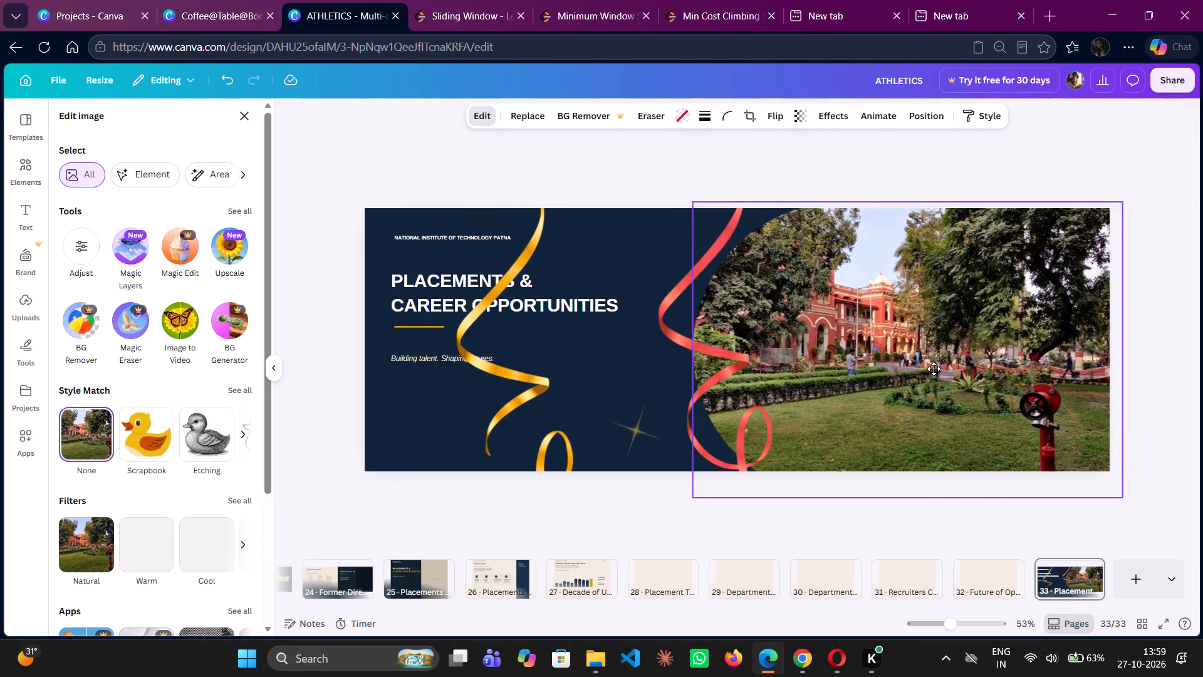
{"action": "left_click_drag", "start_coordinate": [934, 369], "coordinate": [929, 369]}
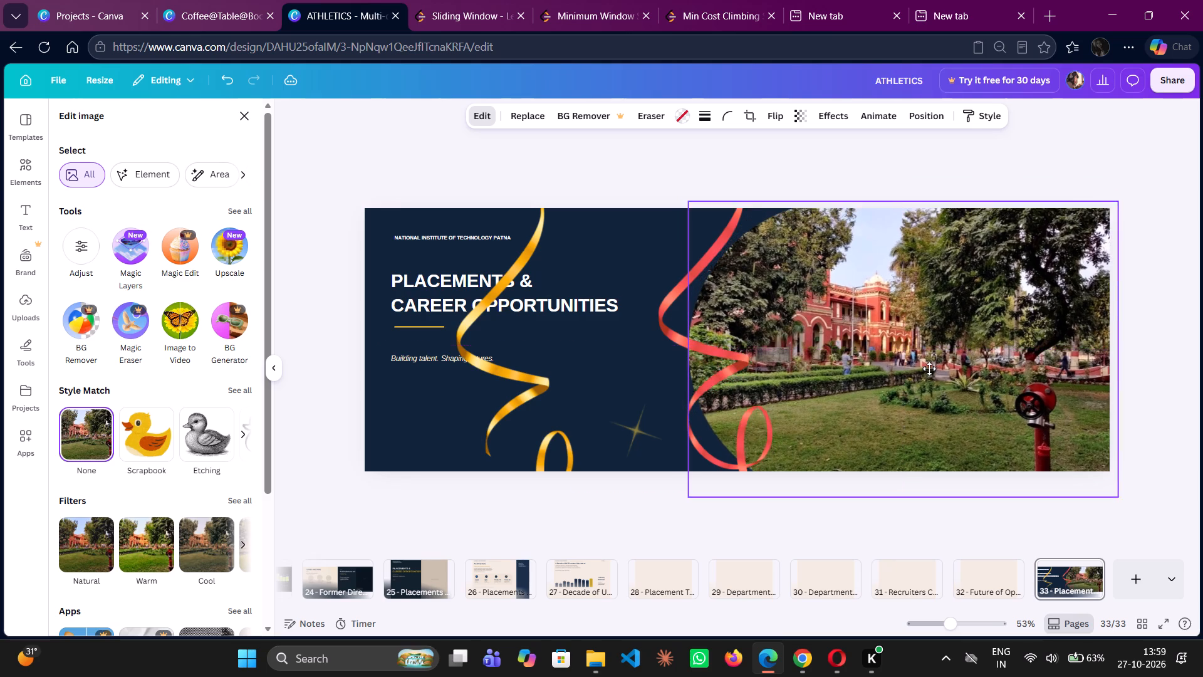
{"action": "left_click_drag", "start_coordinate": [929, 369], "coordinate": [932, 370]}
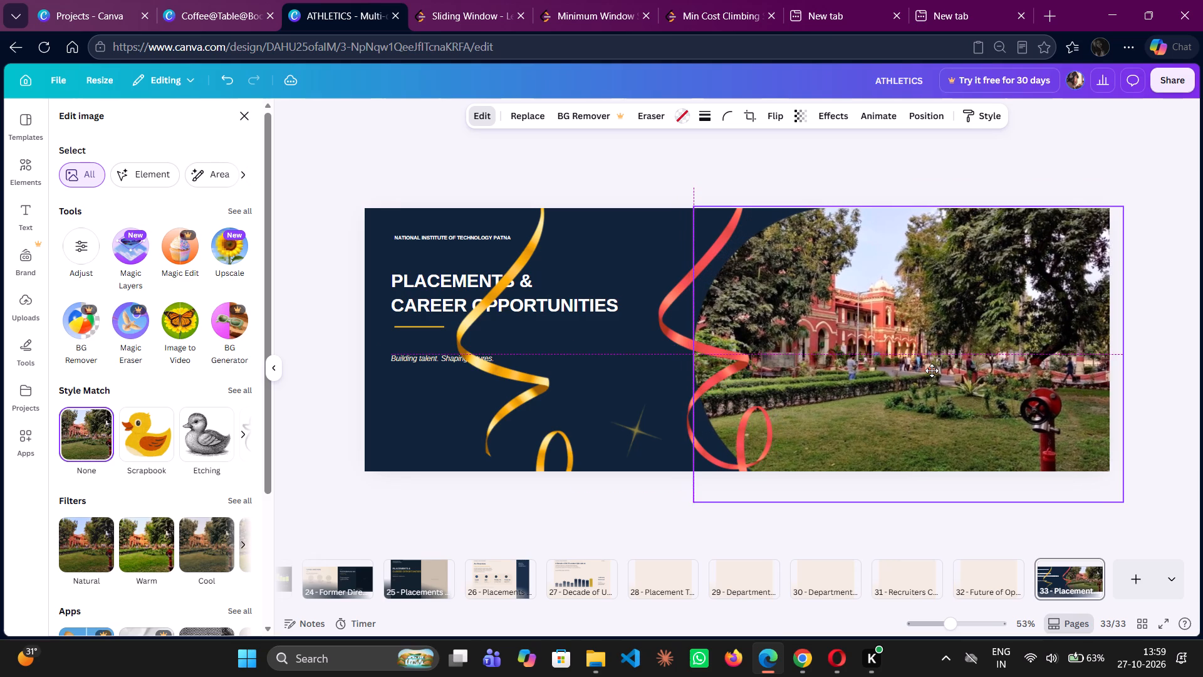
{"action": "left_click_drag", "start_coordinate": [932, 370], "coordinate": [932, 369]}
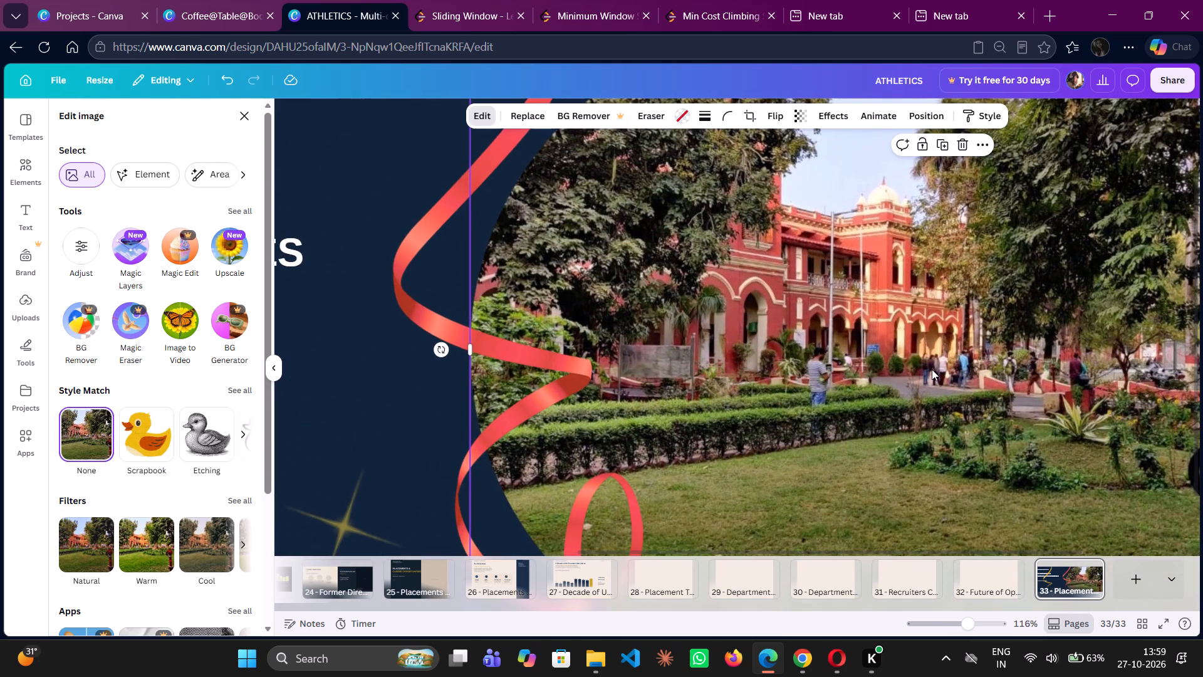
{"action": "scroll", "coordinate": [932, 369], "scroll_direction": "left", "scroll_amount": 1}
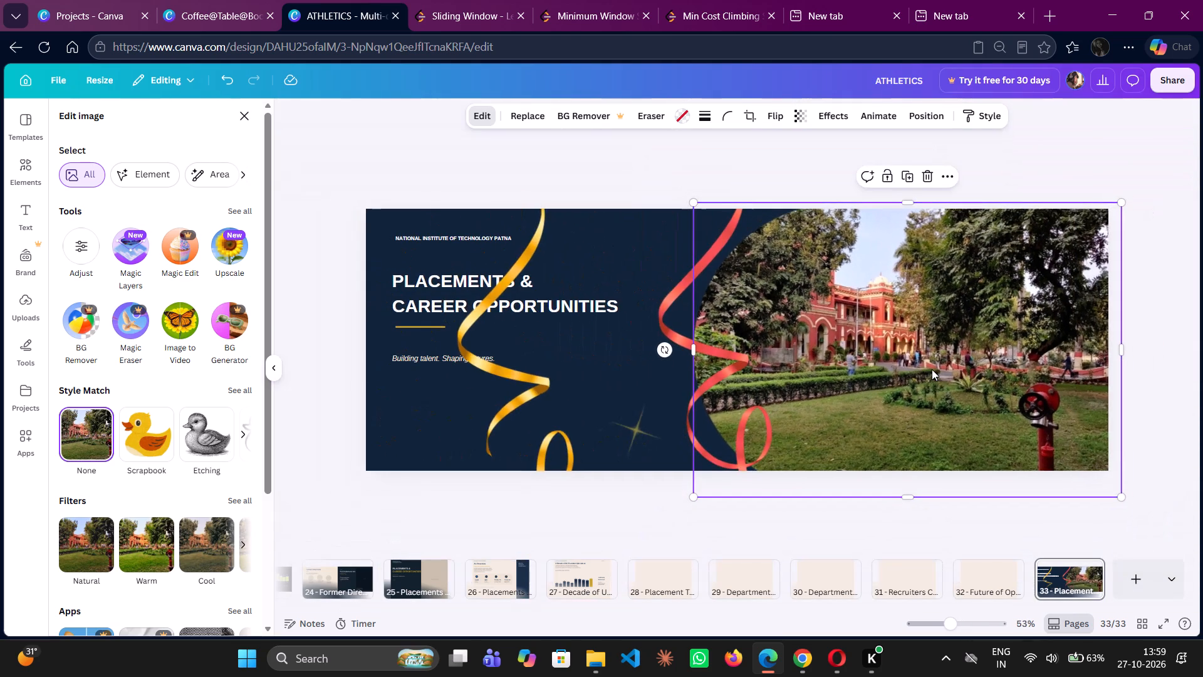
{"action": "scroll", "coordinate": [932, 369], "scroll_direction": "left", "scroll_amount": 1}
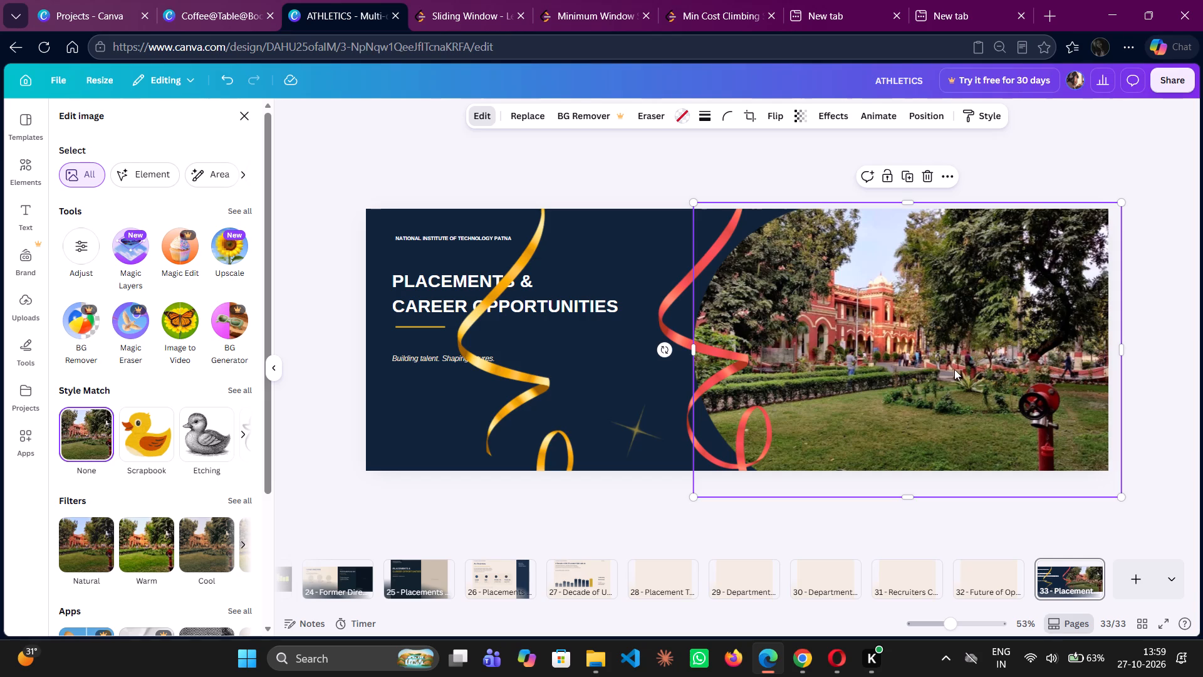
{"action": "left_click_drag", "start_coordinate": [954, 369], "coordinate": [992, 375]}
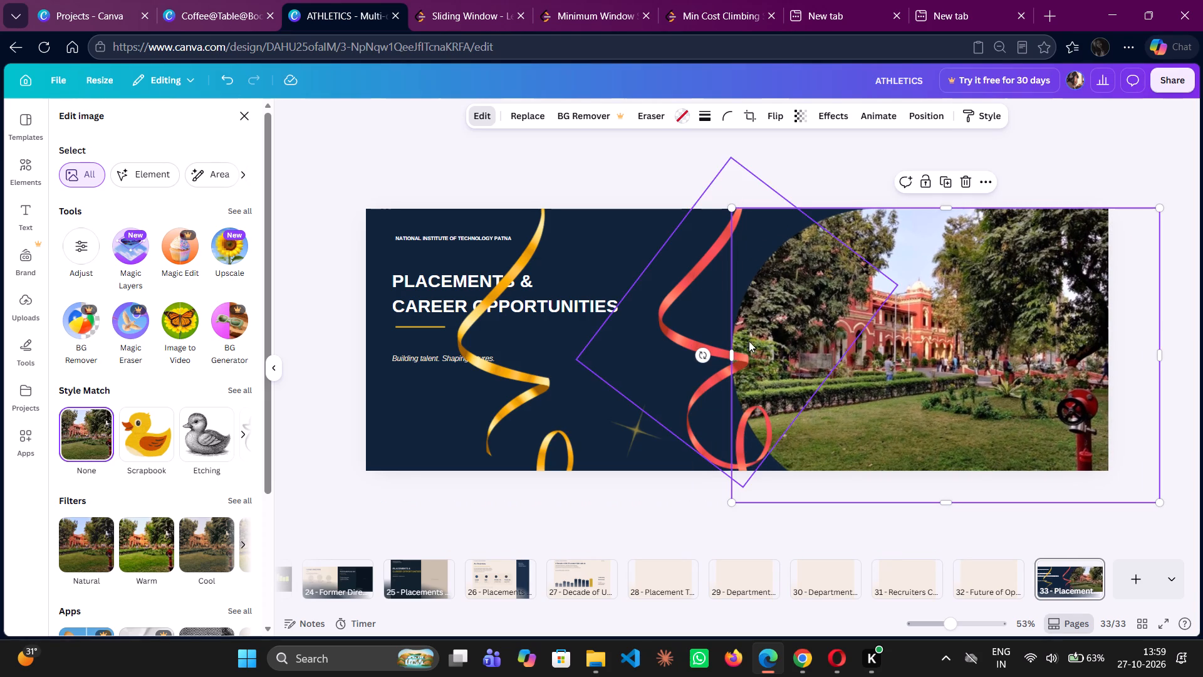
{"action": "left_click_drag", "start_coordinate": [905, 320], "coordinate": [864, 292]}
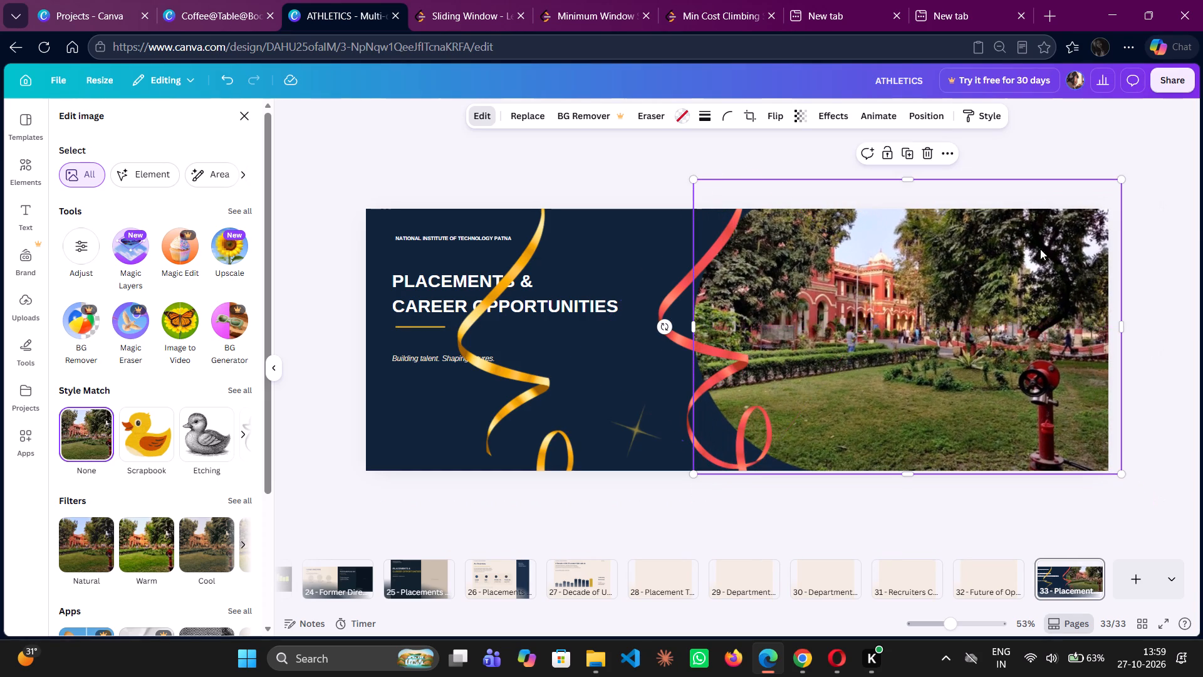
Shrink the framed campus photo to roughly the page's height and align it with the page's outer edge.
{"action": "left_click_drag", "start_coordinate": [1120, 179], "coordinate": [1120, 181]}
{"action": "left_click_drag", "start_coordinate": [1120, 181], "coordinate": [1090, 243]}
{"action": "left_click_drag", "start_coordinate": [955, 325], "coordinate": [992, 320]}
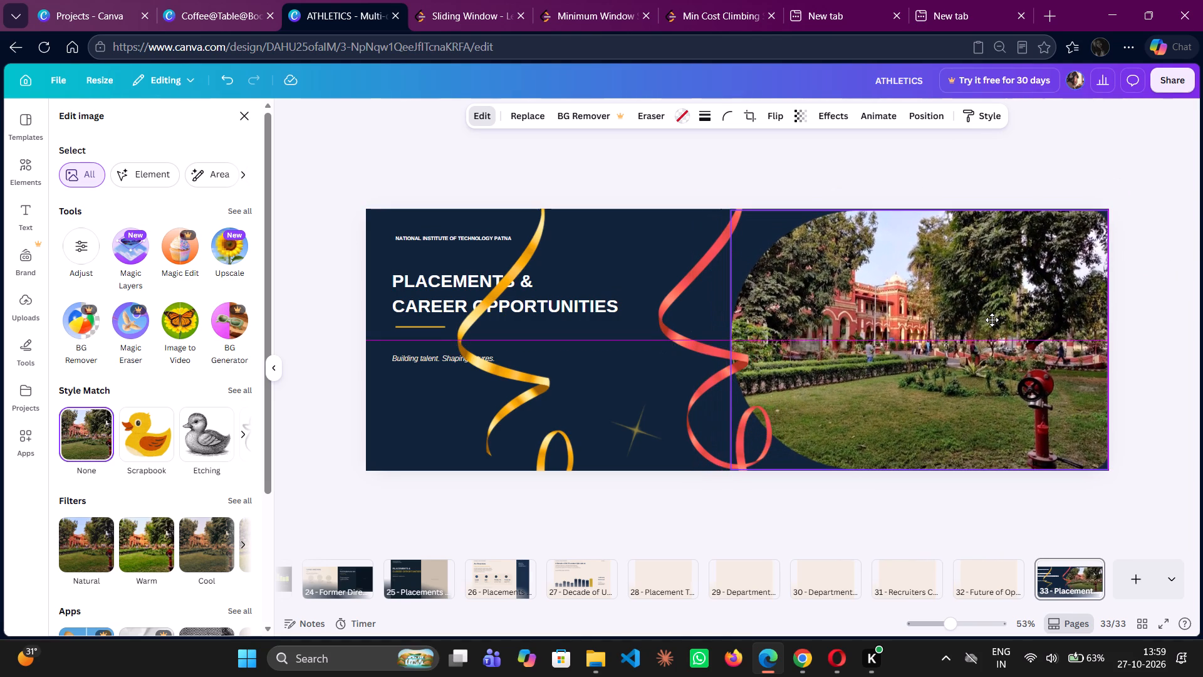
{"action": "left_click_drag", "start_coordinate": [992, 320], "coordinate": [996, 318]}
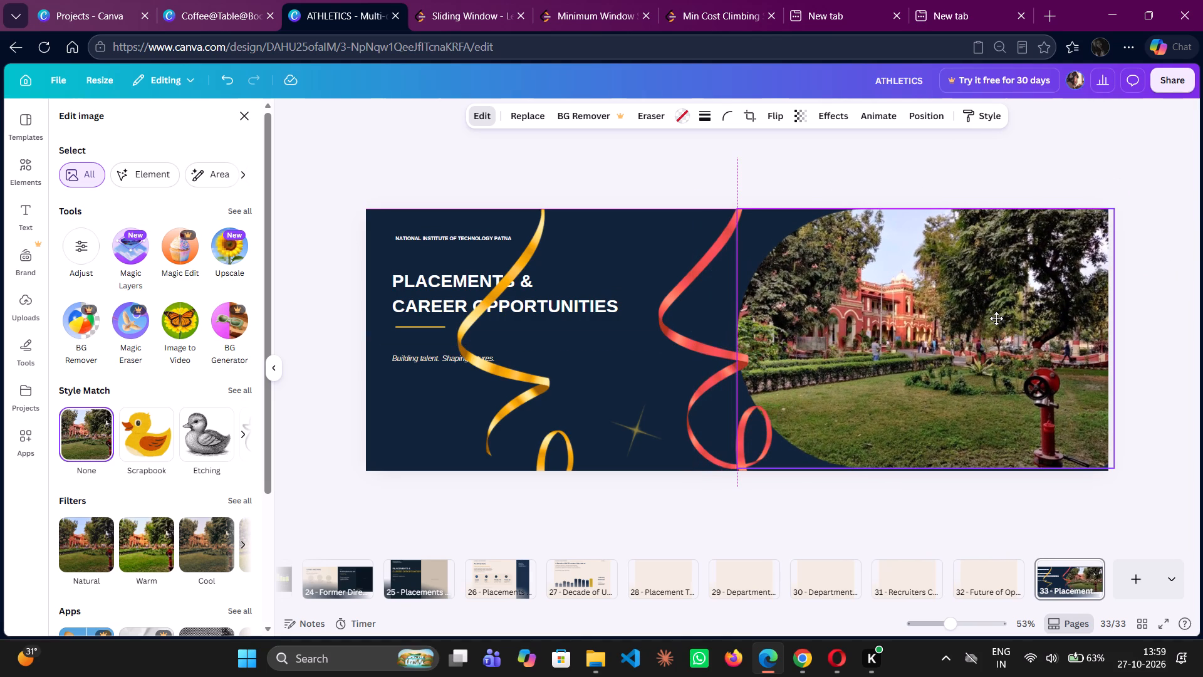
{"action": "left_click_drag", "start_coordinate": [996, 318], "coordinate": [994, 318]}
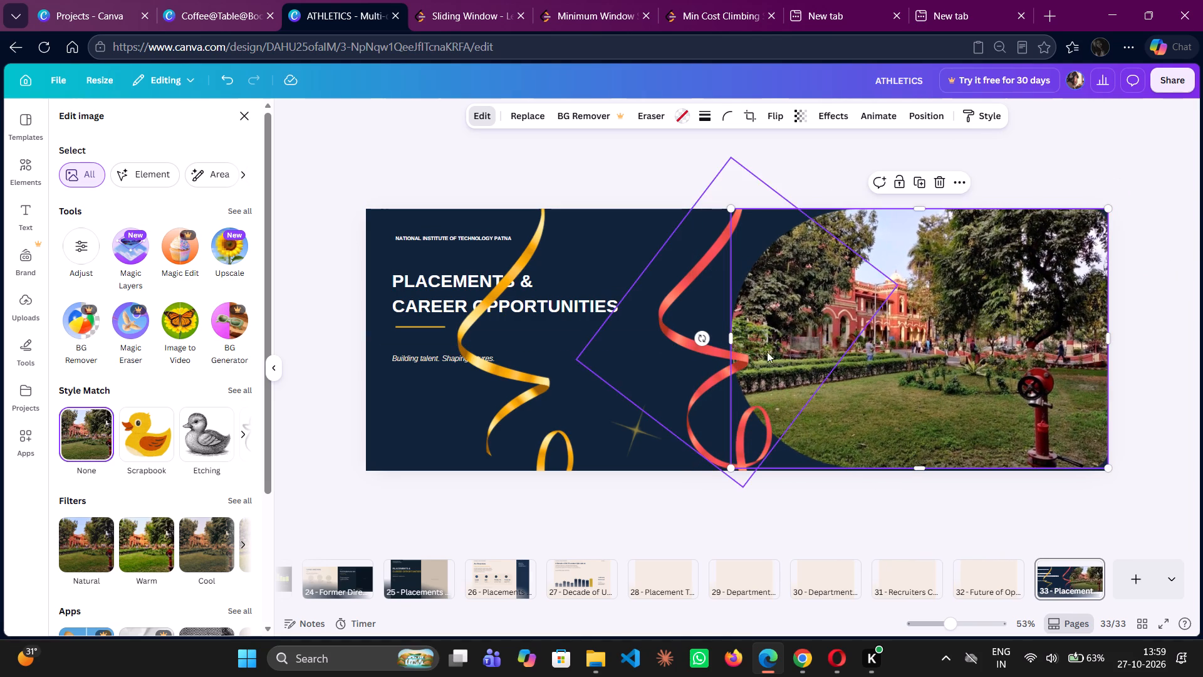
Enlarge the framed campus photo towards the title and position it to fill the page's full height and outer edge.
{"action": "left_click_drag", "start_coordinate": [727, 344], "coordinate": [698, 346]}
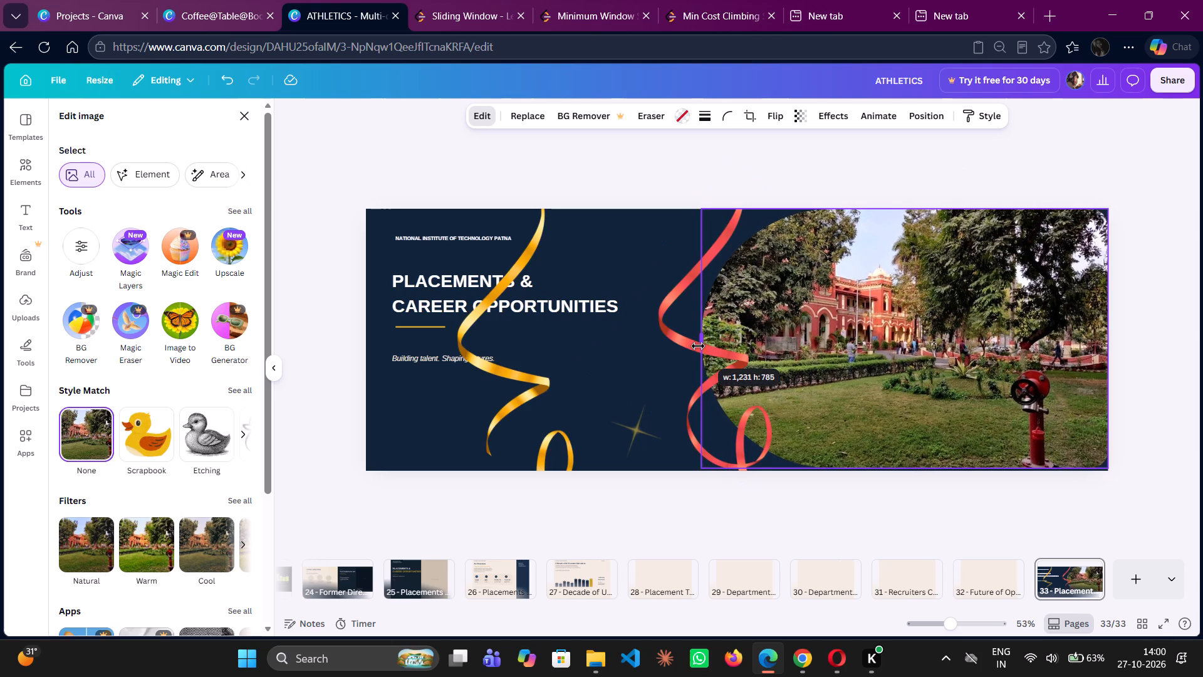
{"action": "left_click_drag", "start_coordinate": [698, 346], "coordinate": [670, 372]}
{"action": "left_click_drag", "start_coordinate": [903, 321], "coordinate": [907, 329]}
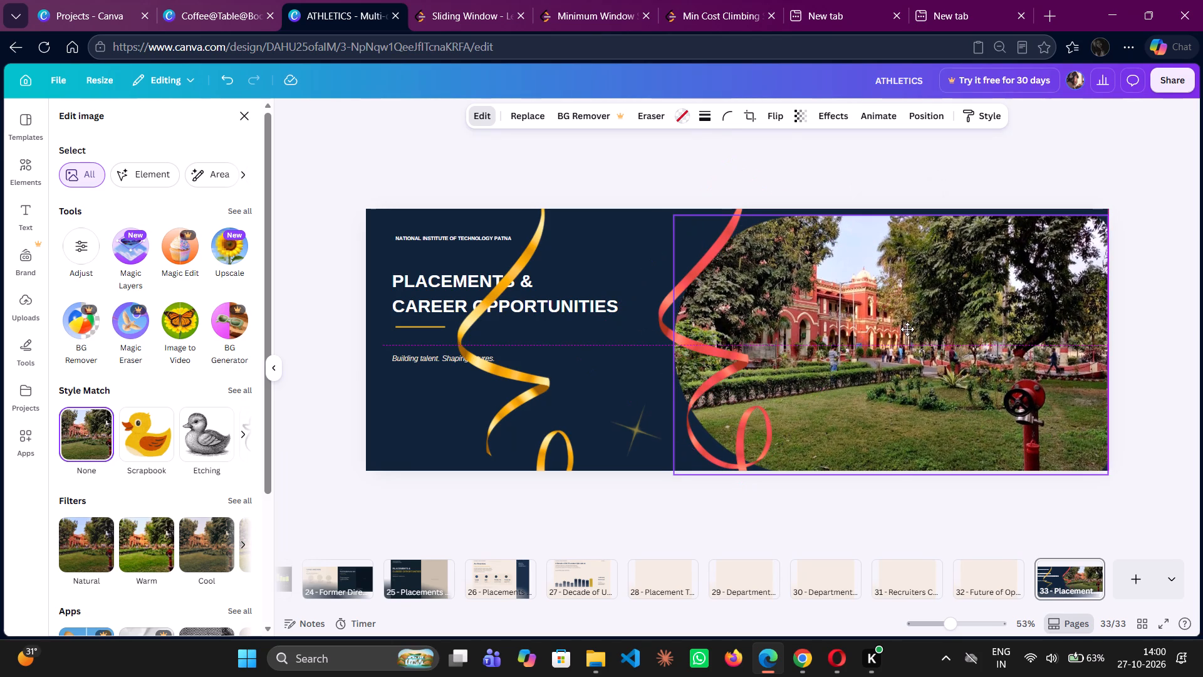
{"action": "left_click_drag", "start_coordinate": [907, 329], "coordinate": [907, 329]}
{"action": "left_click_drag", "start_coordinate": [893, 213], "coordinate": [892, 207]}
Delete the gold ribbon over the title area and the red ribbon beside the photo's curved edge.
{"action": "left_click", "coordinate": [578, 352]}
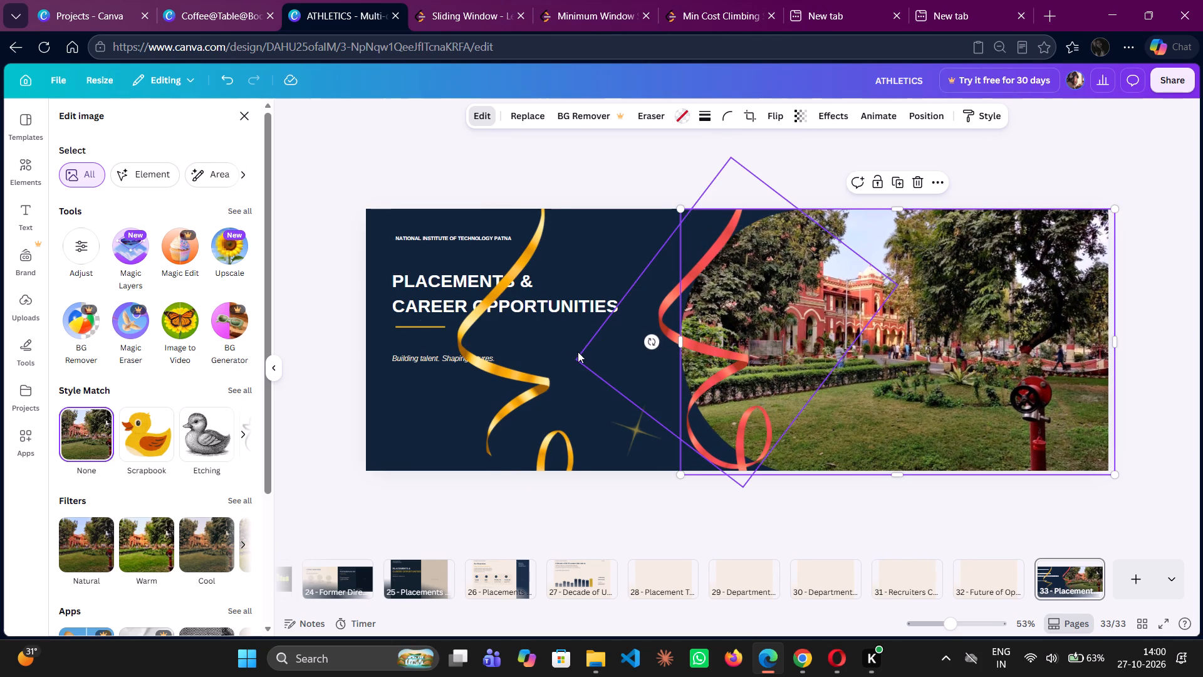
{"action": "key", "text": "Delete"}
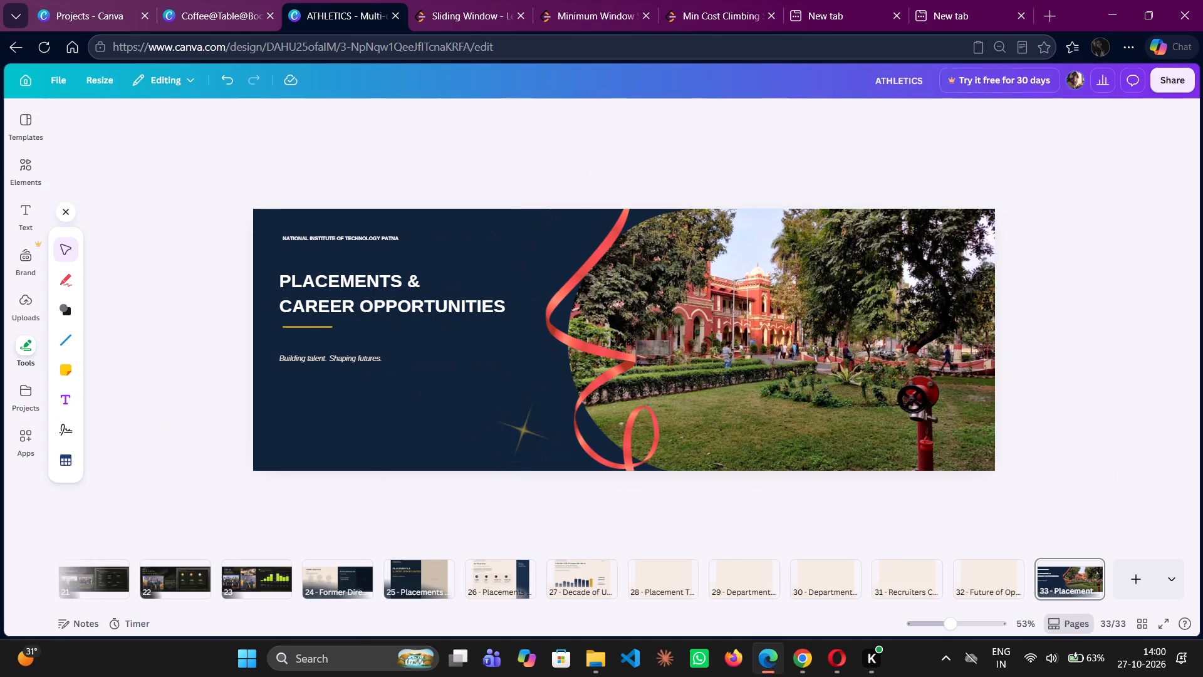
{"action": "left_click", "coordinate": [544, 343]}
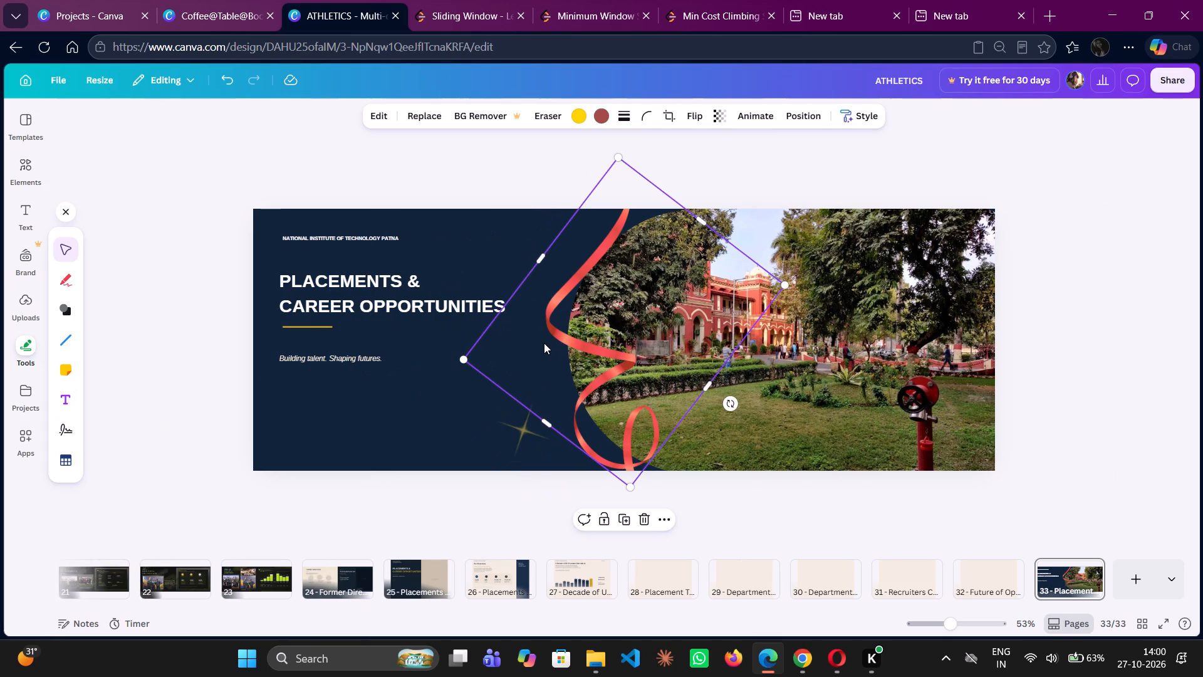
{"action": "key", "text": "Delete"}
Look through the ribbon recommendations in the elements library and clear the "ribbon" search.
{"action": "left_click", "coordinate": [30, 171]}
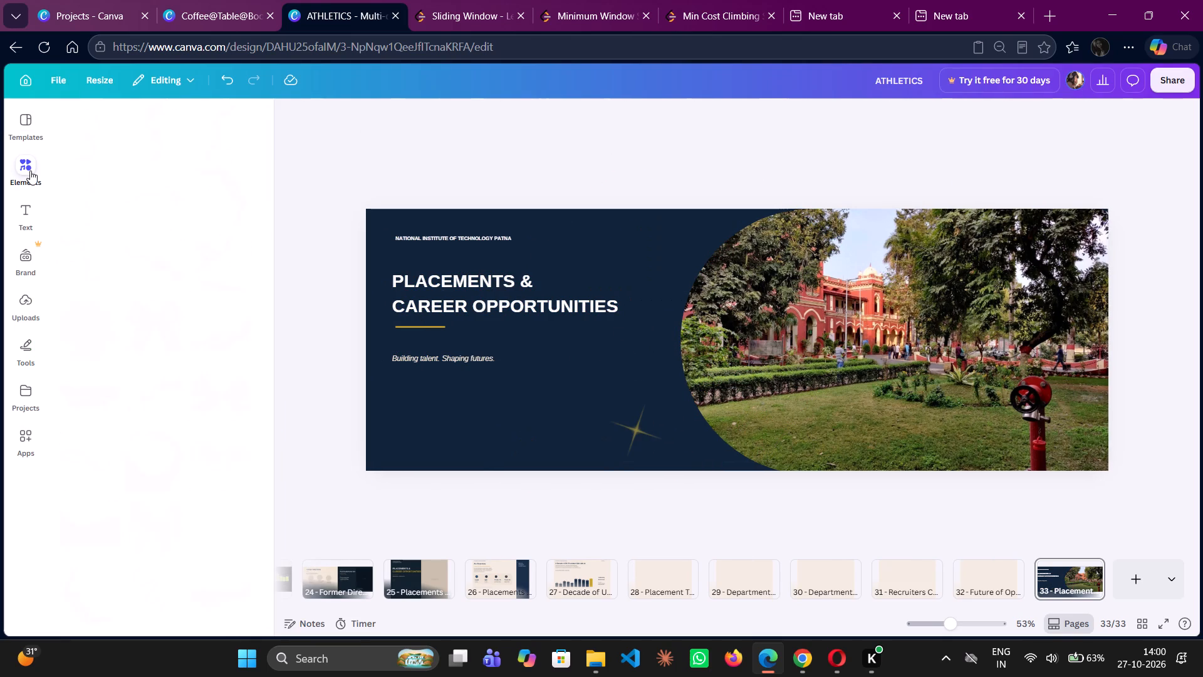
{"action": "scroll", "coordinate": [179, 407], "scroll_direction": "down", "scroll_amount": 4}
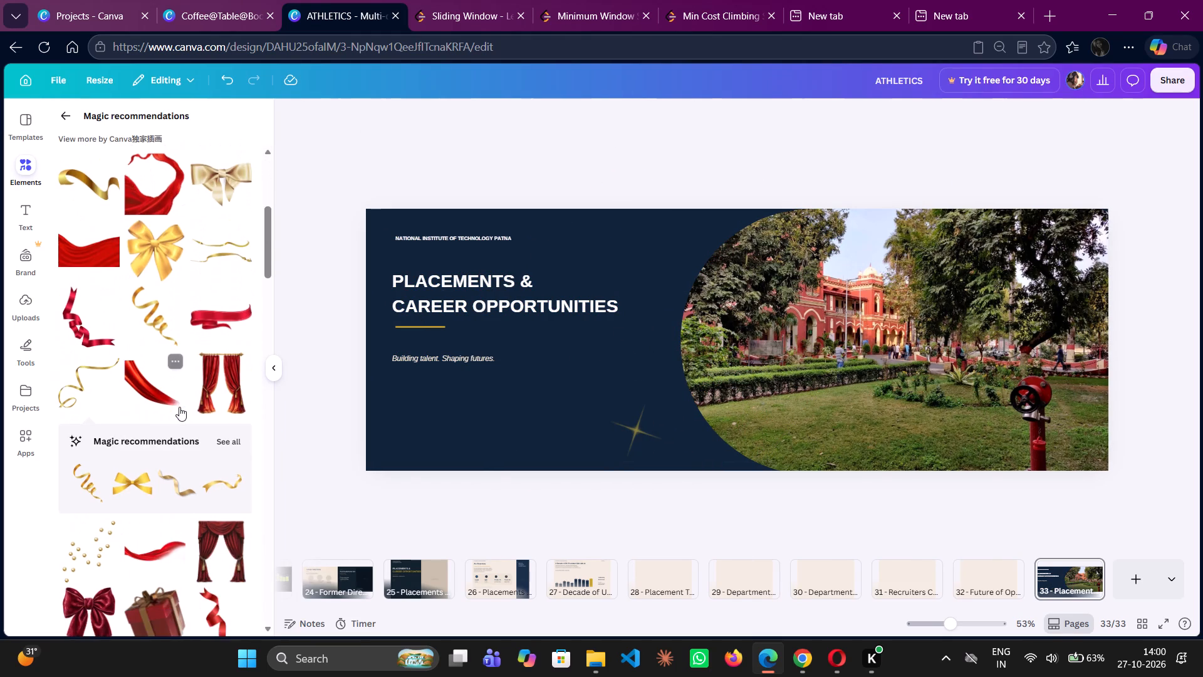
{"action": "scroll", "coordinate": [179, 407], "scroll_direction": "down", "scroll_amount": 1}
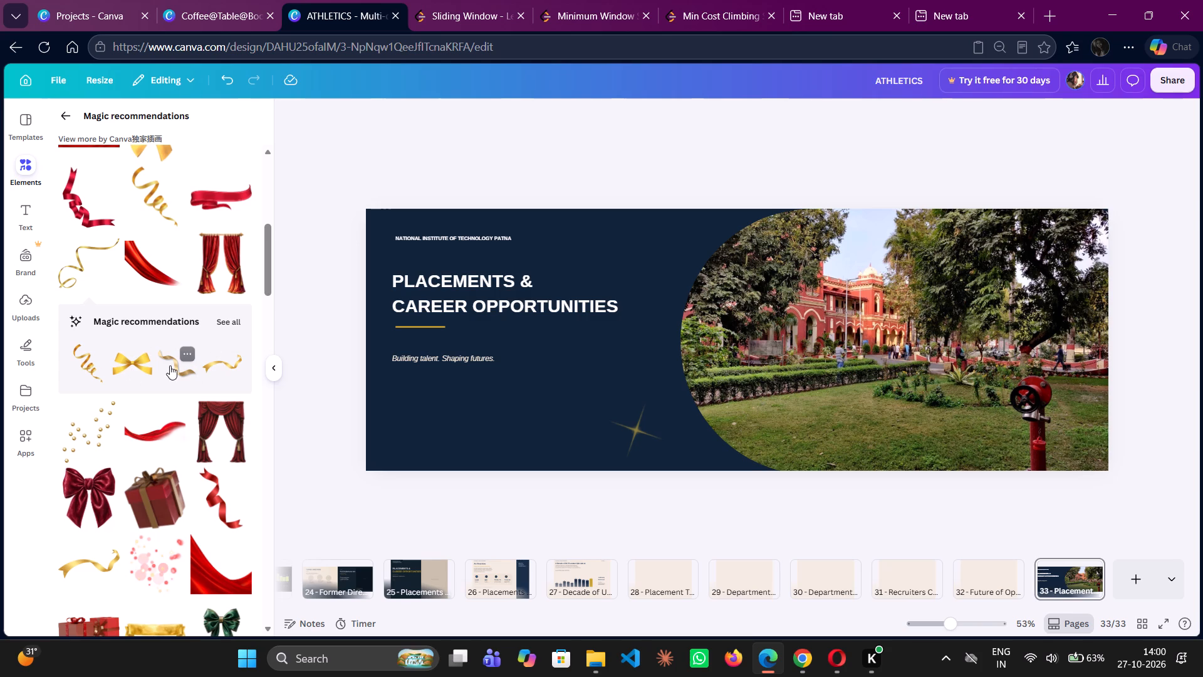
{"action": "left_click", "coordinate": [66, 117]}
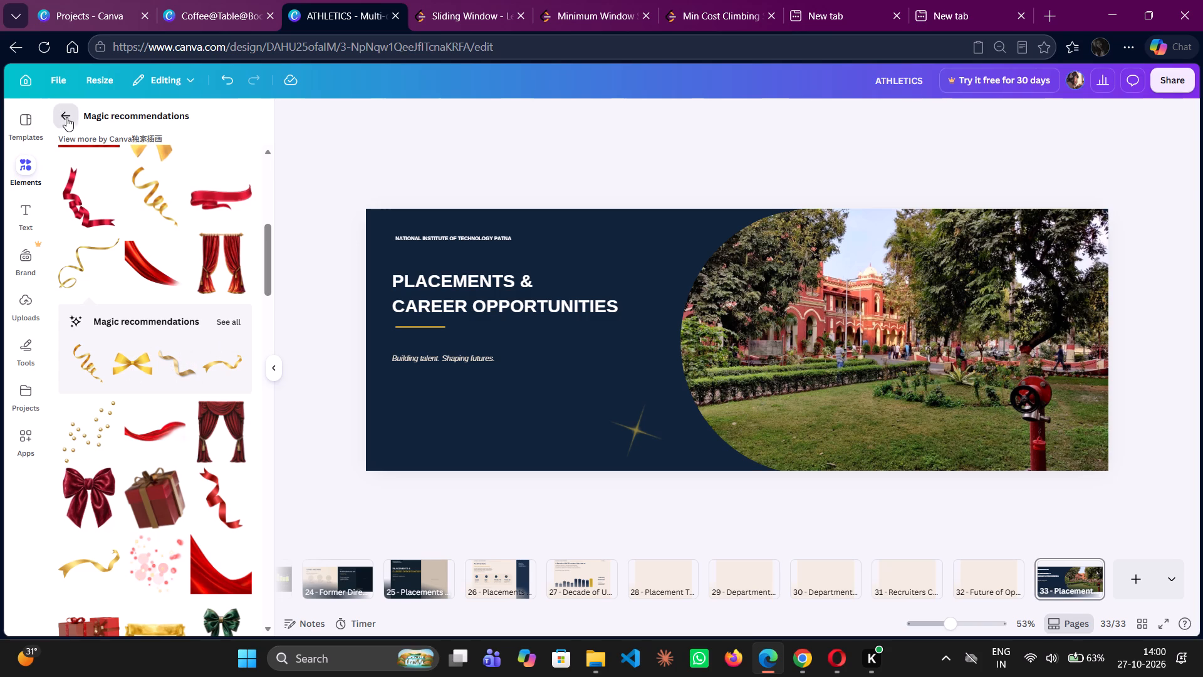
{"action": "left_click", "coordinate": [66, 117]}
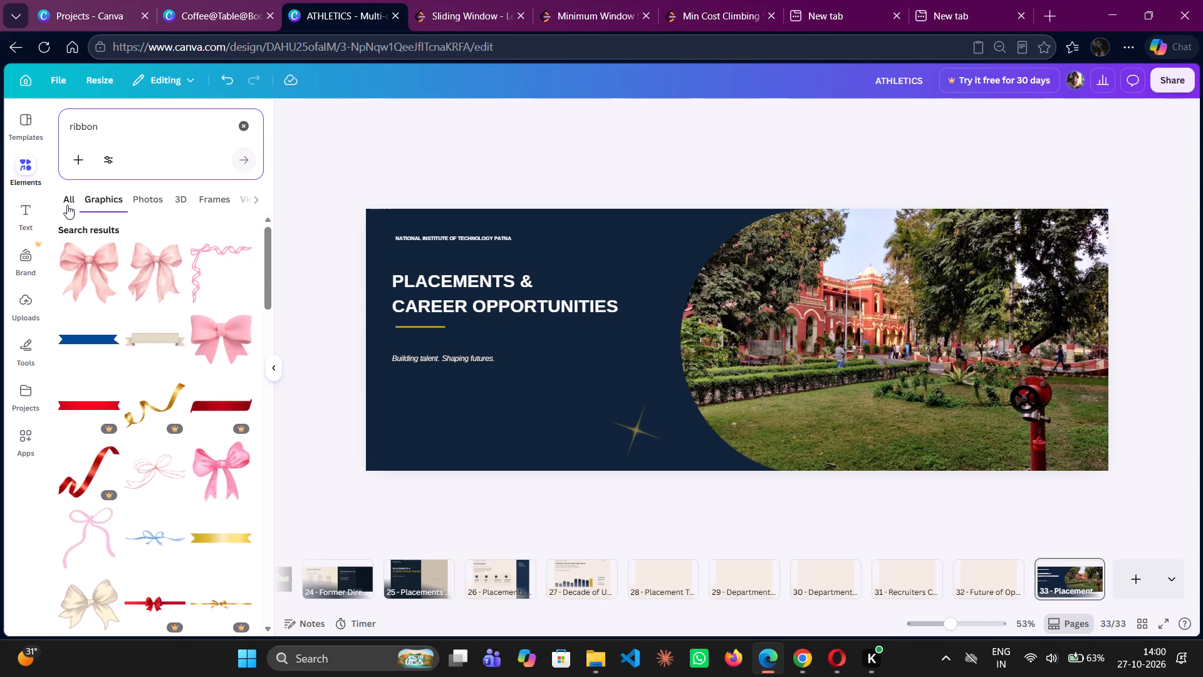
{"action": "left_click", "coordinate": [67, 205]}
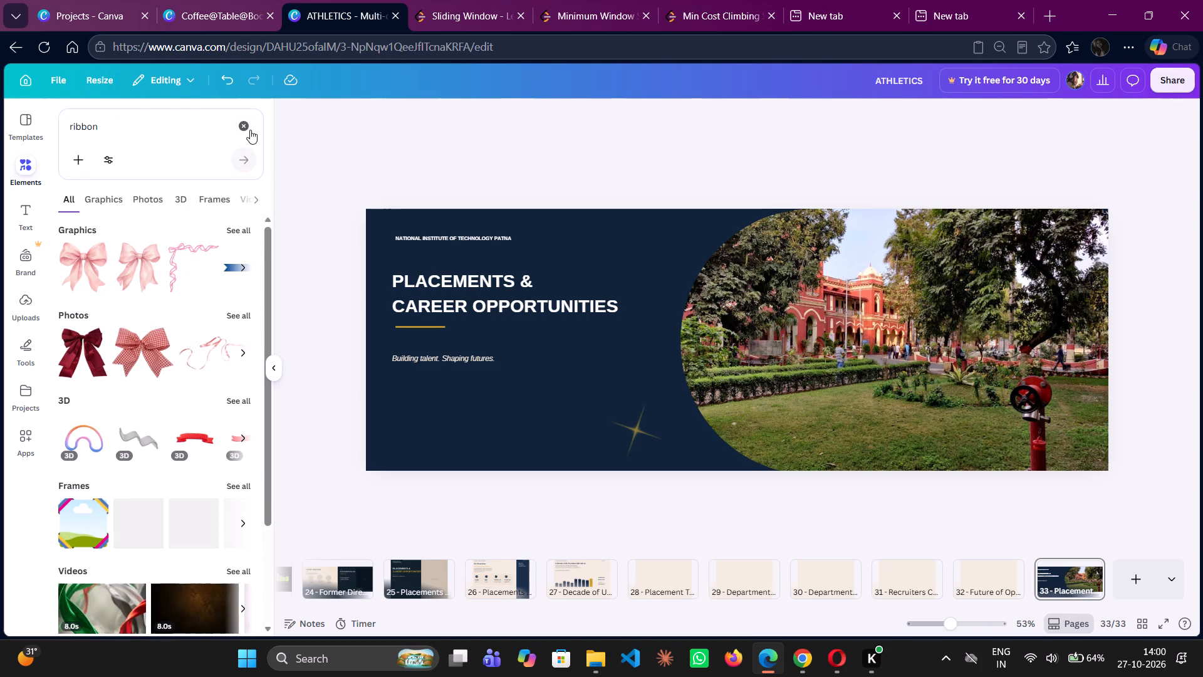
{"action": "left_click", "coordinate": [250, 130]}
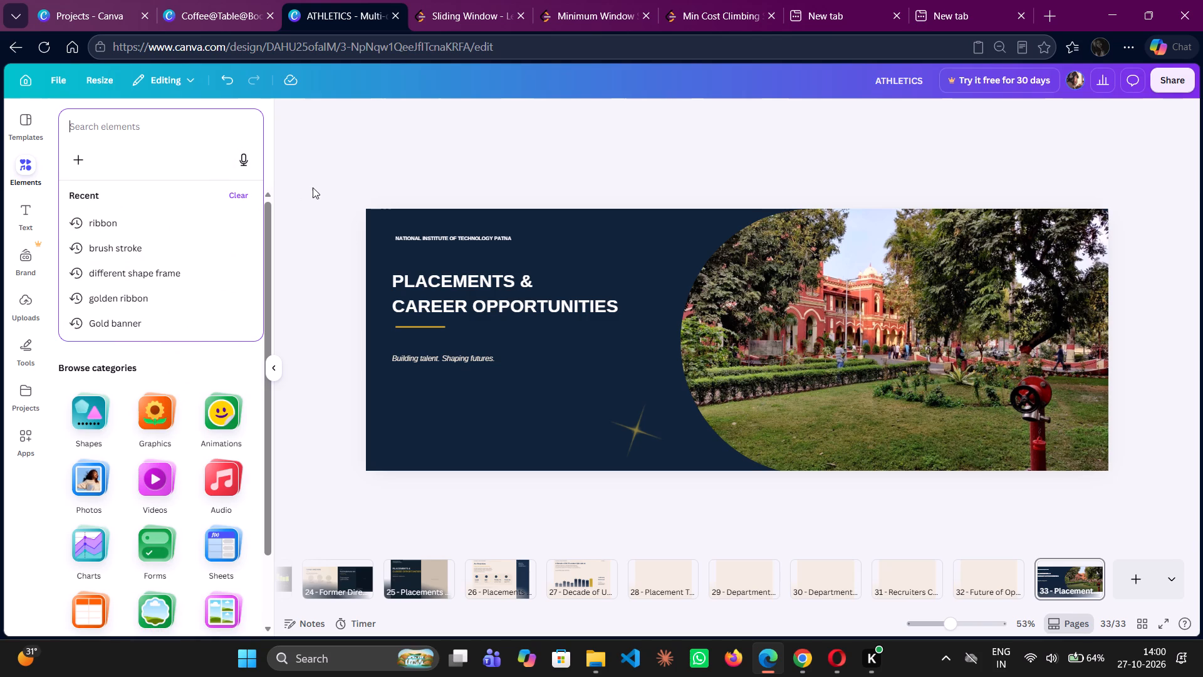
{"action": "left_click", "coordinate": [313, 187]}
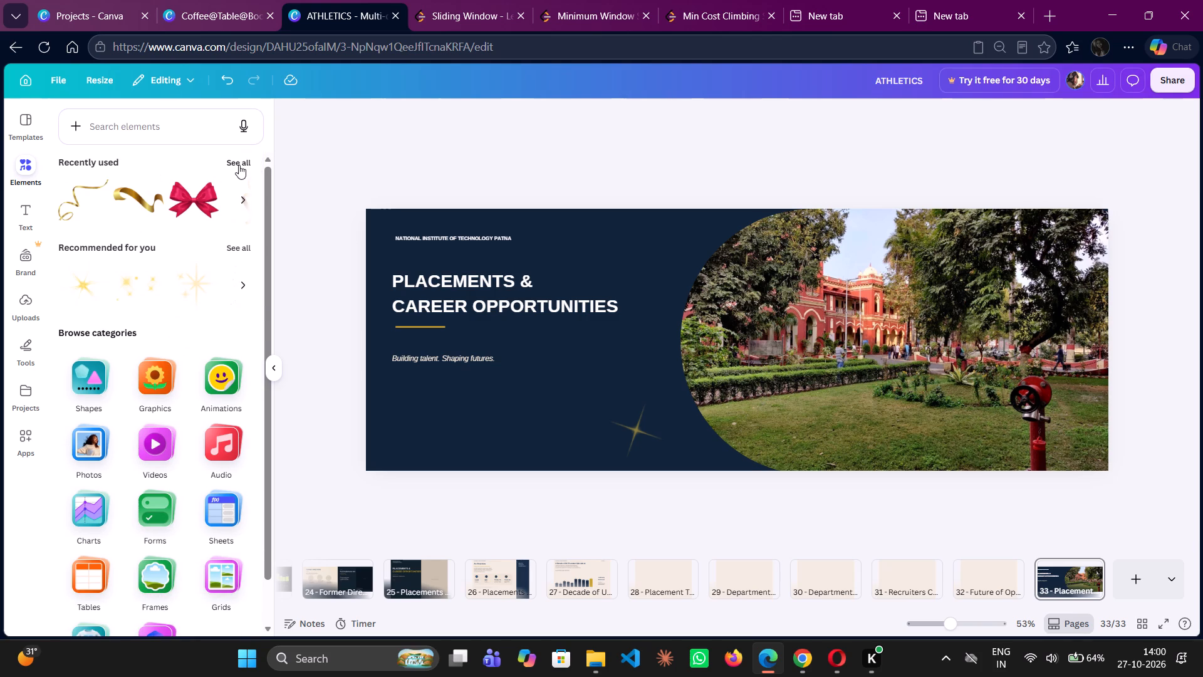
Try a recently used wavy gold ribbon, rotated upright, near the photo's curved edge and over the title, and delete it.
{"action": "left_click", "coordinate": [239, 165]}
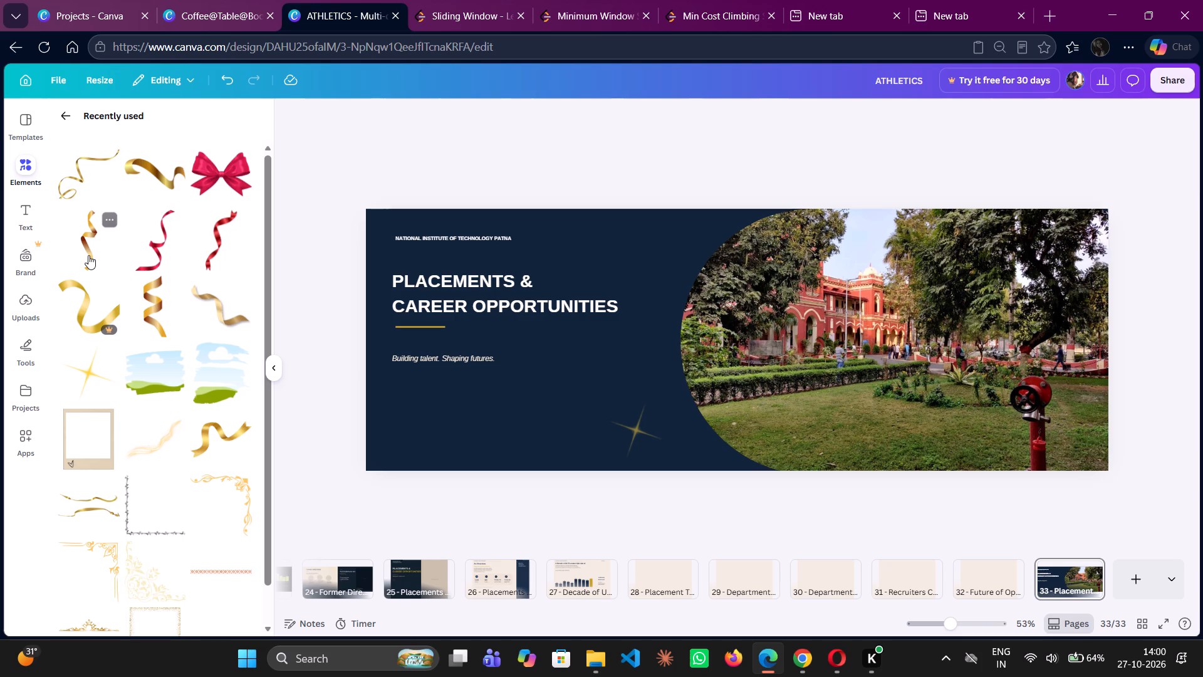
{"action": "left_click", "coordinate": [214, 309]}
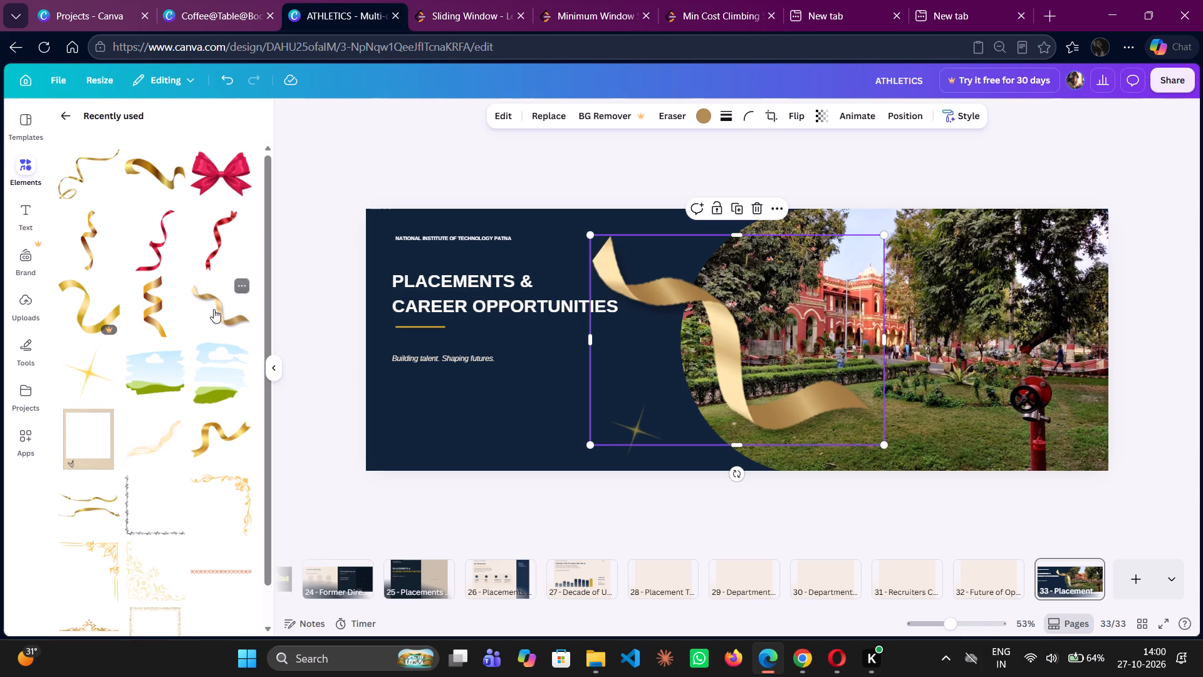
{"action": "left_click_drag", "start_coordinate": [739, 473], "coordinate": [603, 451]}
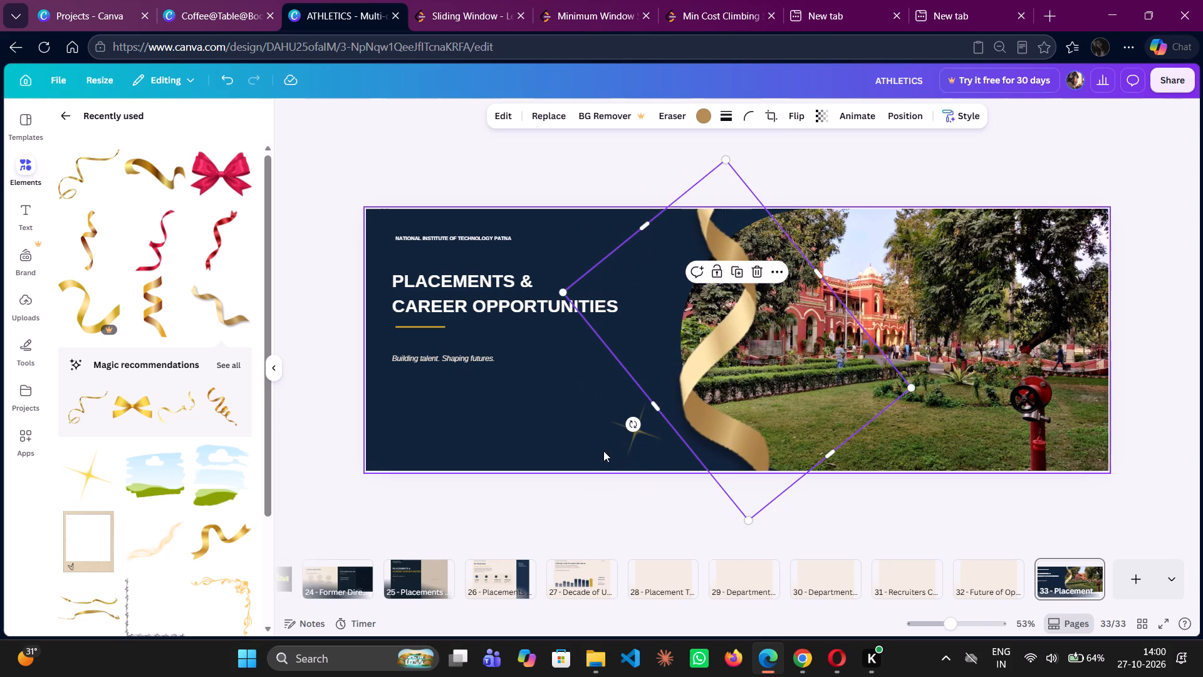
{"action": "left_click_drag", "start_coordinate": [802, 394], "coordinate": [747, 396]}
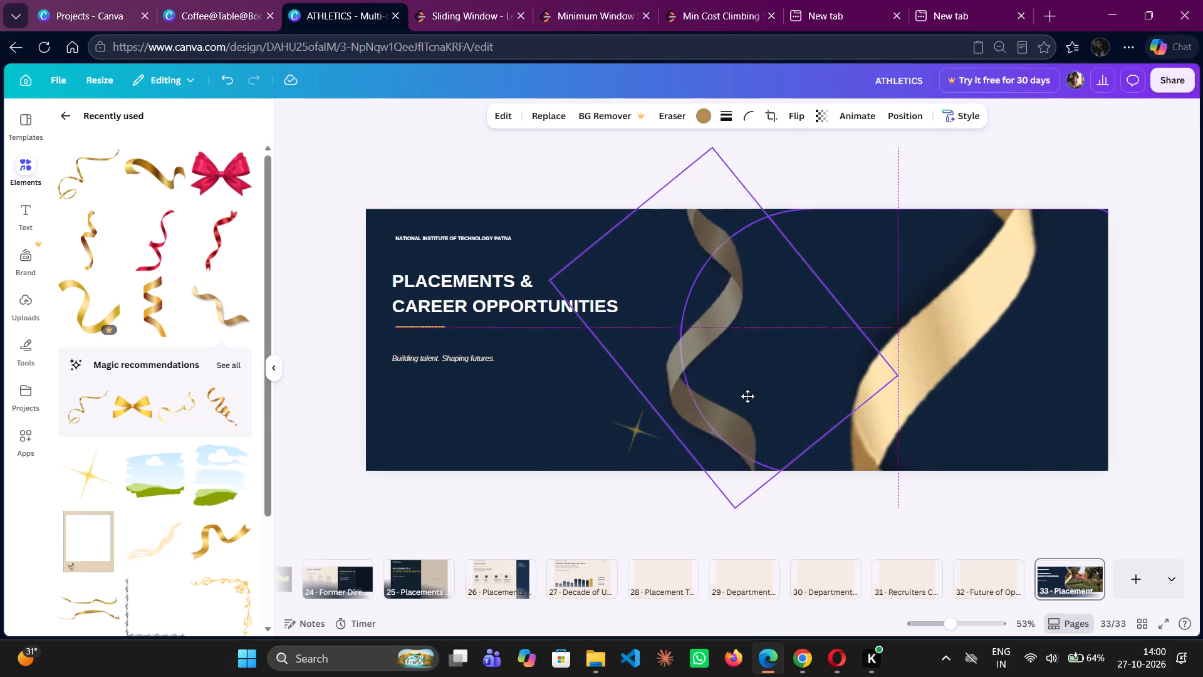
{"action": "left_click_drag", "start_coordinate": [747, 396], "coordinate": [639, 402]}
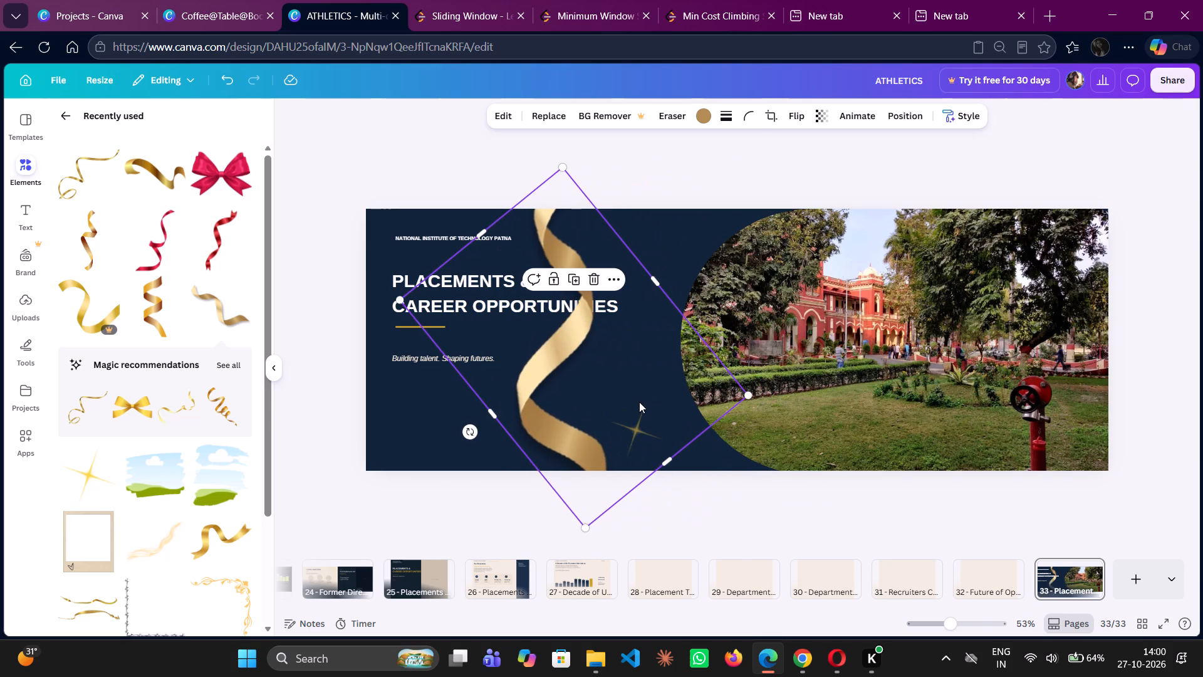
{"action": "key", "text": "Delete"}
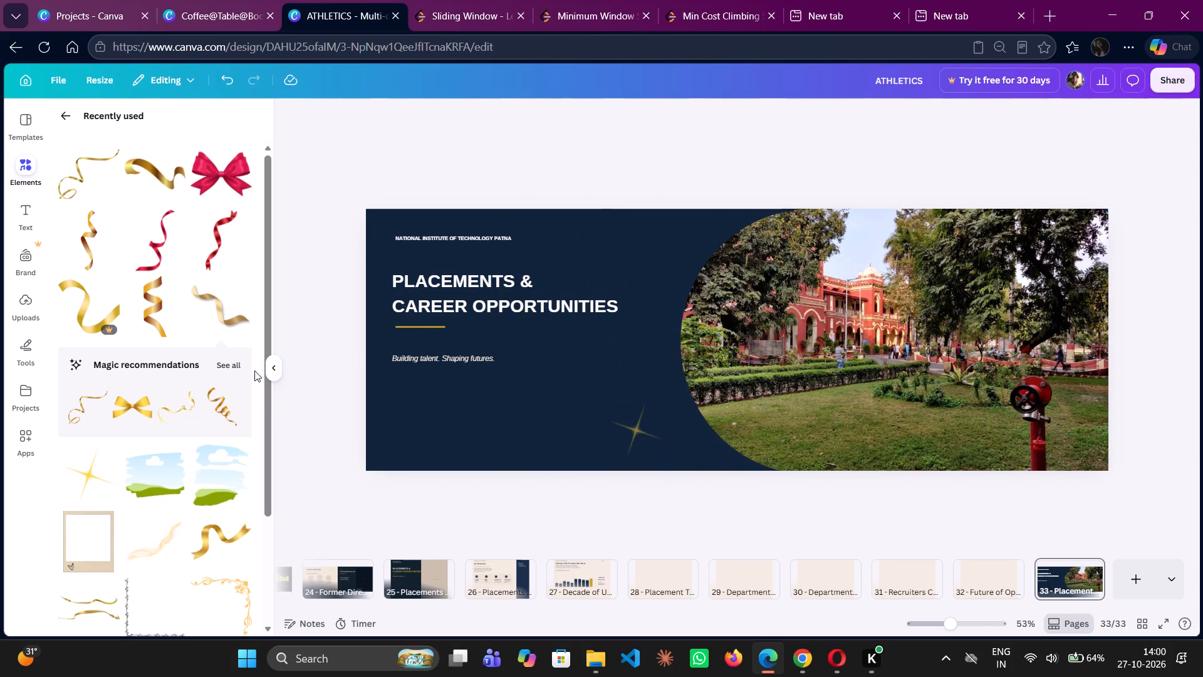
Look through the full set of magic recommendations for a gold ribbon that suits the photo's curved edge.
{"action": "left_click", "coordinate": [236, 363]}
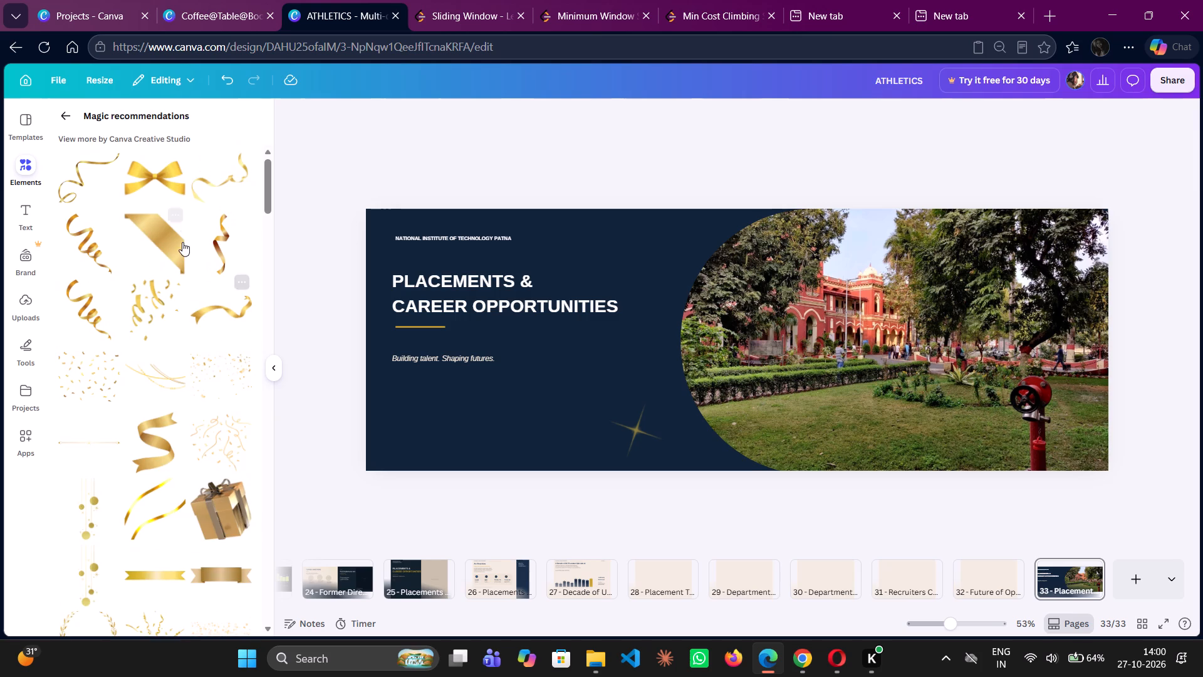
{"action": "scroll", "coordinate": [143, 380], "scroll_direction": "down", "scroll_amount": 1}
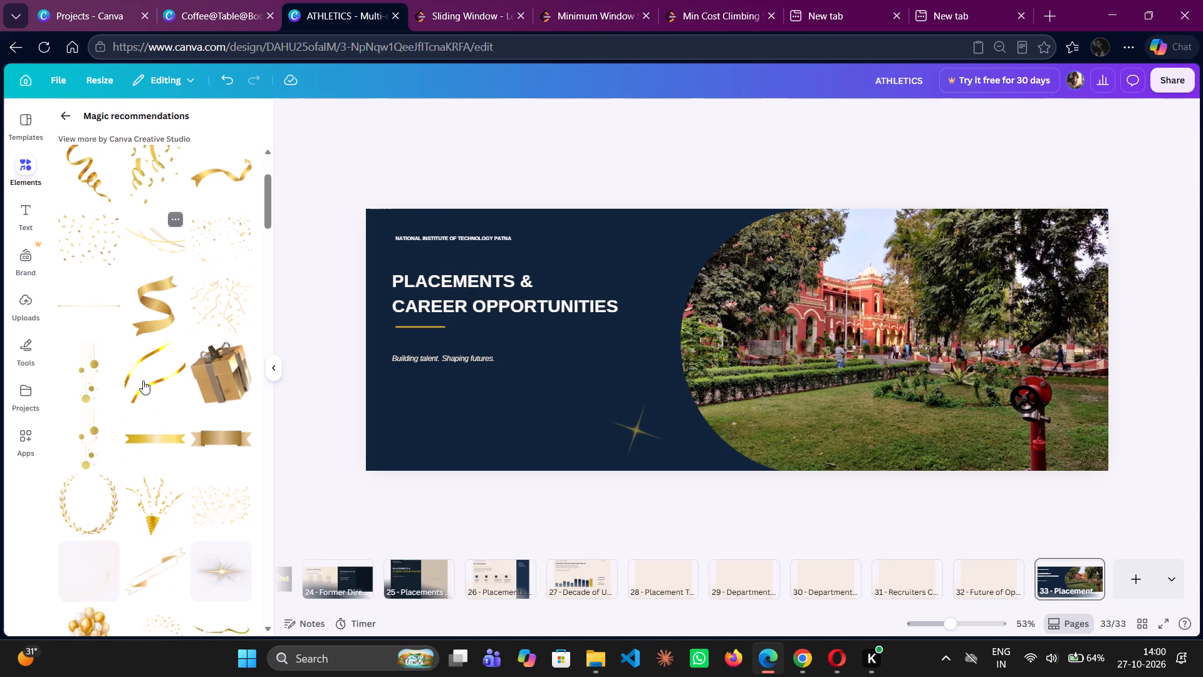
{"action": "scroll", "coordinate": [143, 380], "scroll_direction": "down", "scroll_amount": 6}
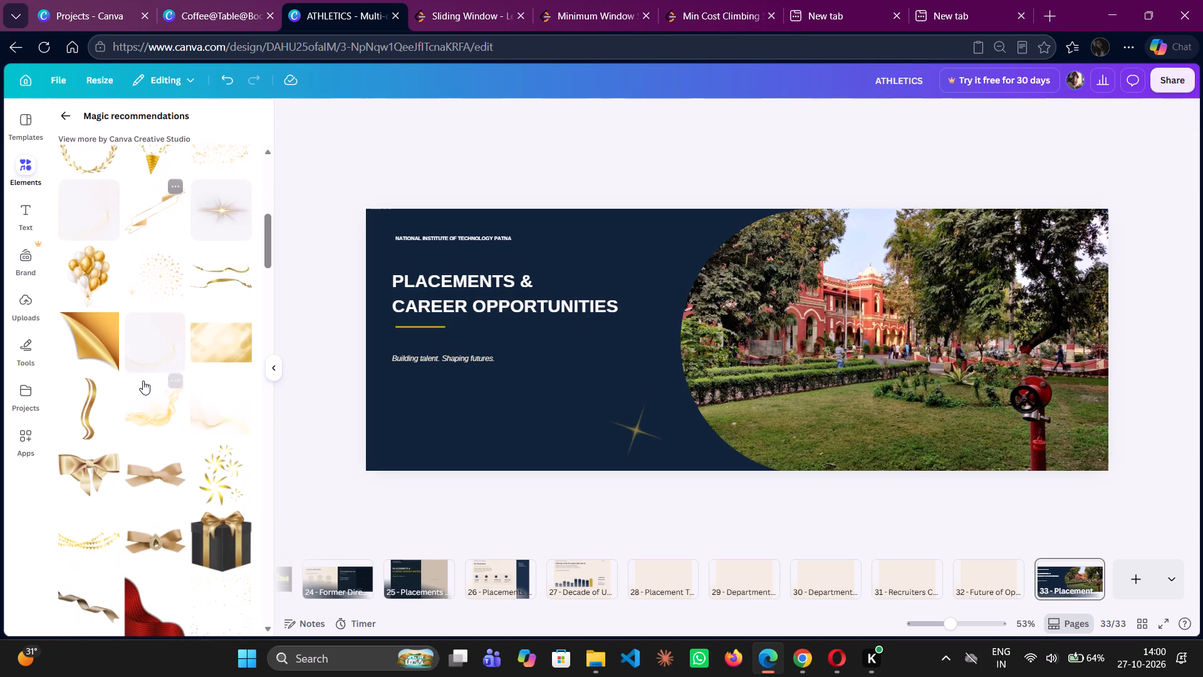
{"action": "scroll", "coordinate": [143, 380], "scroll_direction": "down", "scroll_amount": 2}
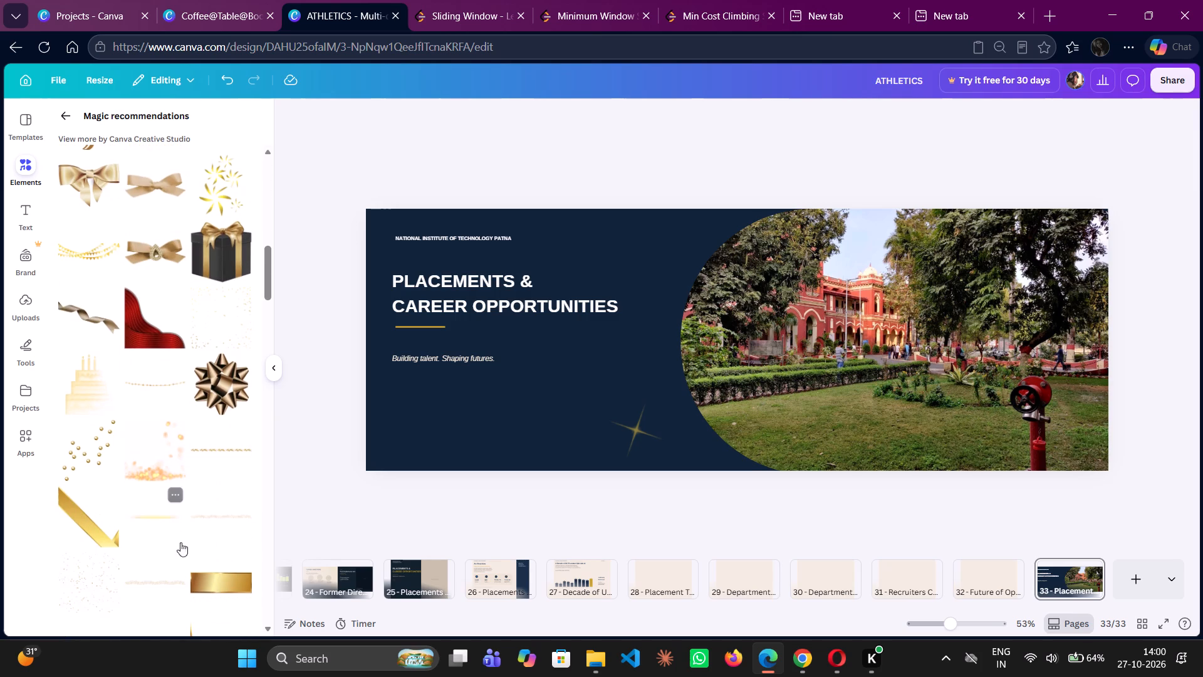
{"action": "scroll", "coordinate": [184, 550], "scroll_direction": "down", "scroll_amount": 1}
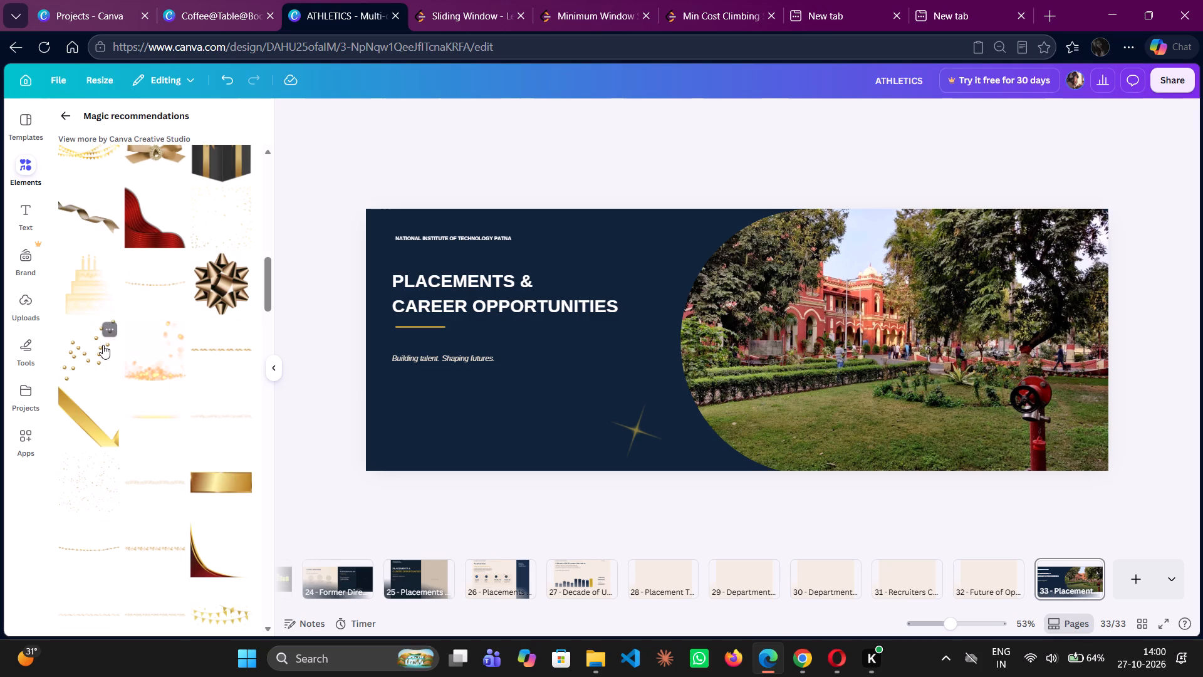
{"action": "scroll", "coordinate": [165, 235], "scroll_direction": "up", "scroll_amount": 3}
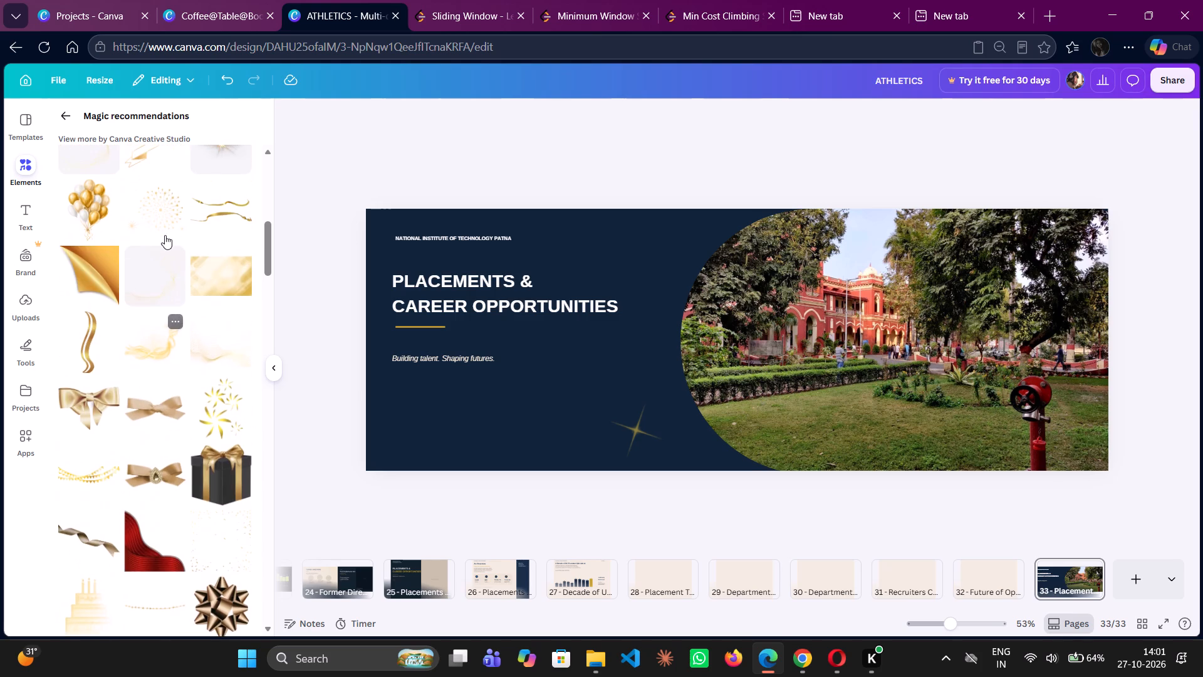
{"action": "scroll", "coordinate": [165, 235], "scroll_direction": "up", "scroll_amount": 1}
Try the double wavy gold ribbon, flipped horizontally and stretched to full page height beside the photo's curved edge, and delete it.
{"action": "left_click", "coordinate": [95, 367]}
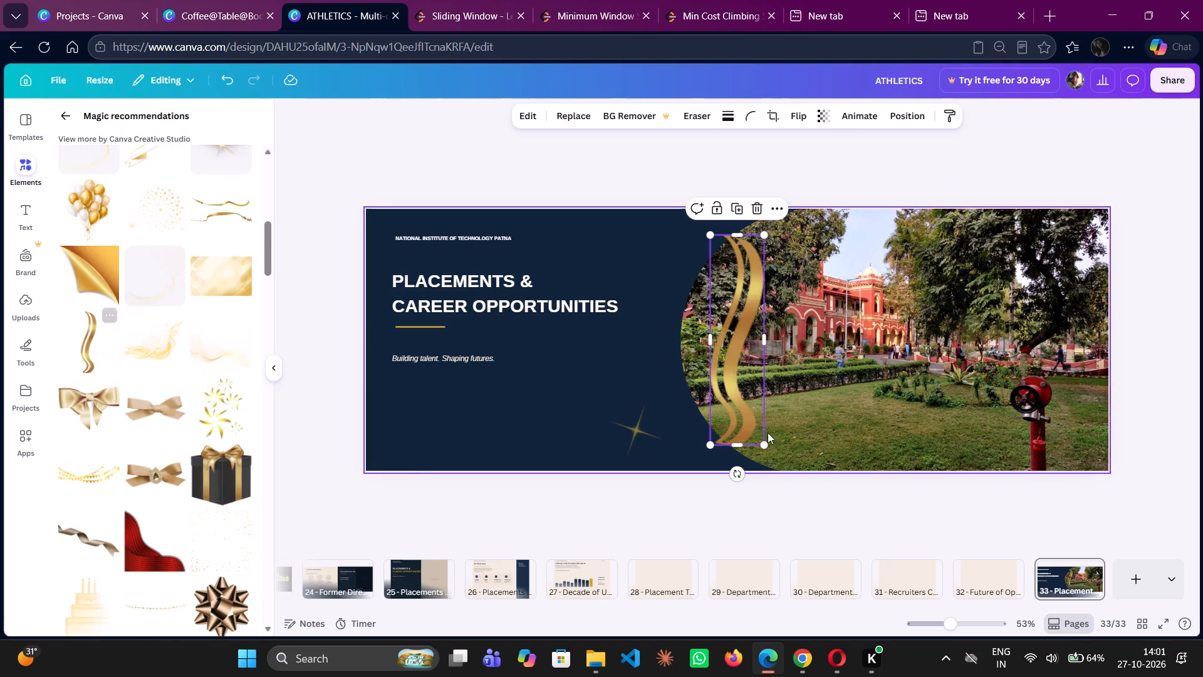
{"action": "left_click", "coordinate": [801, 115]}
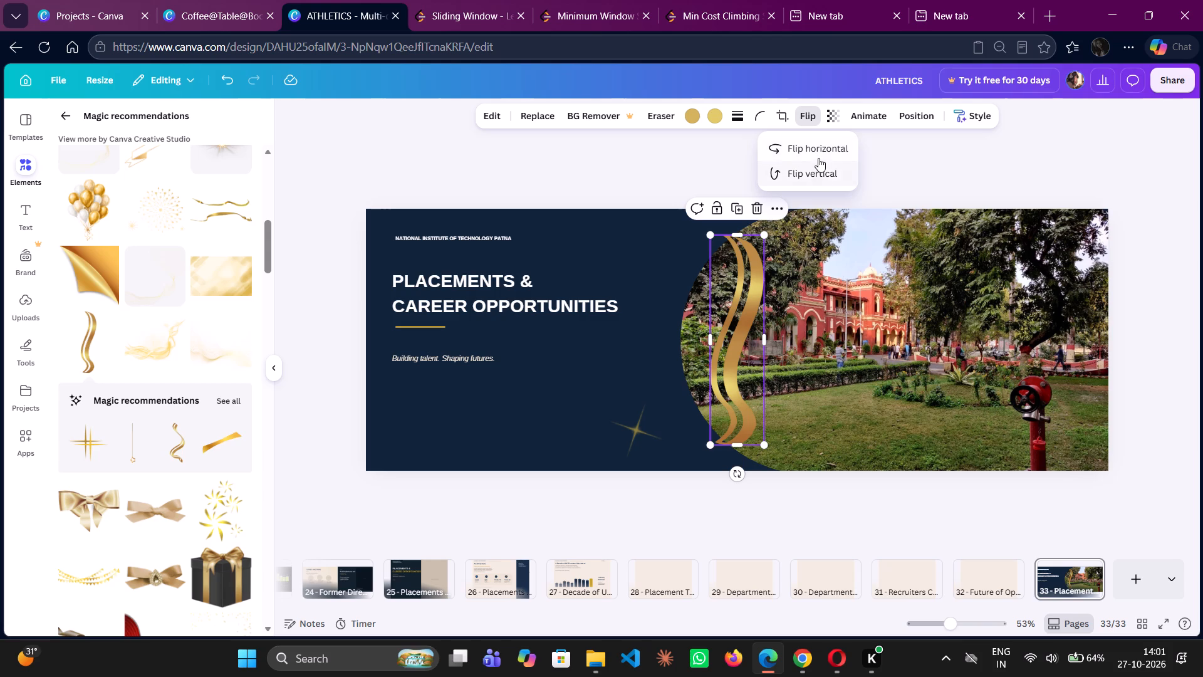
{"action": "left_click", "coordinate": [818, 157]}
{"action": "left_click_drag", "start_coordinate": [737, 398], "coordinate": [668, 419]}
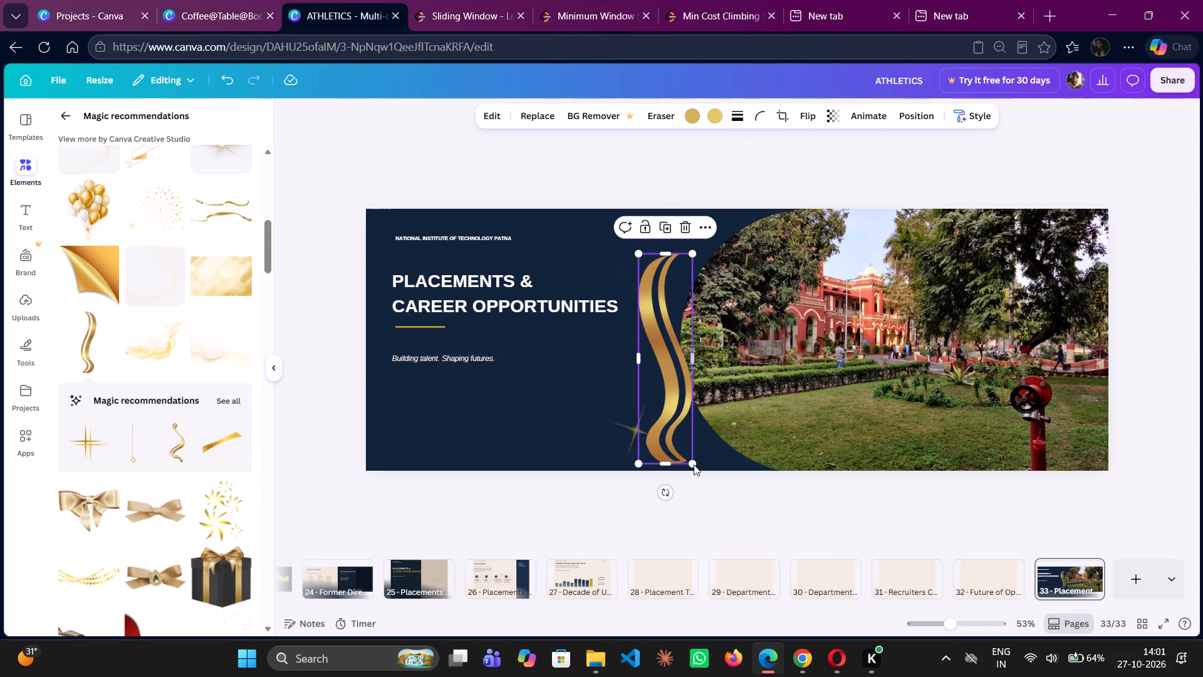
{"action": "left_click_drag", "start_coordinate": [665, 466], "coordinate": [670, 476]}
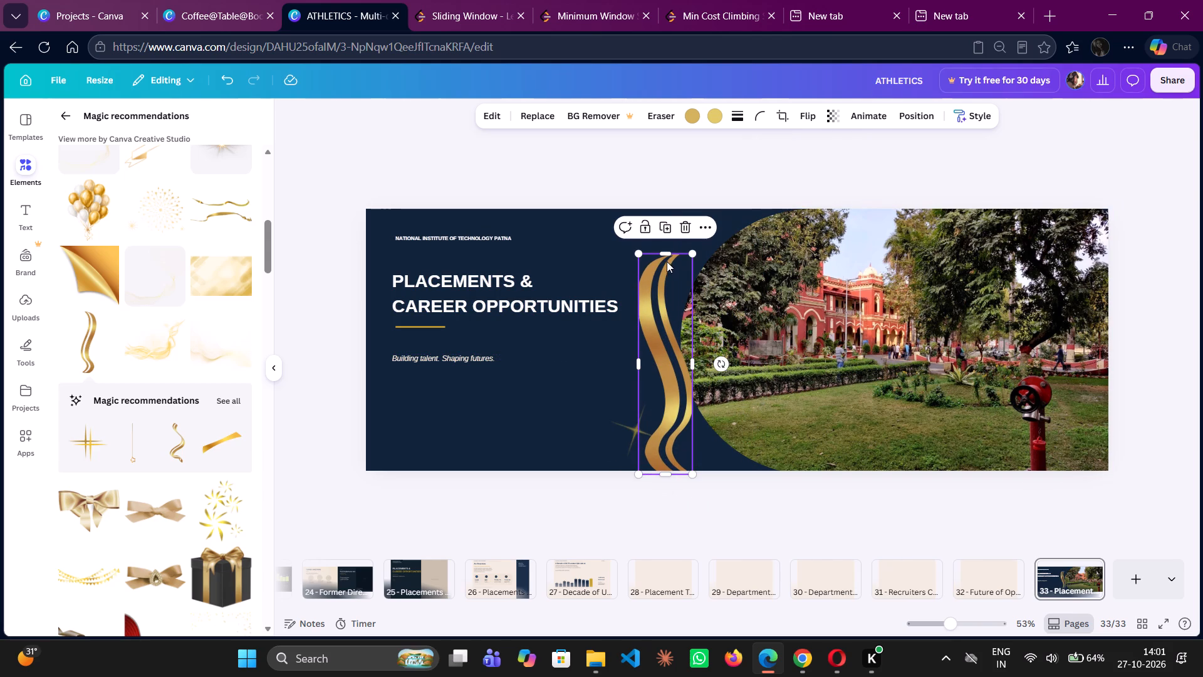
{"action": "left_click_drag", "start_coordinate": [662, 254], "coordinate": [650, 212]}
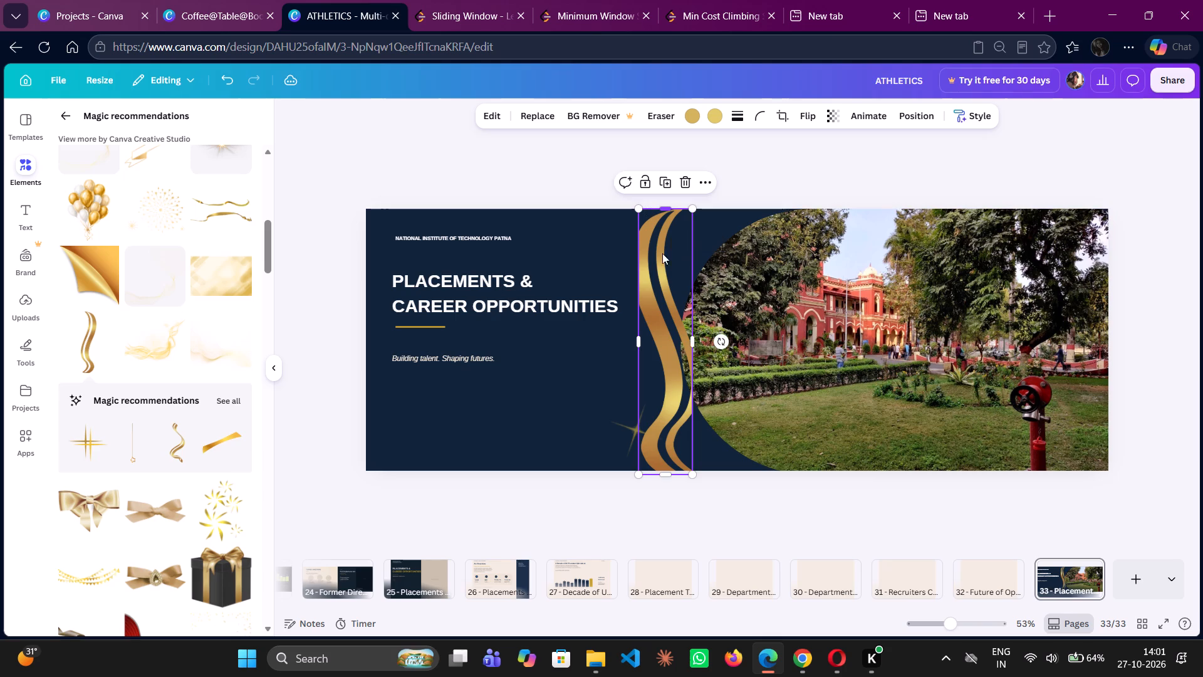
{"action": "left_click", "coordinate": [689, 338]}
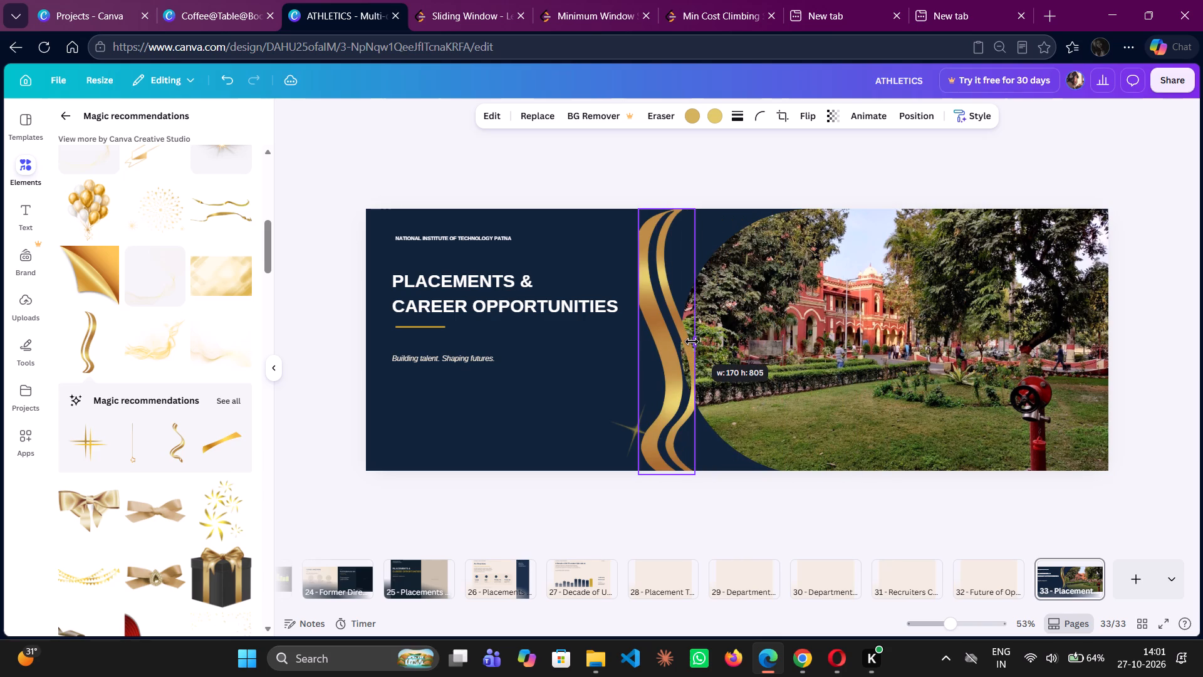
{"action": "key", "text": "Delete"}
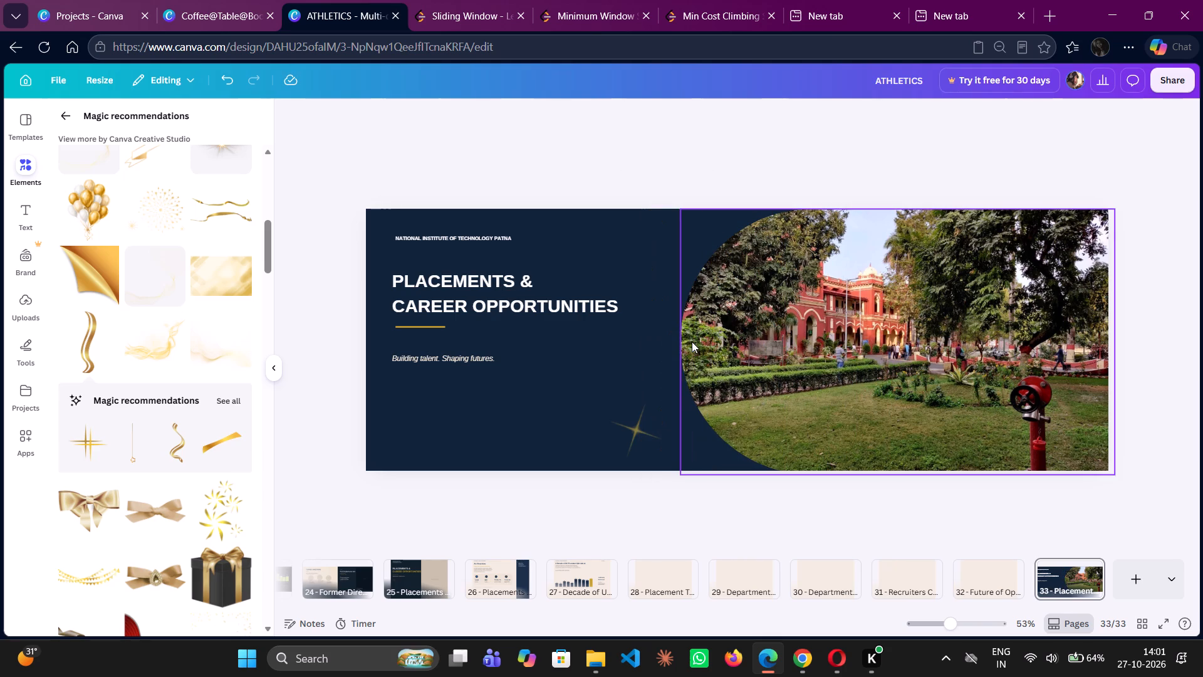
Look further through the magic recommendations for another gold ribbon to place along the photo's edge.
{"action": "scroll", "coordinate": [213, 448], "scroll_direction": "down", "scroll_amount": 4}
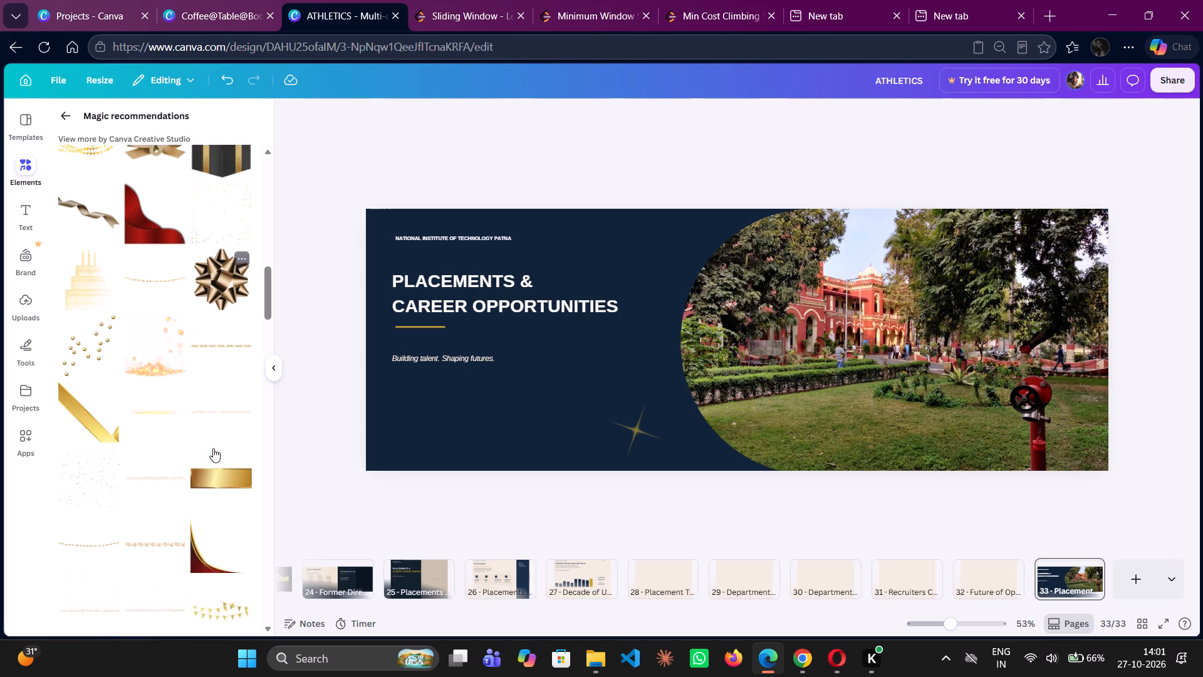
{"action": "scroll", "coordinate": [213, 448], "scroll_direction": "down", "scroll_amount": 8}
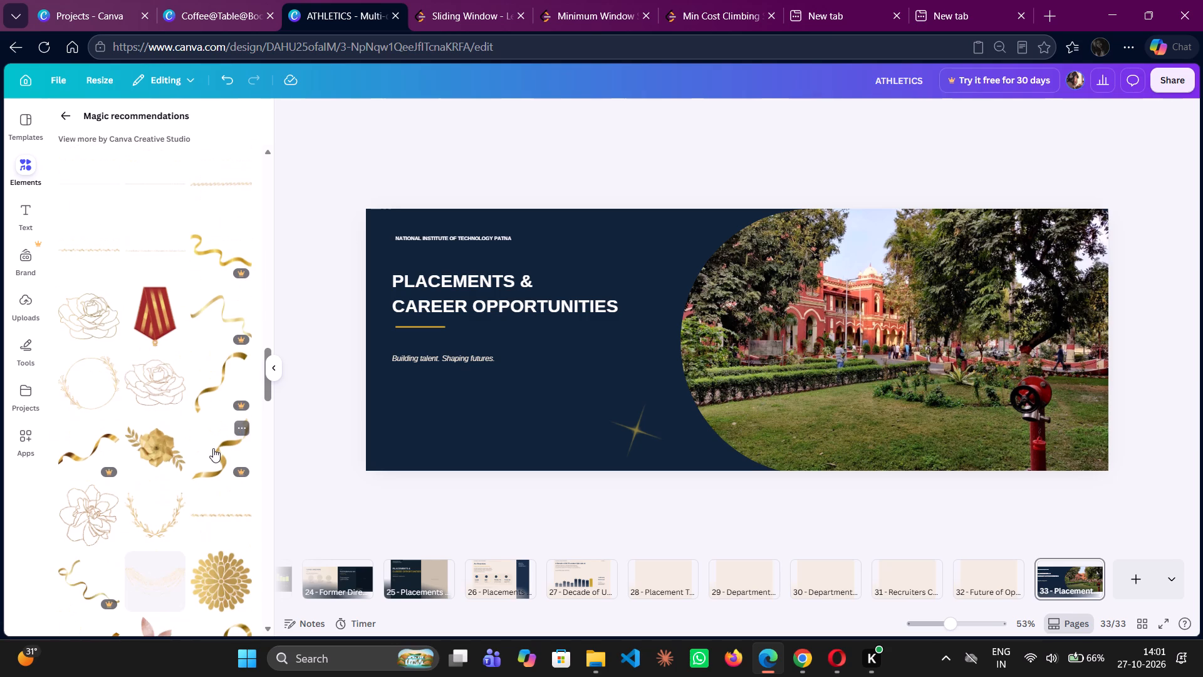
{"action": "scroll", "coordinate": [199, 544], "scroll_direction": "down", "scroll_amount": 1}
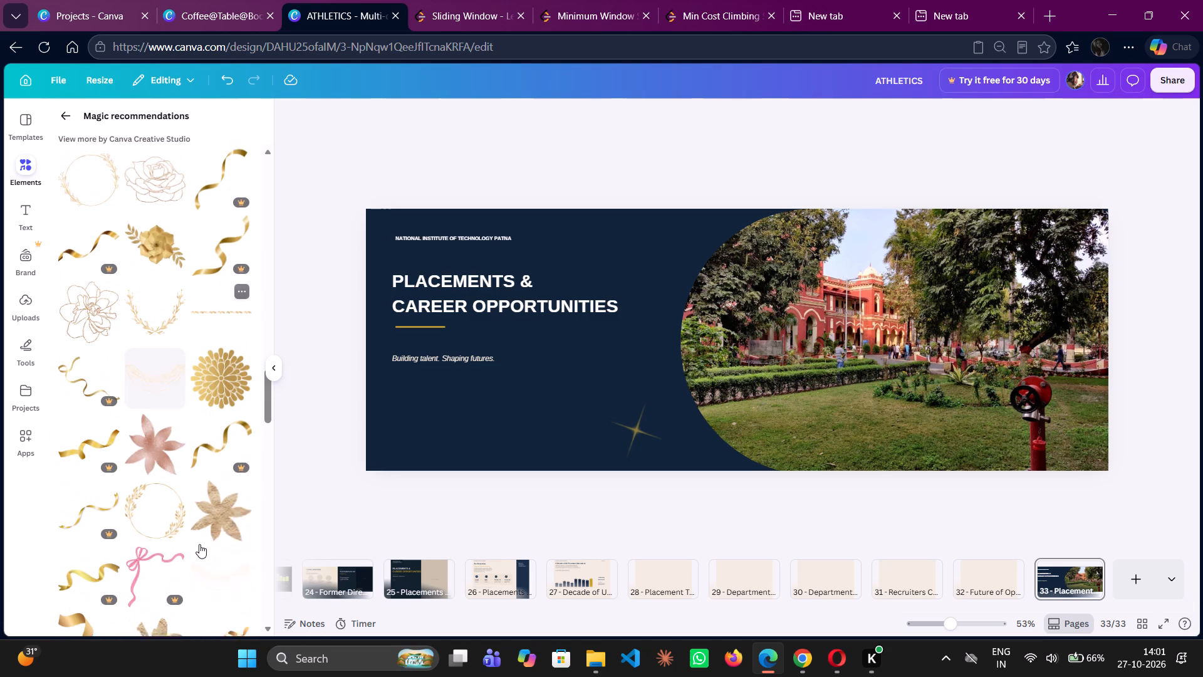
{"action": "scroll", "coordinate": [199, 544], "scroll_direction": "down", "scroll_amount": 2}
{"action": "scroll", "coordinate": [135, 456], "scroll_direction": "down", "scroll_amount": 1}
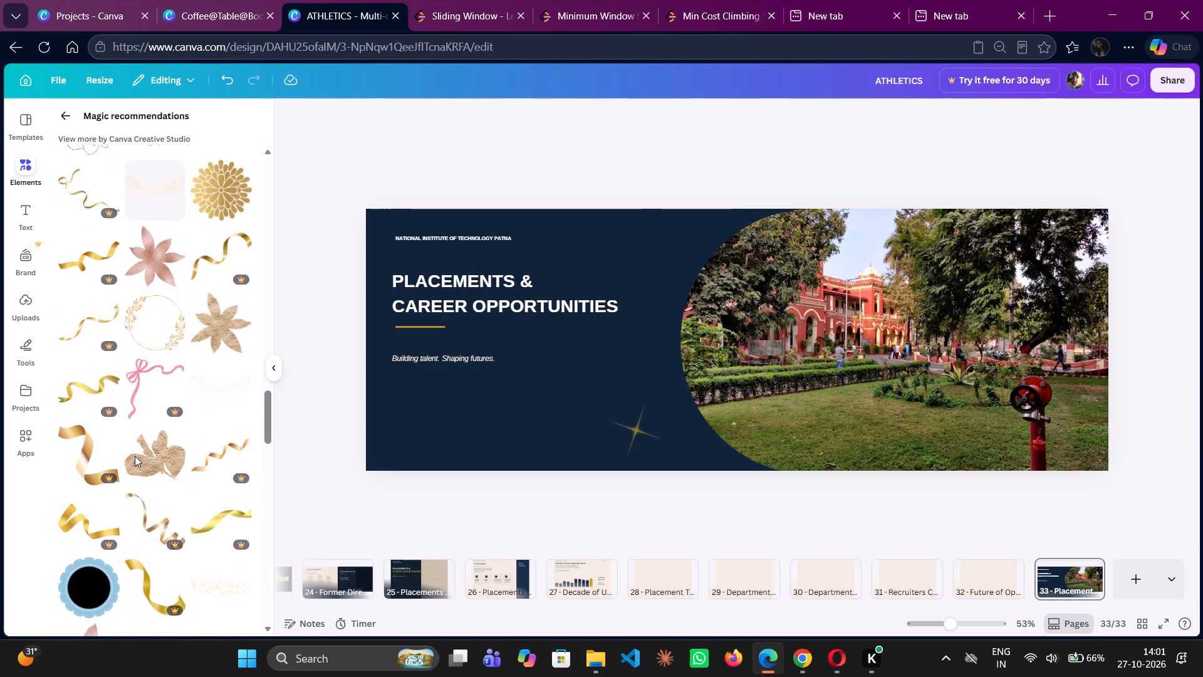
{"action": "scroll", "coordinate": [135, 456], "scroll_direction": "down", "scroll_amount": 2}
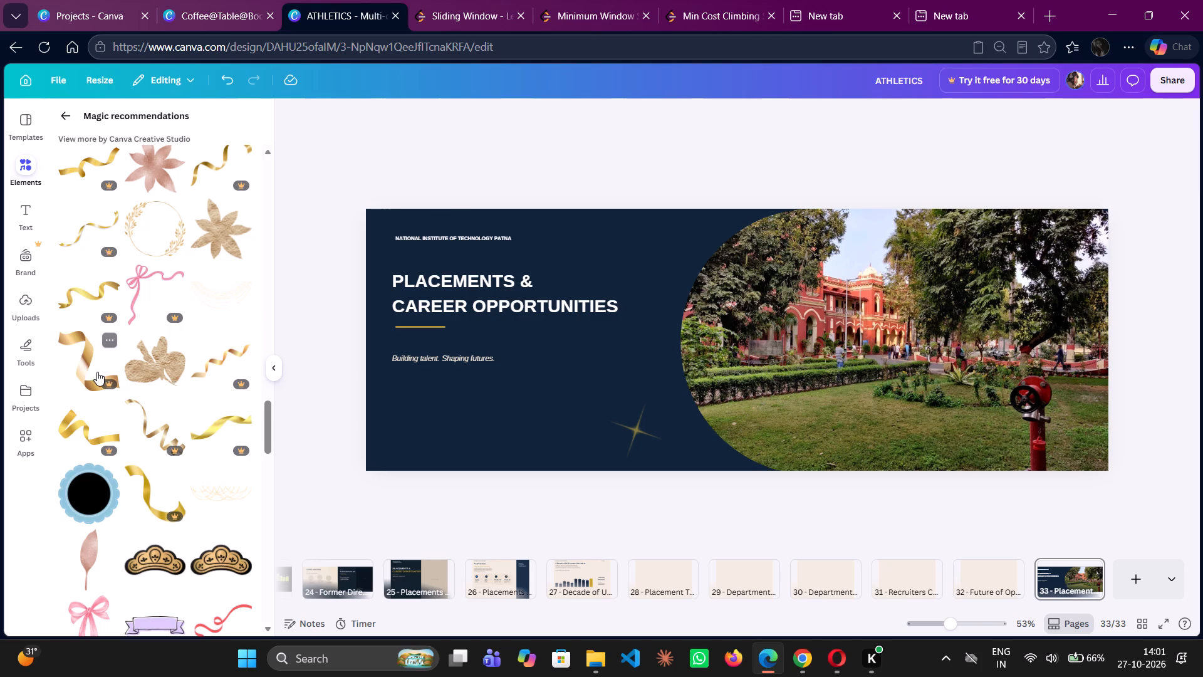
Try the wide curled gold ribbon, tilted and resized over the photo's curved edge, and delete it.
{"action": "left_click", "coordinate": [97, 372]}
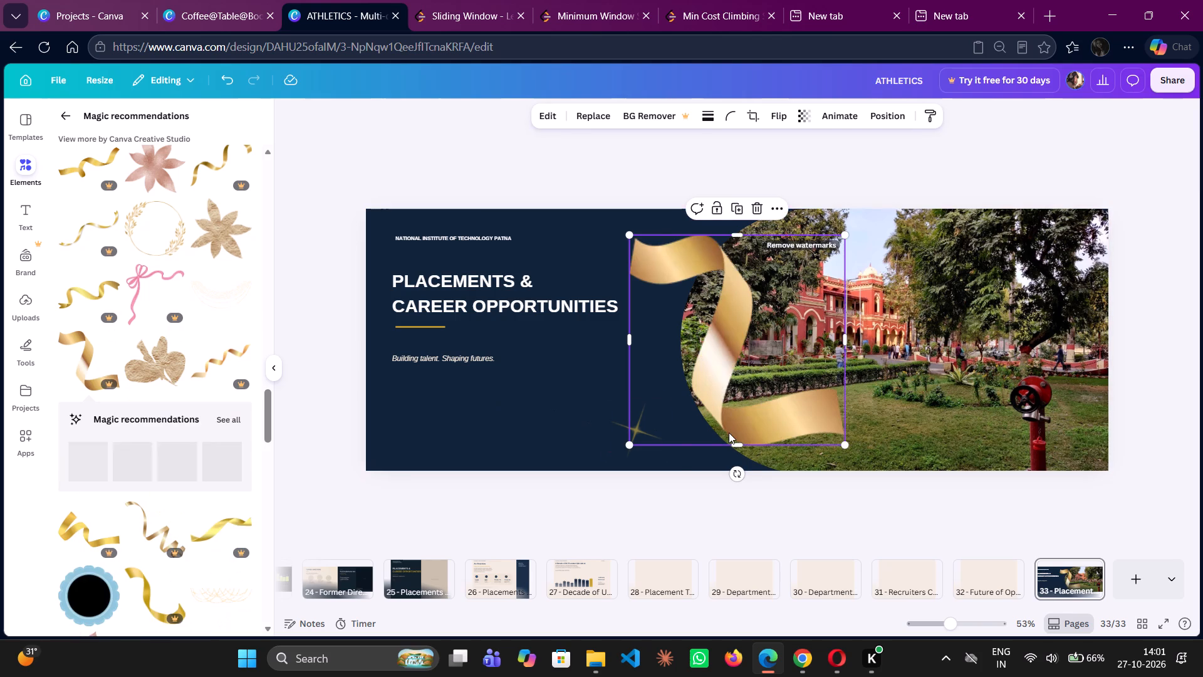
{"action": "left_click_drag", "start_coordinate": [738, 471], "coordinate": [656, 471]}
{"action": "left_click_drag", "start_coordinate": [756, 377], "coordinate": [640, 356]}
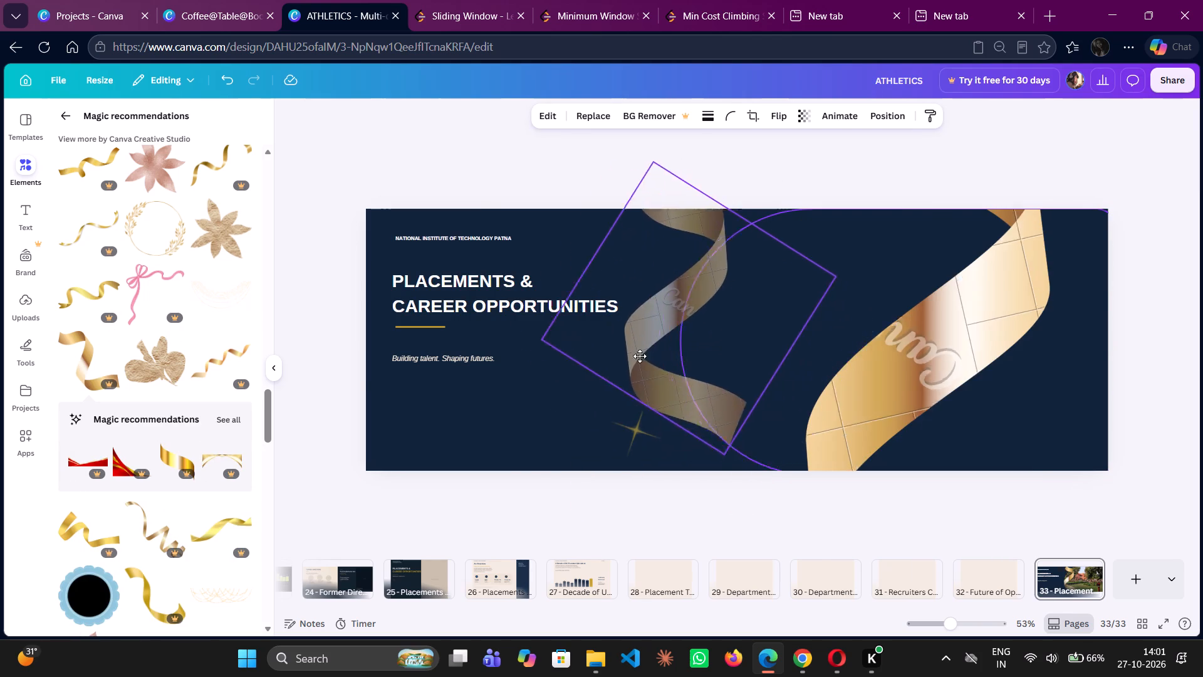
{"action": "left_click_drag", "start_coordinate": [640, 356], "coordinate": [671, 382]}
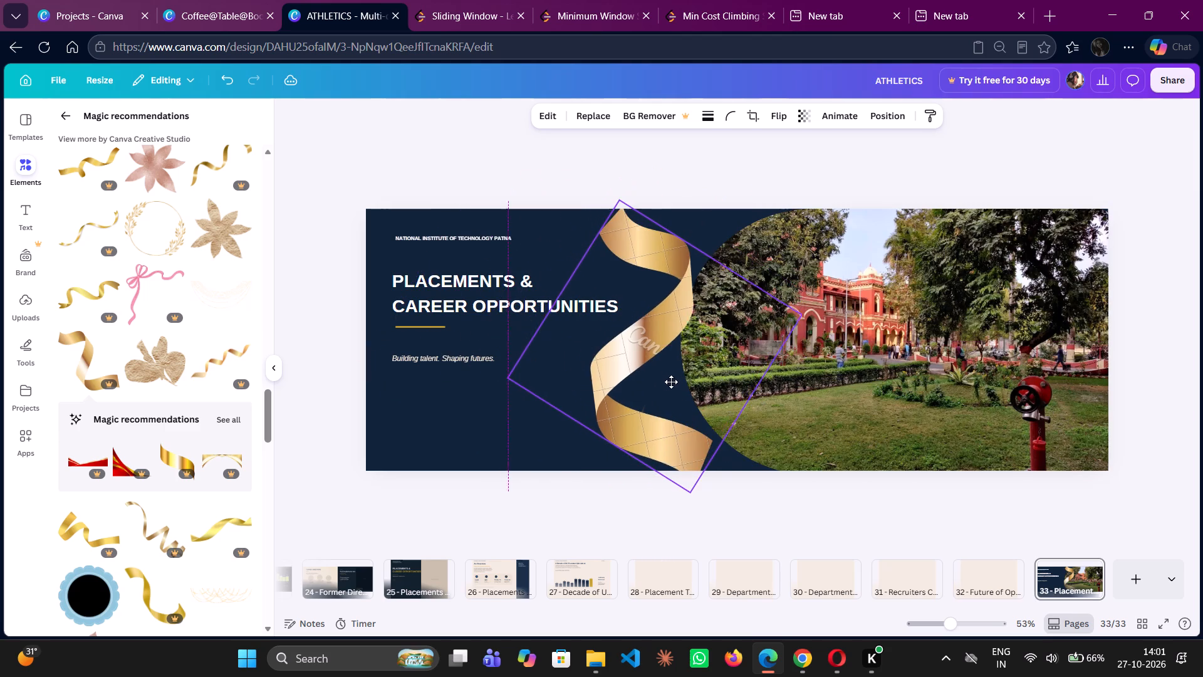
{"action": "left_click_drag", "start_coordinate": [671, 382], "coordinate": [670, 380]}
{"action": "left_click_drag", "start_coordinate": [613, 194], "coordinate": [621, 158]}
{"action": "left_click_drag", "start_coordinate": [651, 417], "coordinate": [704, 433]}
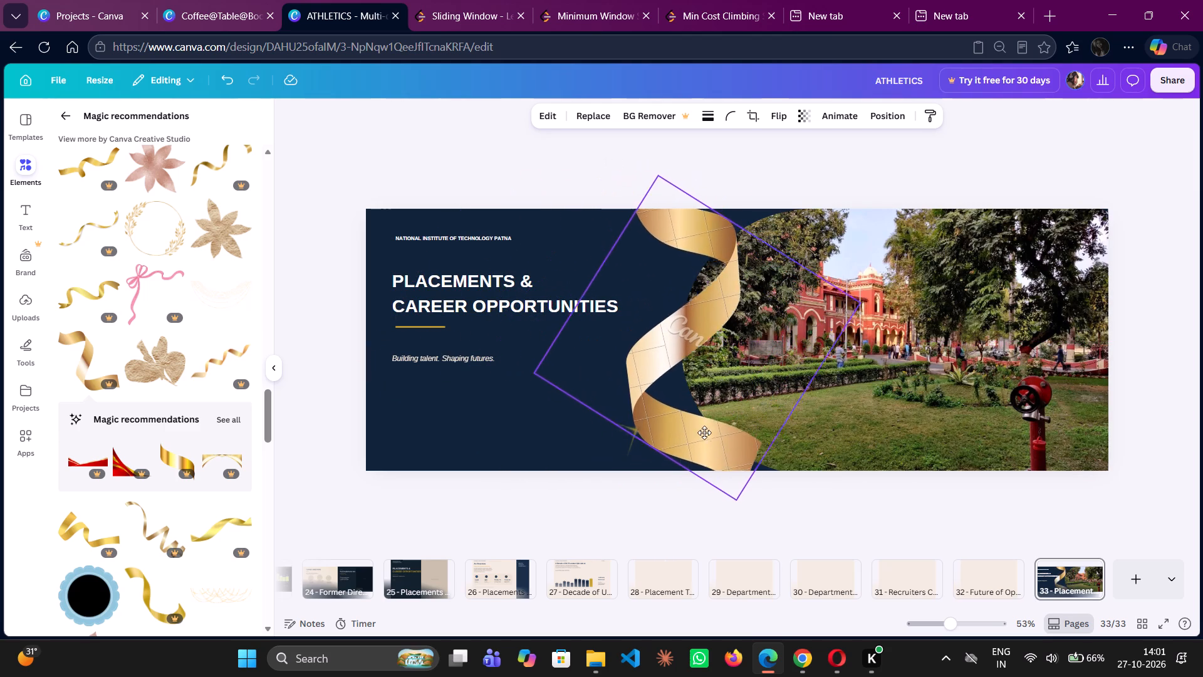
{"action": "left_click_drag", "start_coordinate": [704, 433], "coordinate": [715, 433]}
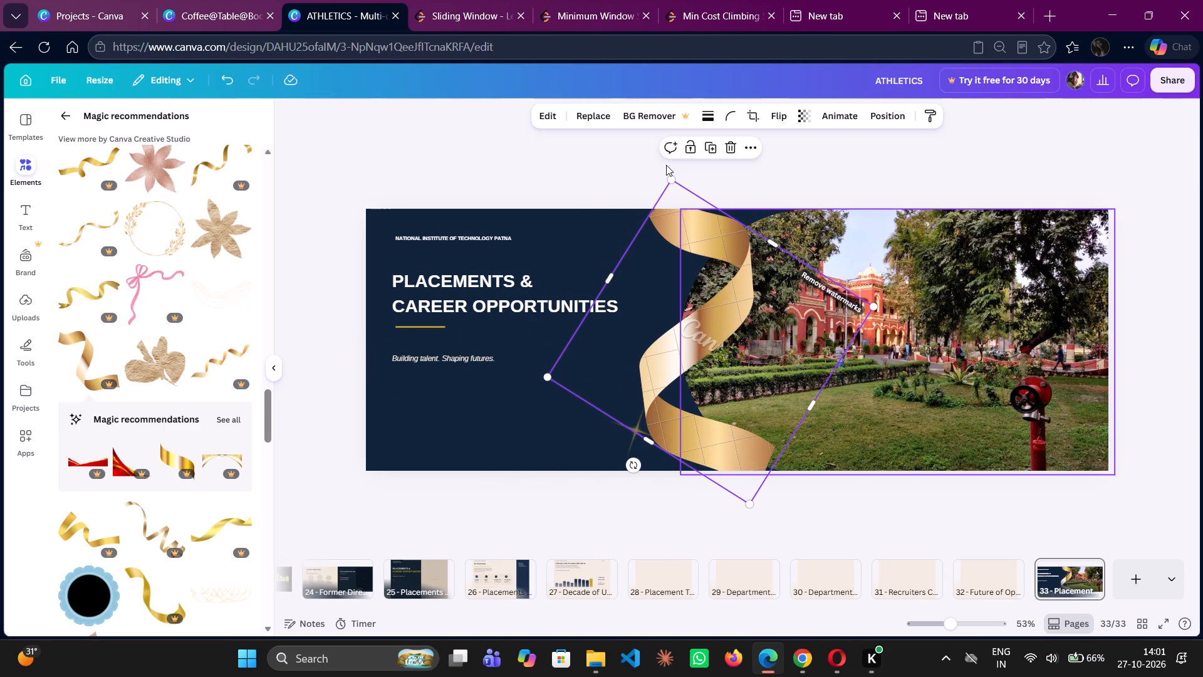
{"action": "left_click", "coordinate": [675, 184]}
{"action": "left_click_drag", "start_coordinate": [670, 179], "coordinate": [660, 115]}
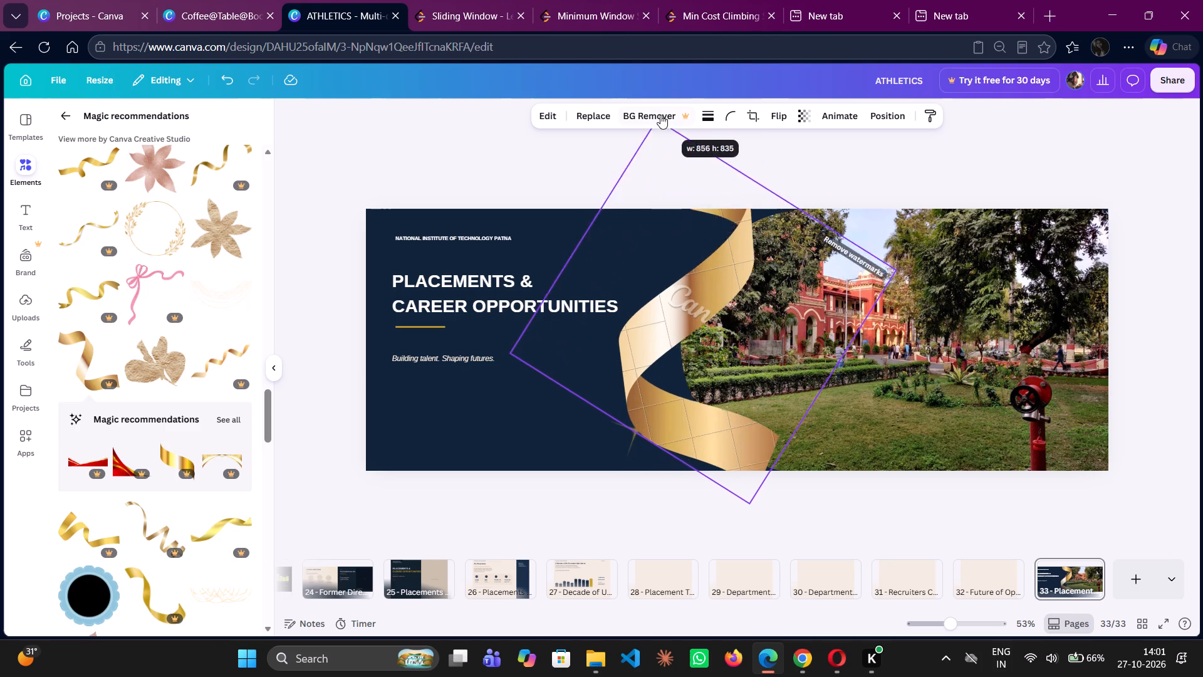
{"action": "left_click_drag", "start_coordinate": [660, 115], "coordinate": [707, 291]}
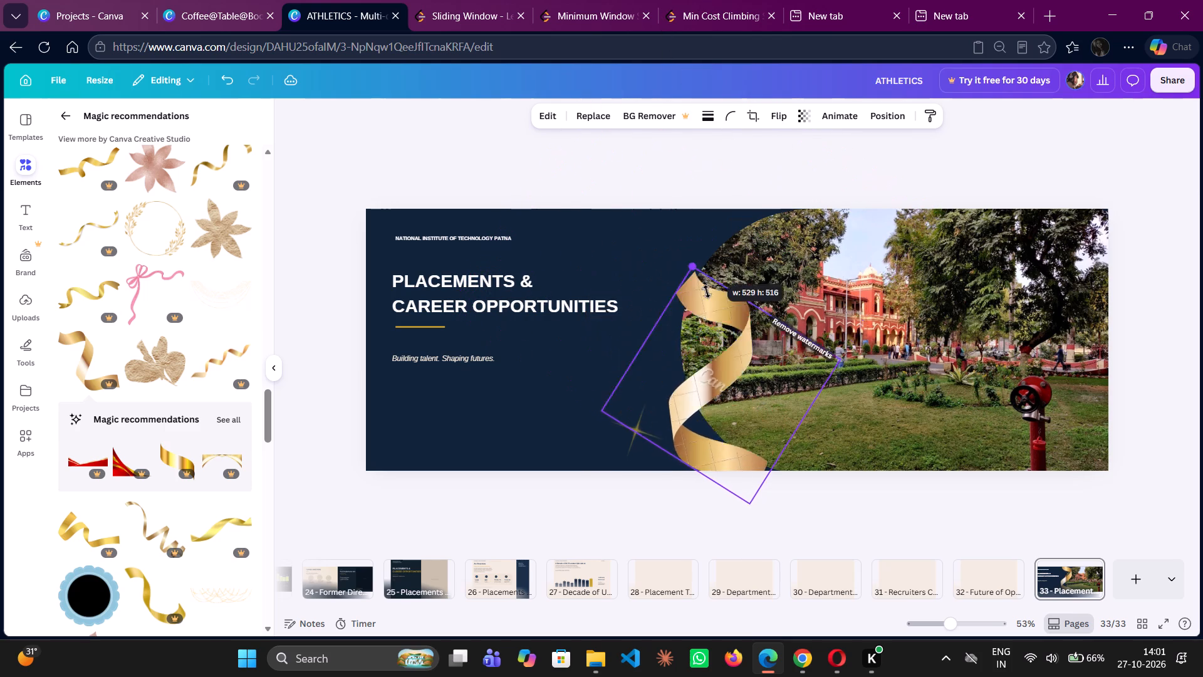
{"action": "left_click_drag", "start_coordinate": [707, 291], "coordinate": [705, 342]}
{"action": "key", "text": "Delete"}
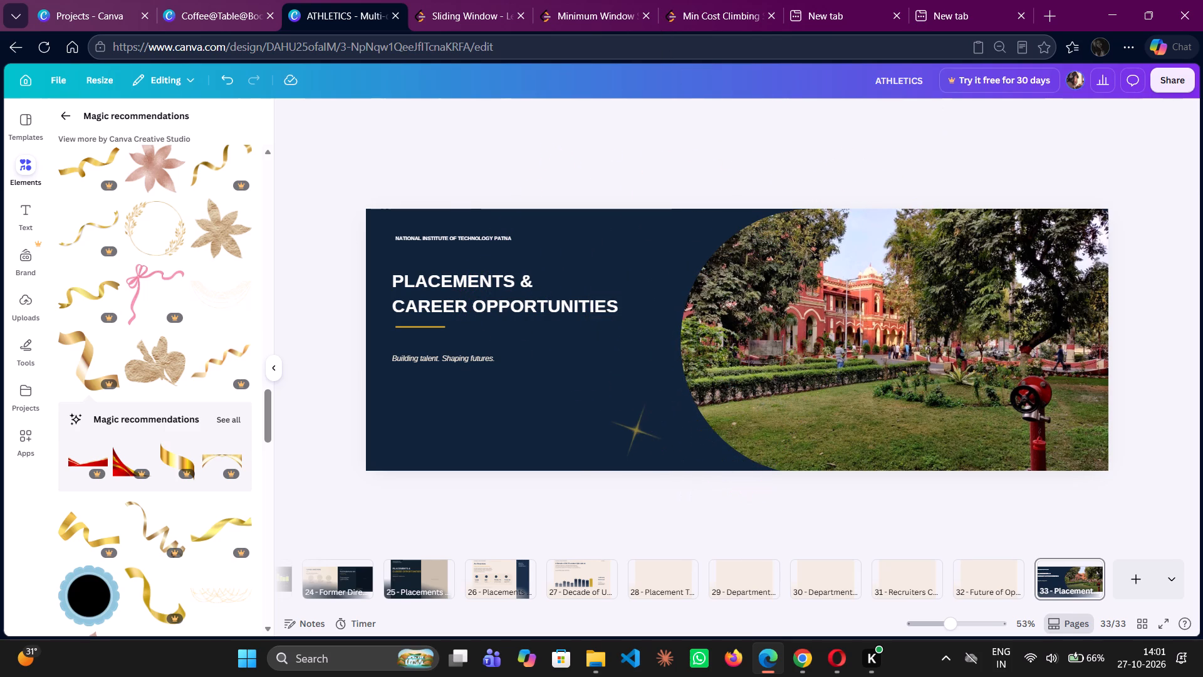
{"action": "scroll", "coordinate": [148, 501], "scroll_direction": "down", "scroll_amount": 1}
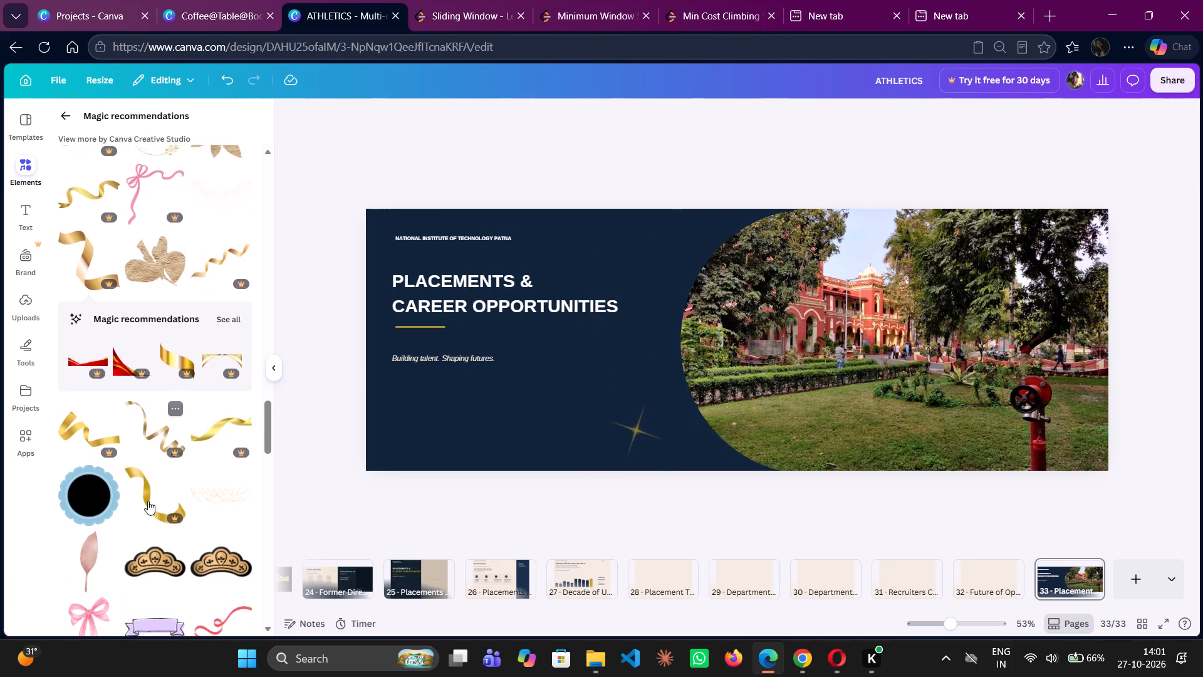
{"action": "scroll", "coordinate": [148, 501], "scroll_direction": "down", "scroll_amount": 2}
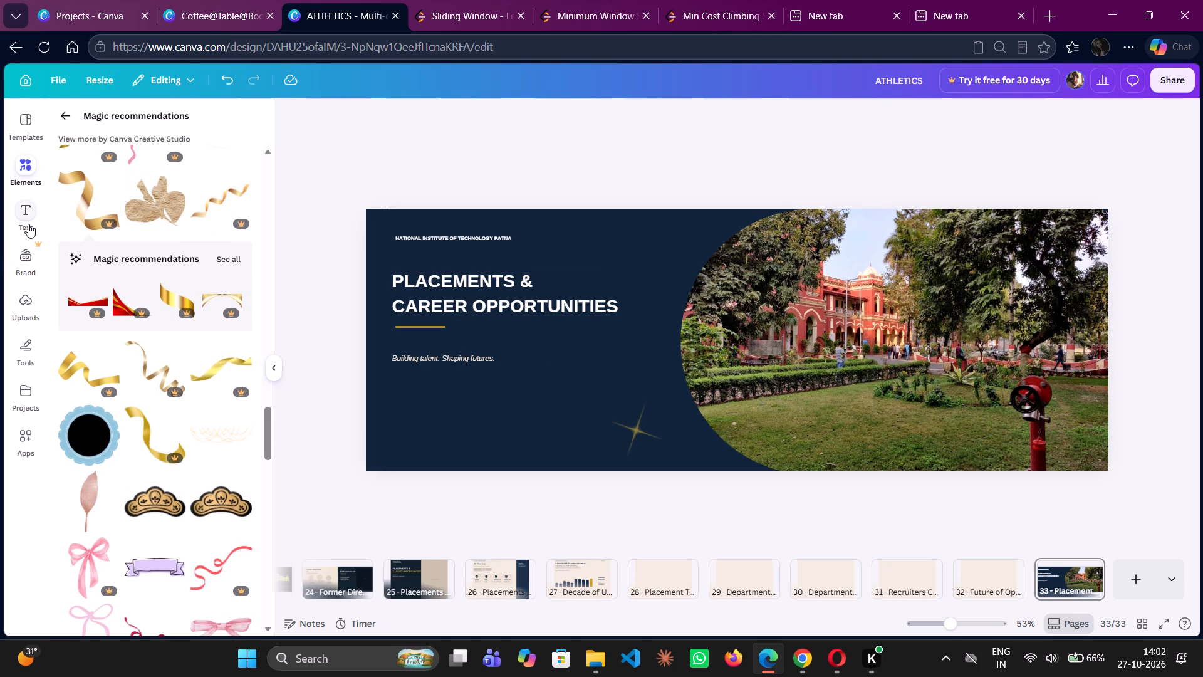
Insert a square-topped shape with a rounded bottom between the title and the campus photo.
{"action": "left_click", "coordinate": [28, 345]}
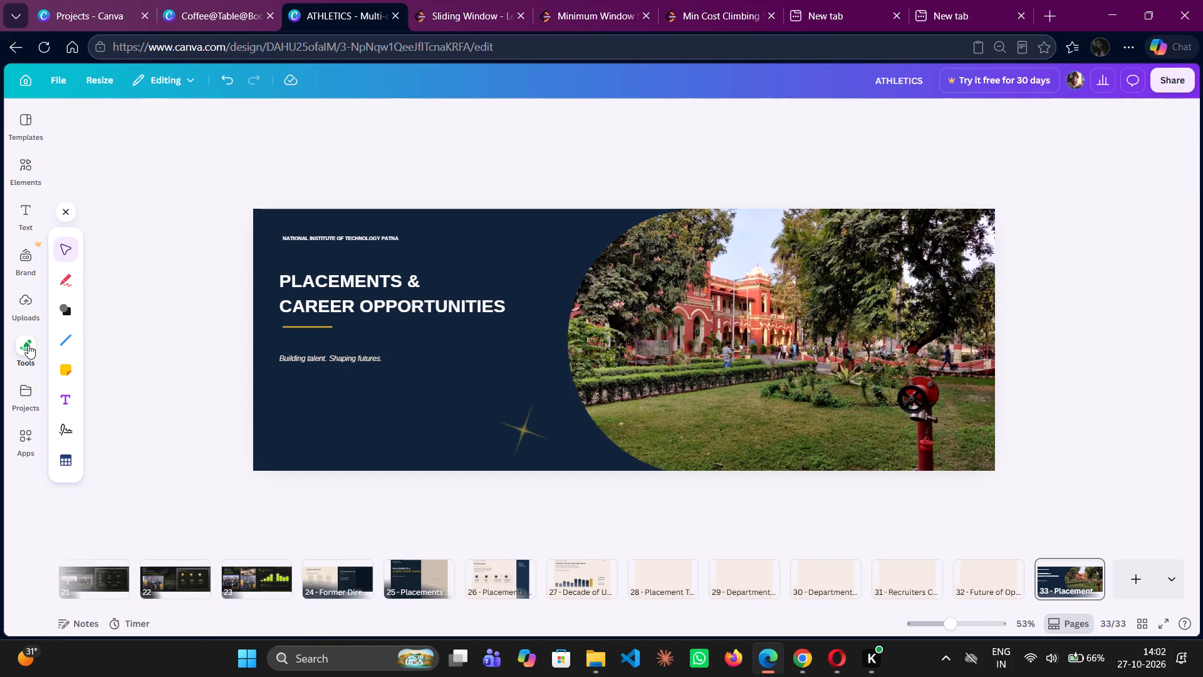
{"action": "left_click", "coordinate": [60, 310]}
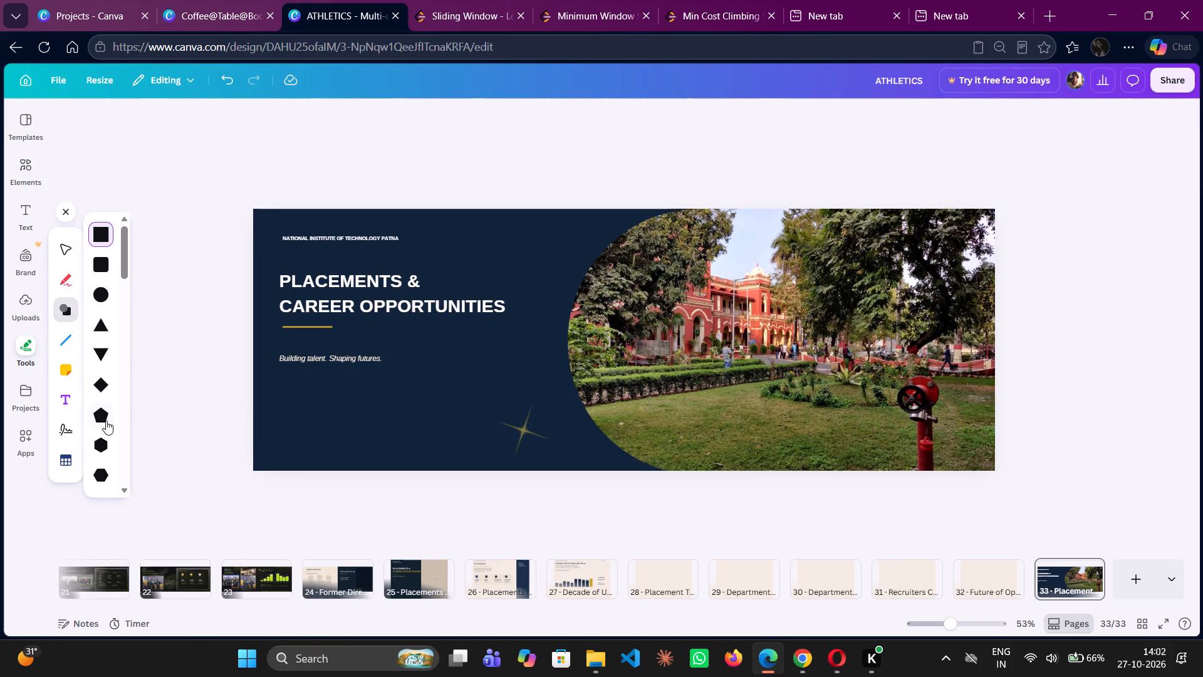
{"action": "left_click_drag", "start_coordinate": [125, 271], "coordinate": [139, 500]}
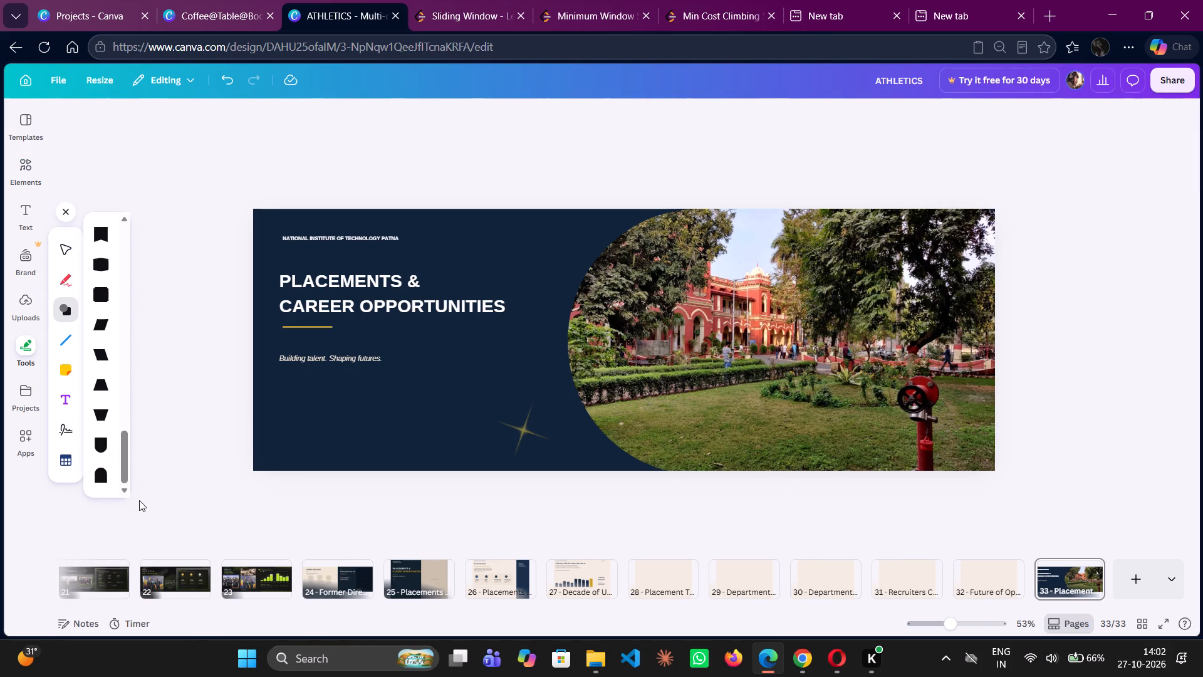
{"action": "left_click", "coordinate": [100, 442]}
{"action": "left_click", "coordinate": [511, 310]}
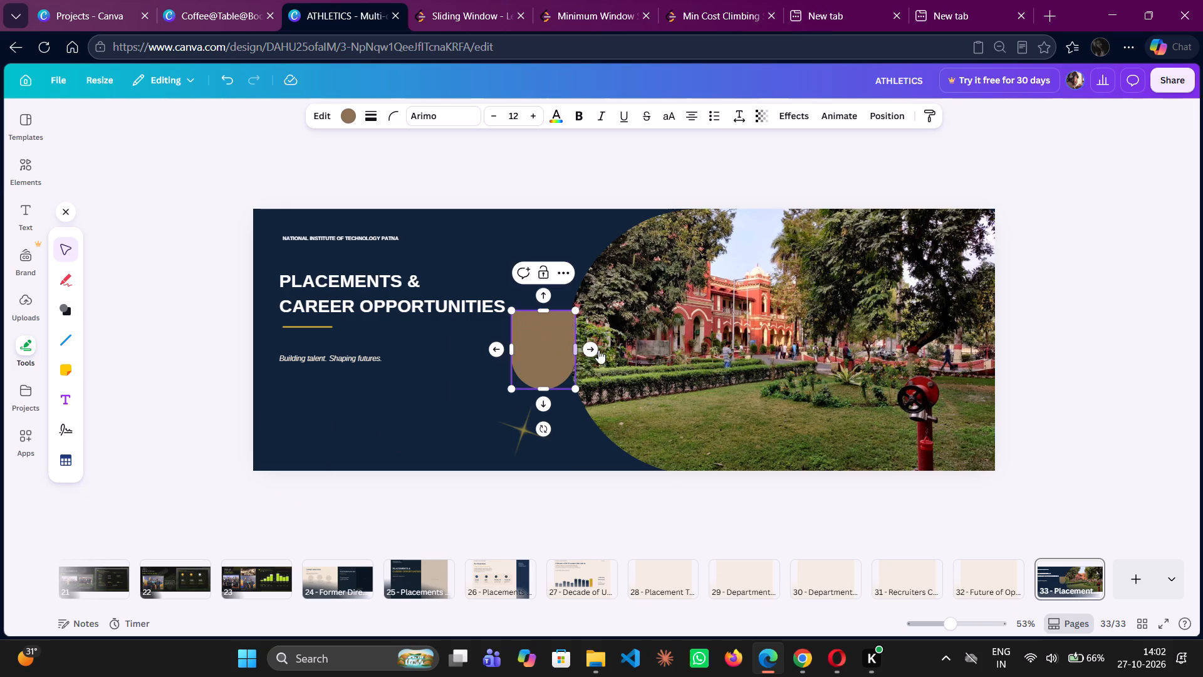
Rotate the brown shape so its rounded side faces the title, then enlarge it to full page height over the photo's curved edge.
{"action": "left_click_drag", "start_coordinate": [541, 430], "coordinate": [478, 349]}
{"action": "left_click", "coordinate": [467, 349]}
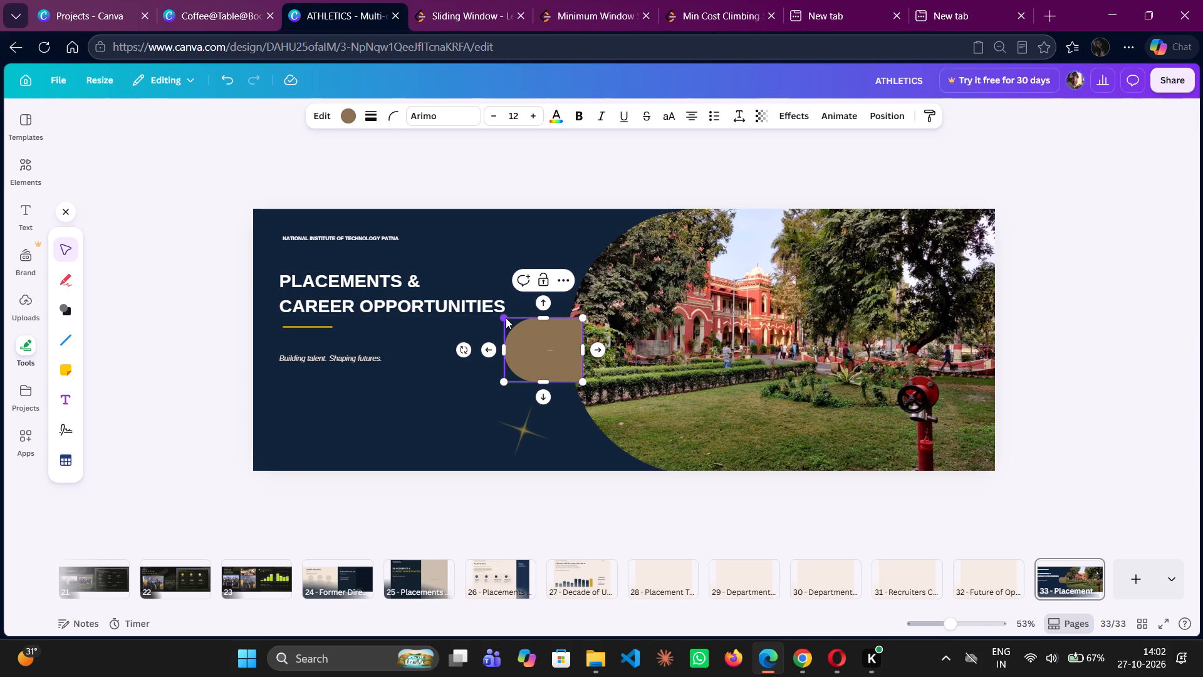
{"action": "left_click_drag", "start_coordinate": [580, 379], "coordinate": [641, 411]}
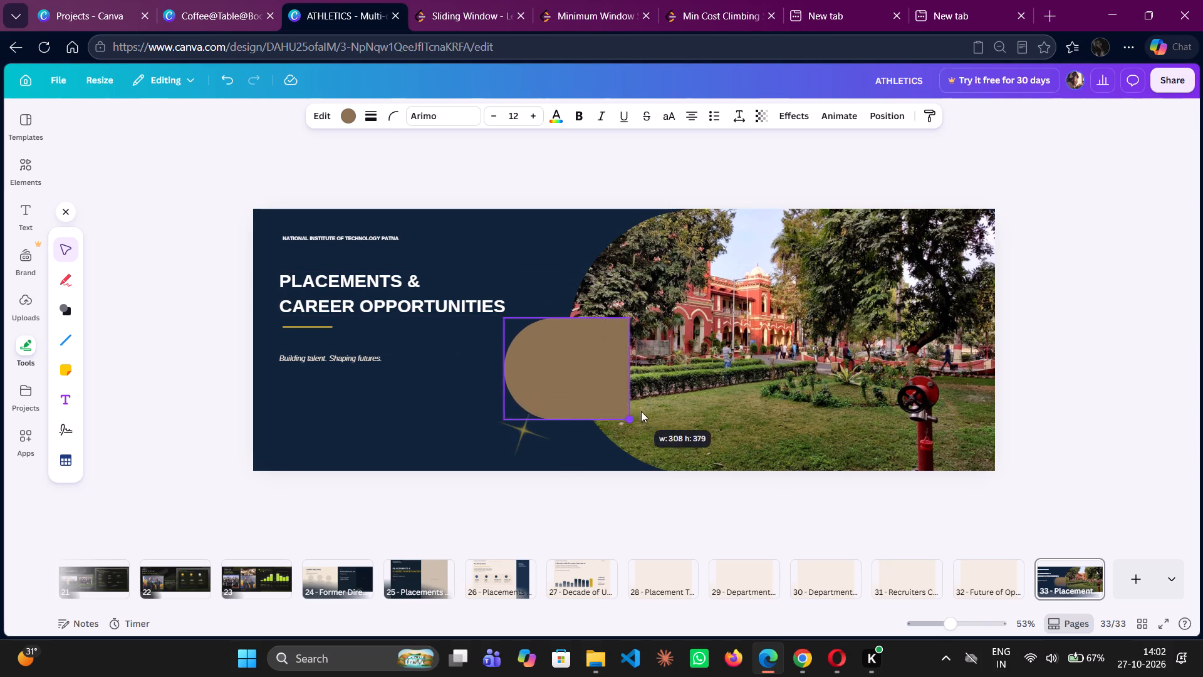
{"action": "left_click_drag", "start_coordinate": [641, 411], "coordinate": [769, 456]}
{"action": "left_click_drag", "start_coordinate": [591, 378], "coordinate": [640, 280]}
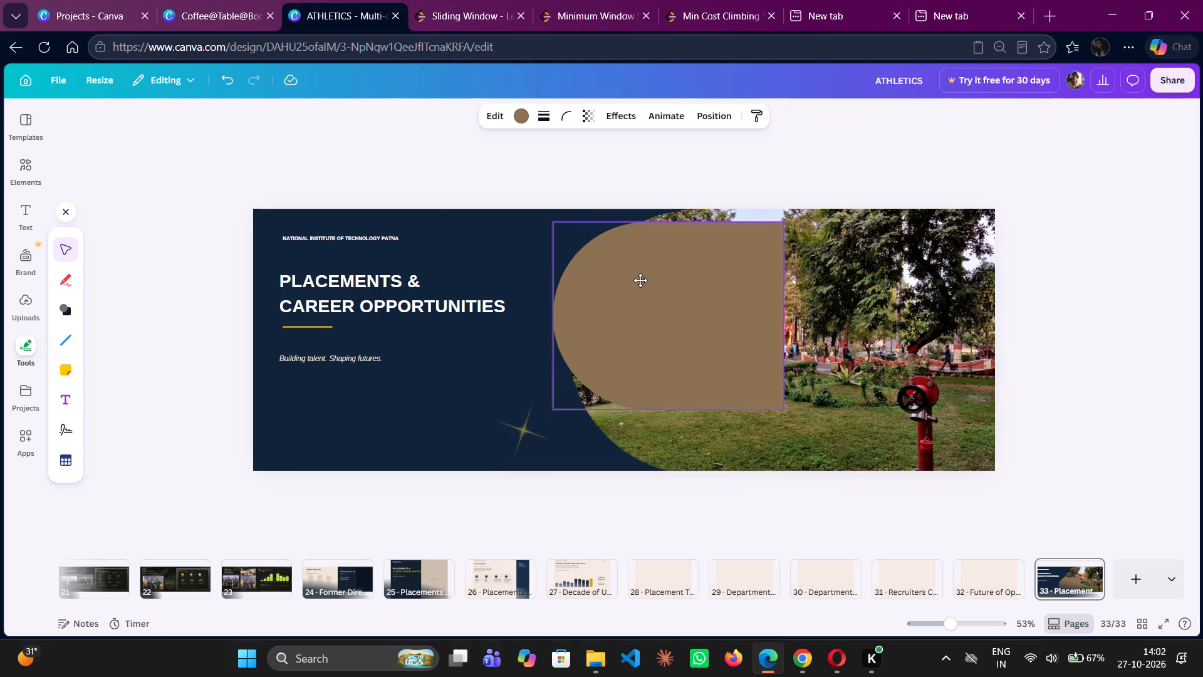
{"action": "left_click_drag", "start_coordinate": [640, 280], "coordinate": [645, 271]}
{"action": "left_click", "coordinate": [645, 271]}
{"action": "left_click_drag", "start_coordinate": [645, 271], "coordinate": [643, 266]}
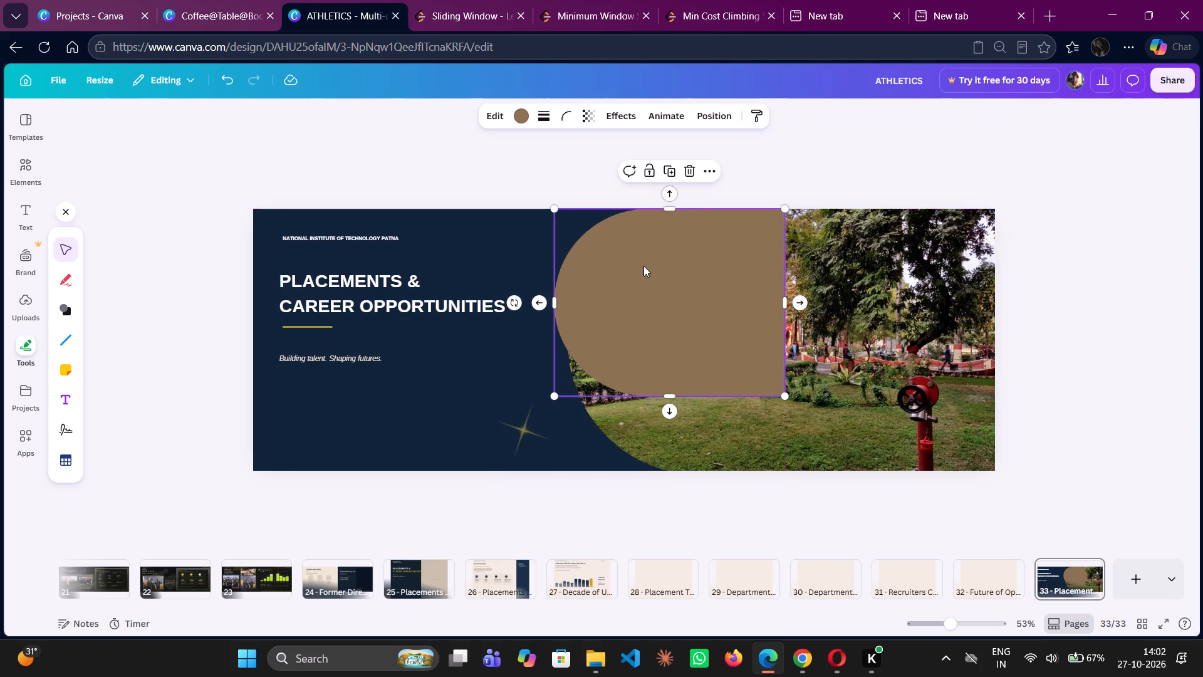
{"action": "left_click_drag", "start_coordinate": [665, 393], "coordinate": [686, 500]}
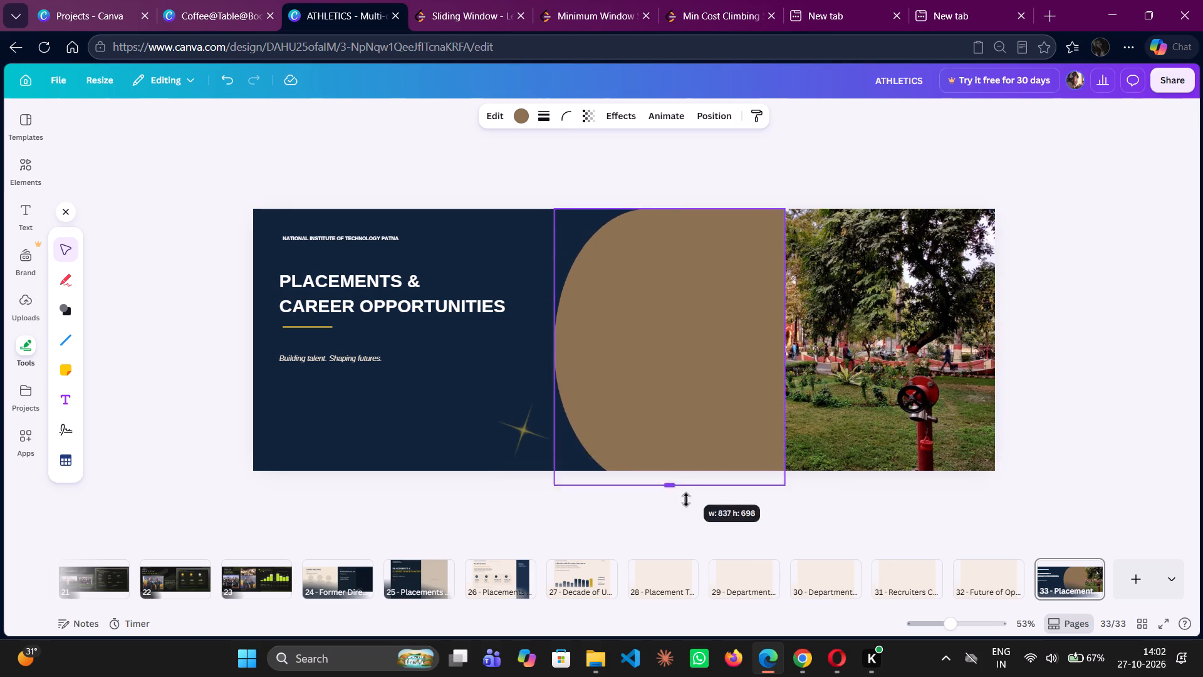
{"action": "left_click_drag", "start_coordinate": [686, 500], "coordinate": [706, 465]}
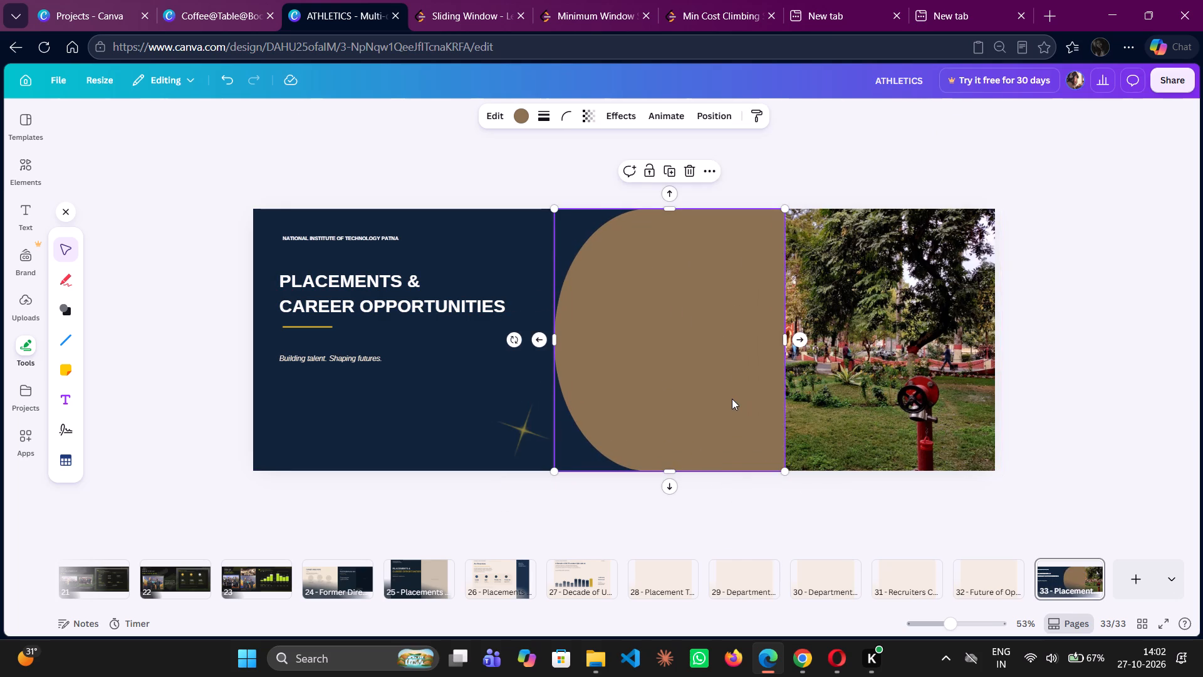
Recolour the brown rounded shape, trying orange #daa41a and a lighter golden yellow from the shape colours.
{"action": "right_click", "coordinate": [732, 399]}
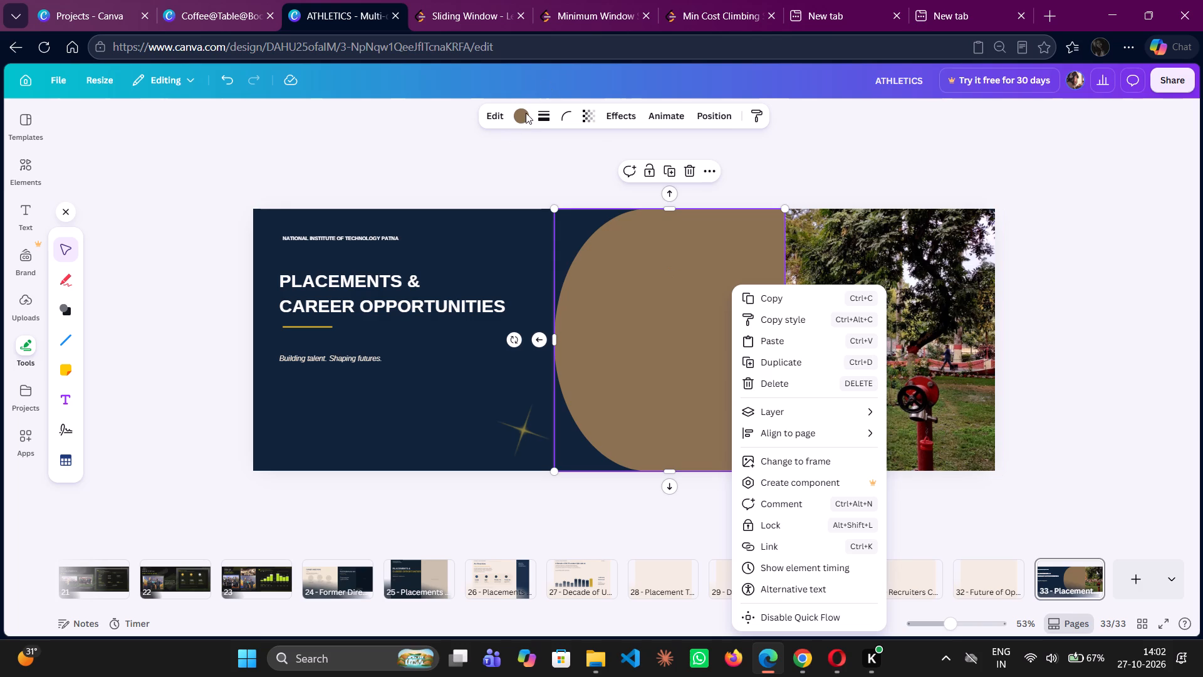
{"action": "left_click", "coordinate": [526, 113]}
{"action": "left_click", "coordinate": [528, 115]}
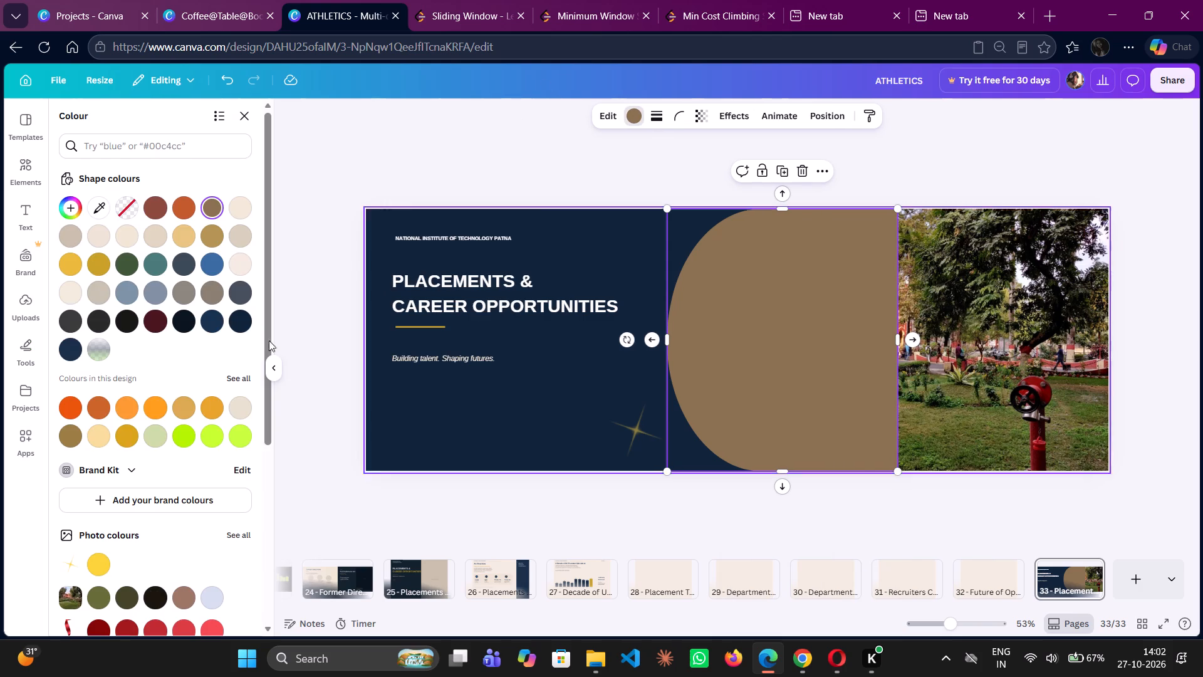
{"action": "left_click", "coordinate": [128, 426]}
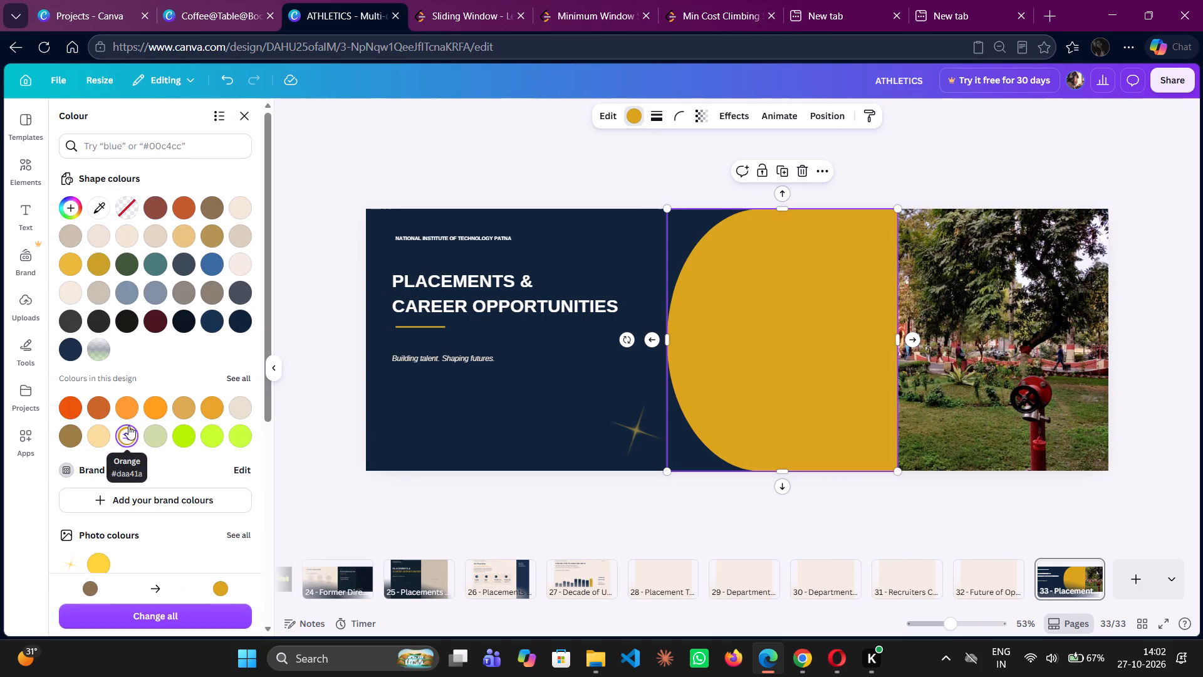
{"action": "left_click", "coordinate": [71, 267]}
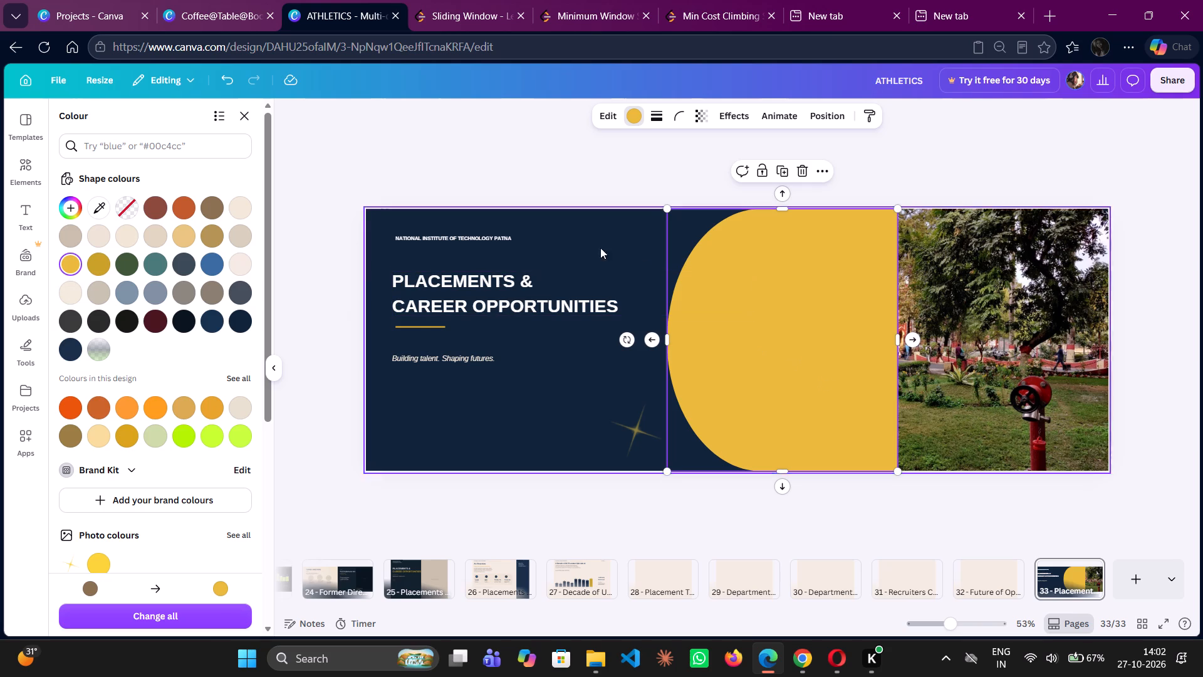
Move the golden rounded shape directly beneath the campus photo in the layer order.
{"action": "right_click", "coordinate": [685, 279]}
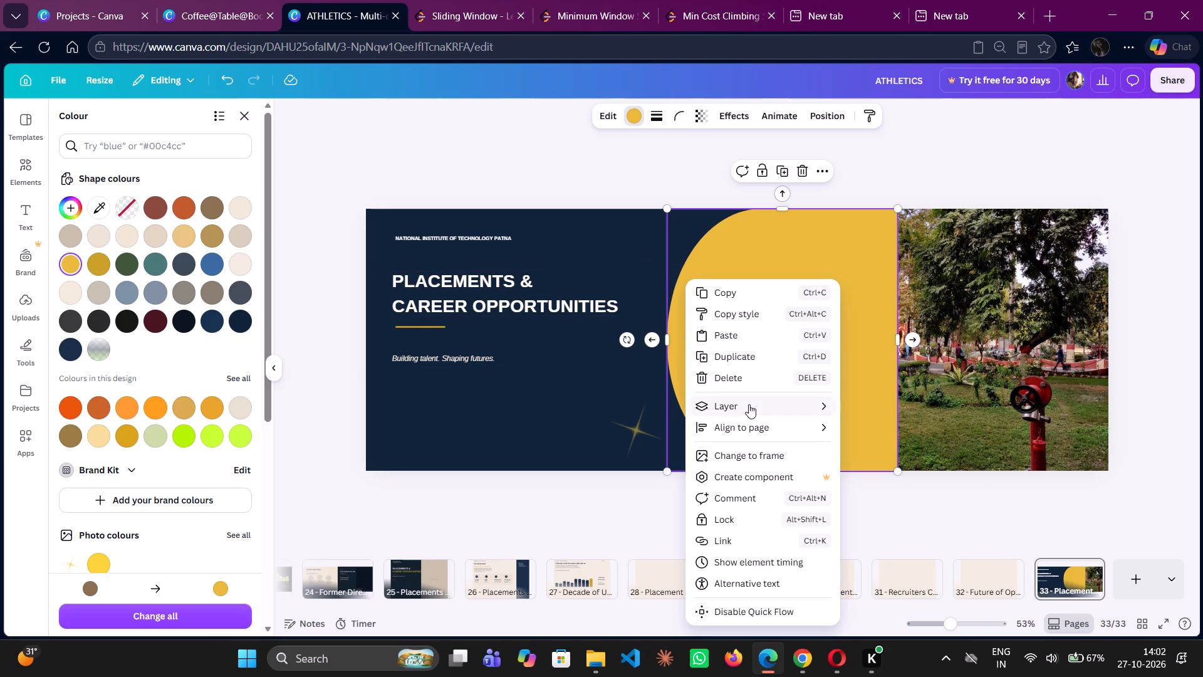
{"action": "left_click", "coordinate": [749, 404]}
{"action": "left_click", "coordinate": [895, 490]}
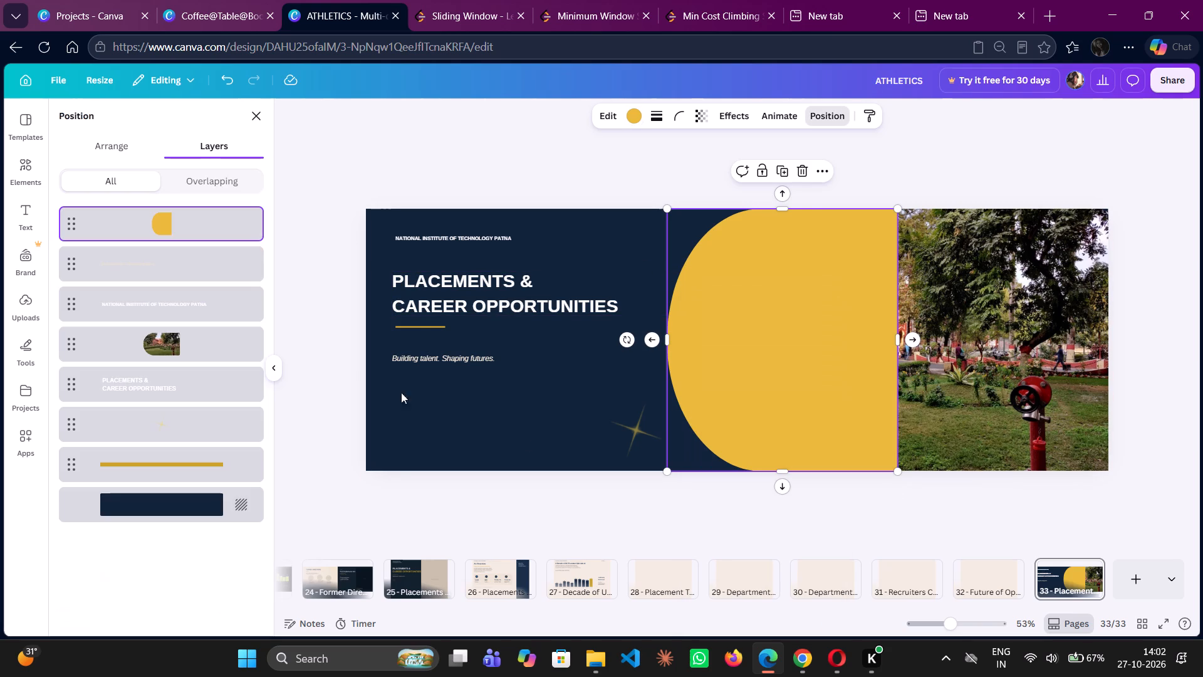
{"action": "left_click_drag", "start_coordinate": [185, 221], "coordinate": [217, 364]}
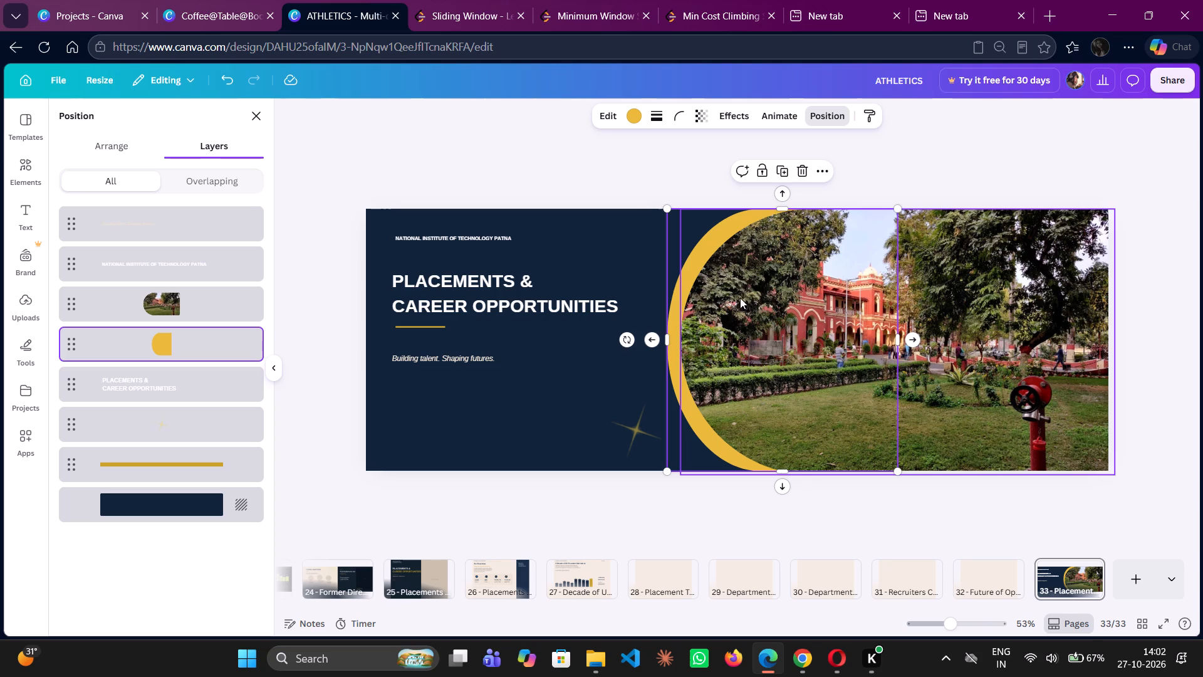
Reposition and resize the golden shape behind the photo so only a thin full-height crescent borders the photo's curved edge.
{"action": "left_click_drag", "start_coordinate": [685, 425], "coordinate": [691, 427]}
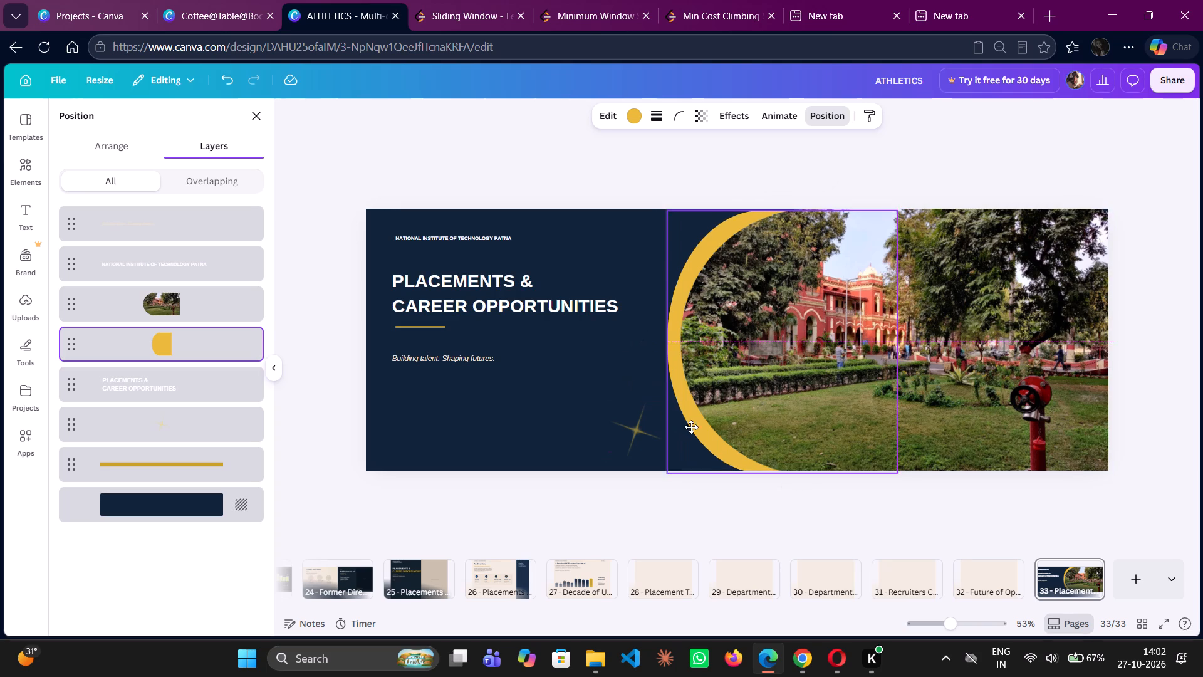
{"action": "left_click_drag", "start_coordinate": [691, 427], "coordinate": [694, 428]}
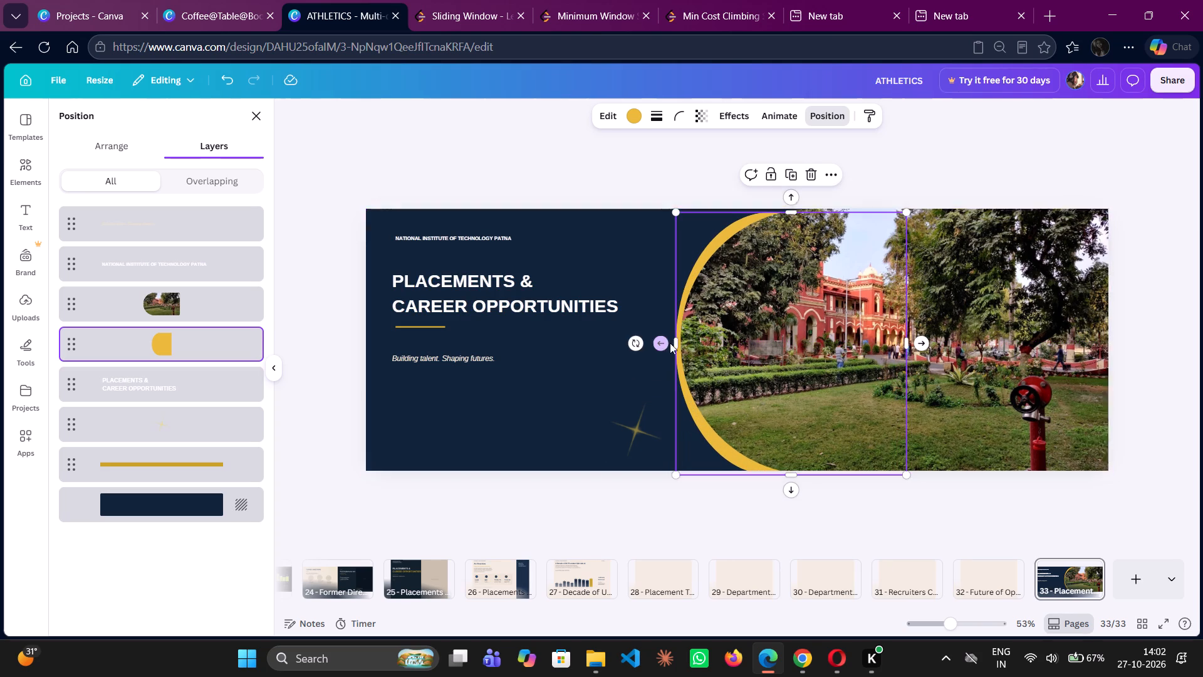
{"action": "left_click_drag", "start_coordinate": [673, 345], "coordinate": [658, 348]}
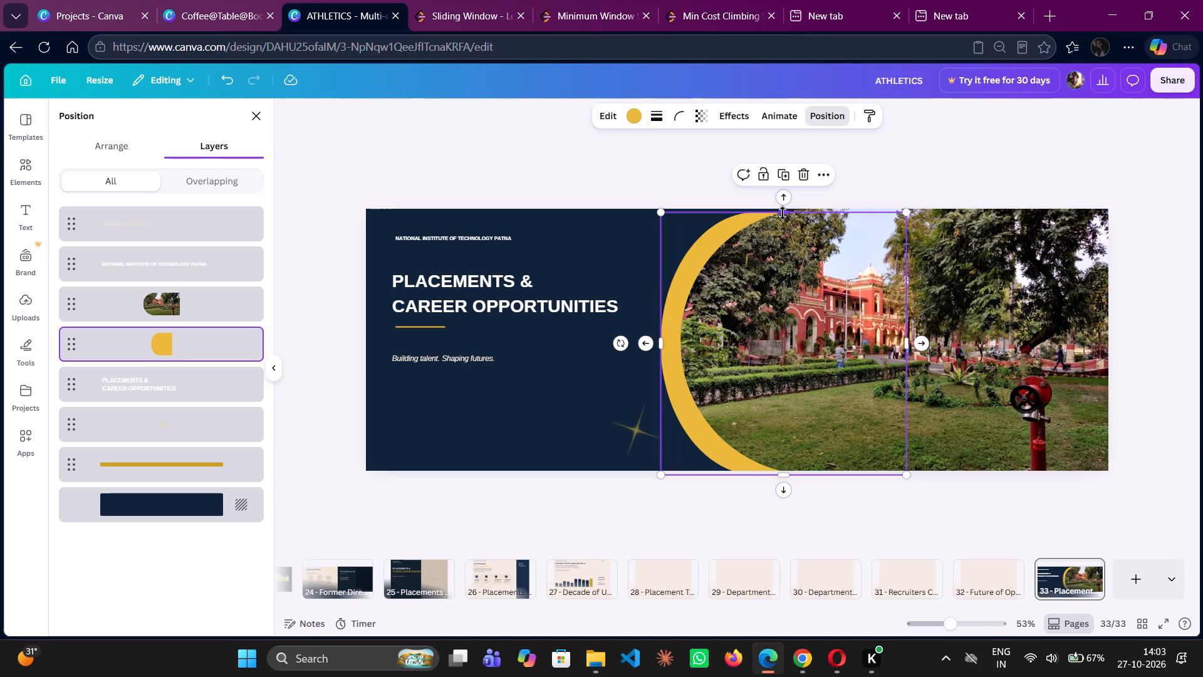
{"action": "left_click_drag", "start_coordinate": [787, 209], "coordinate": [815, 174]}
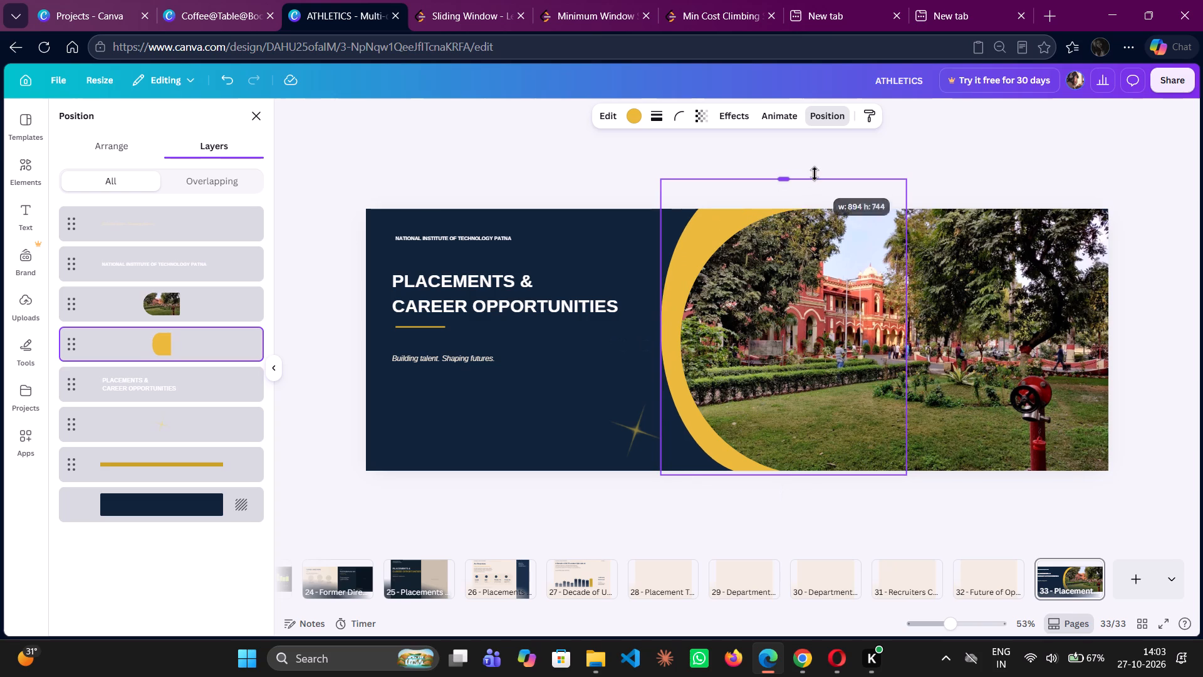
{"action": "left_click_drag", "start_coordinate": [815, 174], "coordinate": [852, 202]}
{"action": "left_click_drag", "start_coordinate": [666, 409], "coordinate": [679, 409]}
{"action": "left_click_drag", "start_coordinate": [675, 340], "coordinate": [675, 340]}
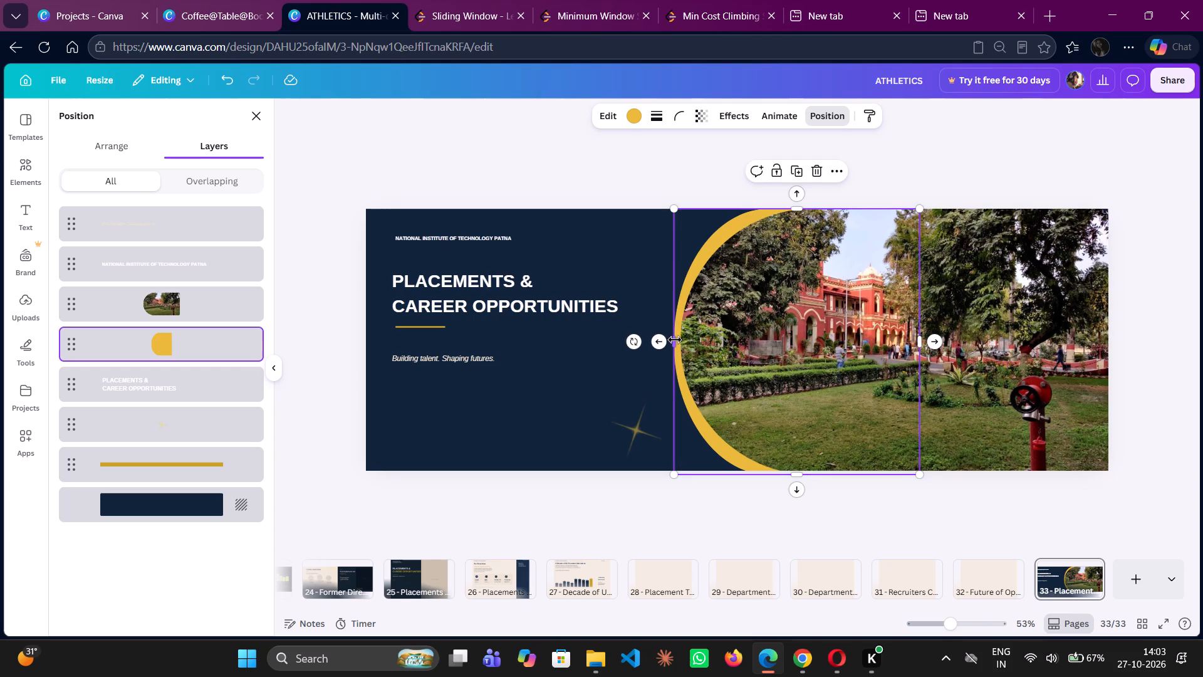
{"action": "left_click_drag", "start_coordinate": [675, 340], "coordinate": [555, 350]}
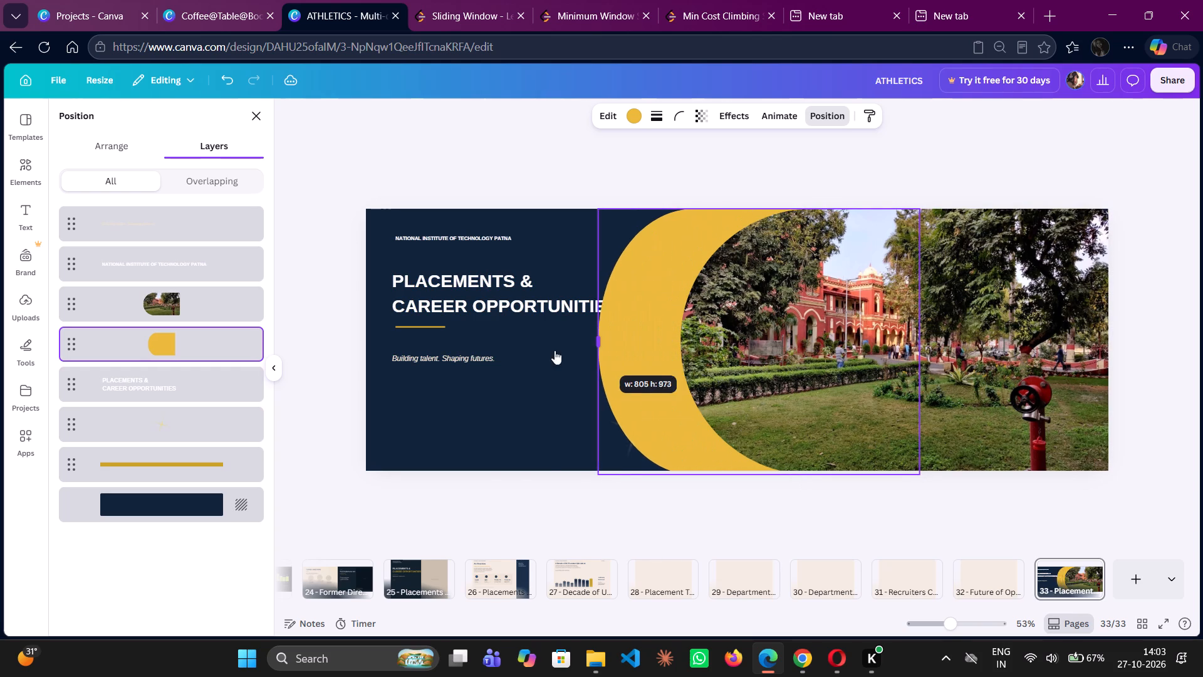
{"action": "left_click_drag", "start_coordinate": [555, 350], "coordinate": [346, 349]}
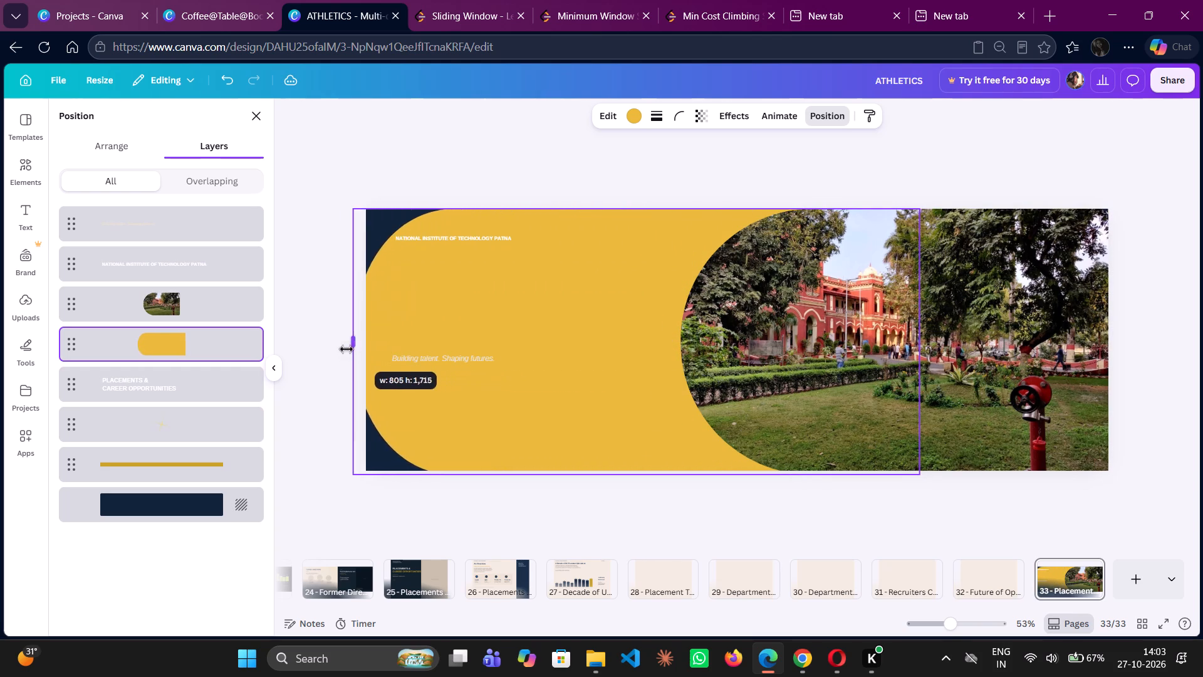
{"action": "left_click_drag", "start_coordinate": [346, 349], "coordinate": [671, 327]}
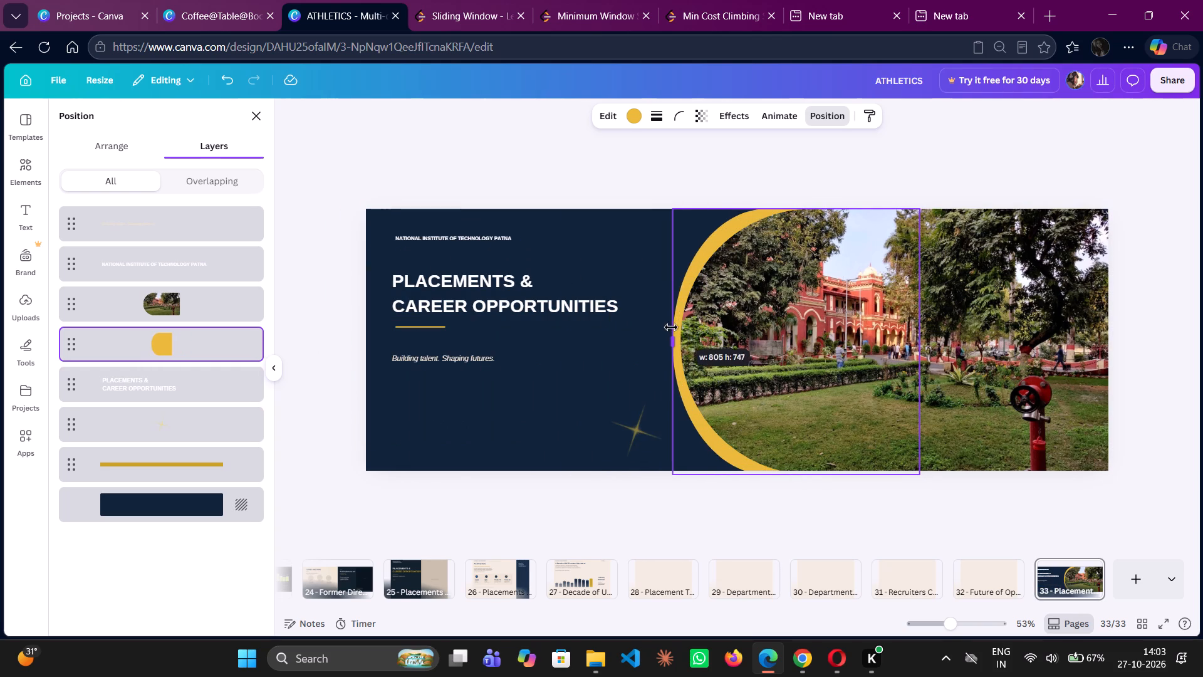
{"action": "left_click_drag", "start_coordinate": [671, 327], "coordinate": [660, 332]}
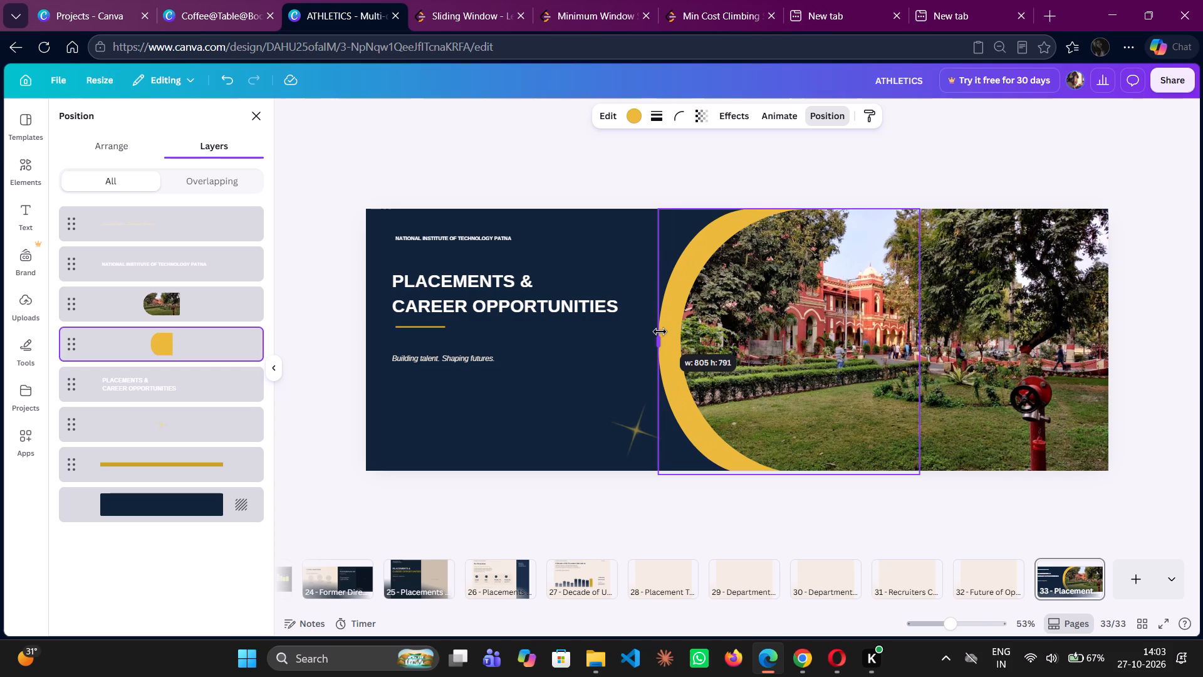
{"action": "left_click_drag", "start_coordinate": [660, 332], "coordinate": [674, 333]}
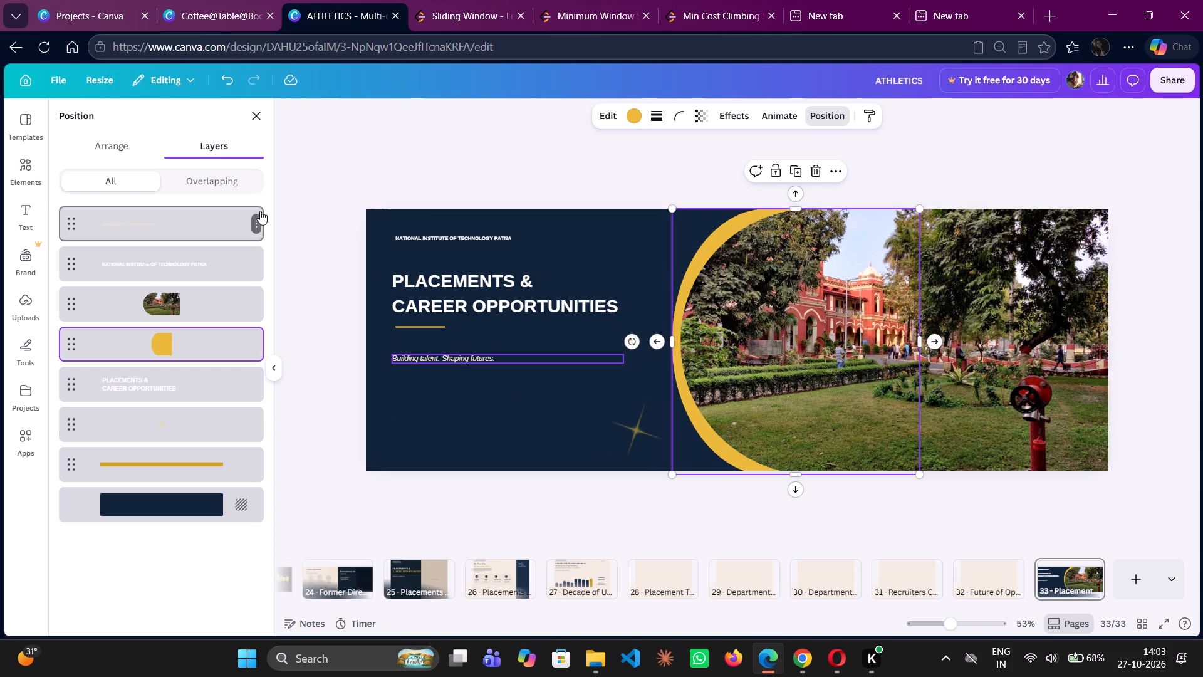
Recolour the crescent shape with the brighter yellow from the photo colours.
{"action": "left_click", "coordinate": [629, 116]}
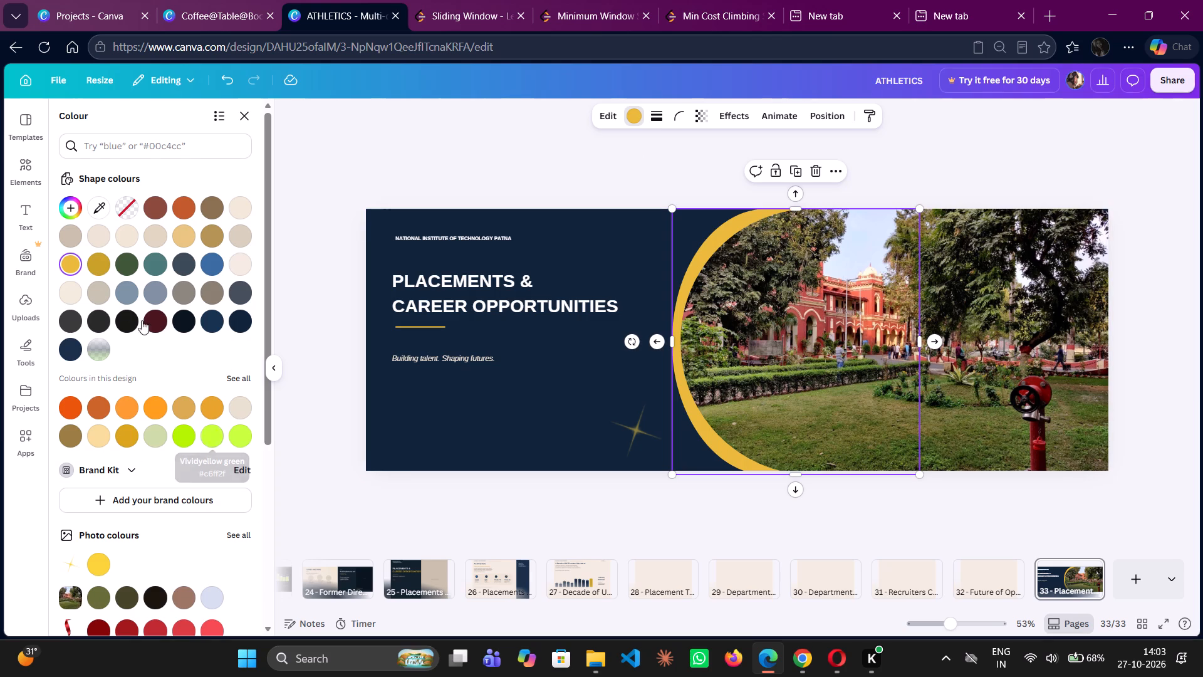
{"action": "scroll", "coordinate": [147, 301], "scroll_direction": "down", "scroll_amount": 1}
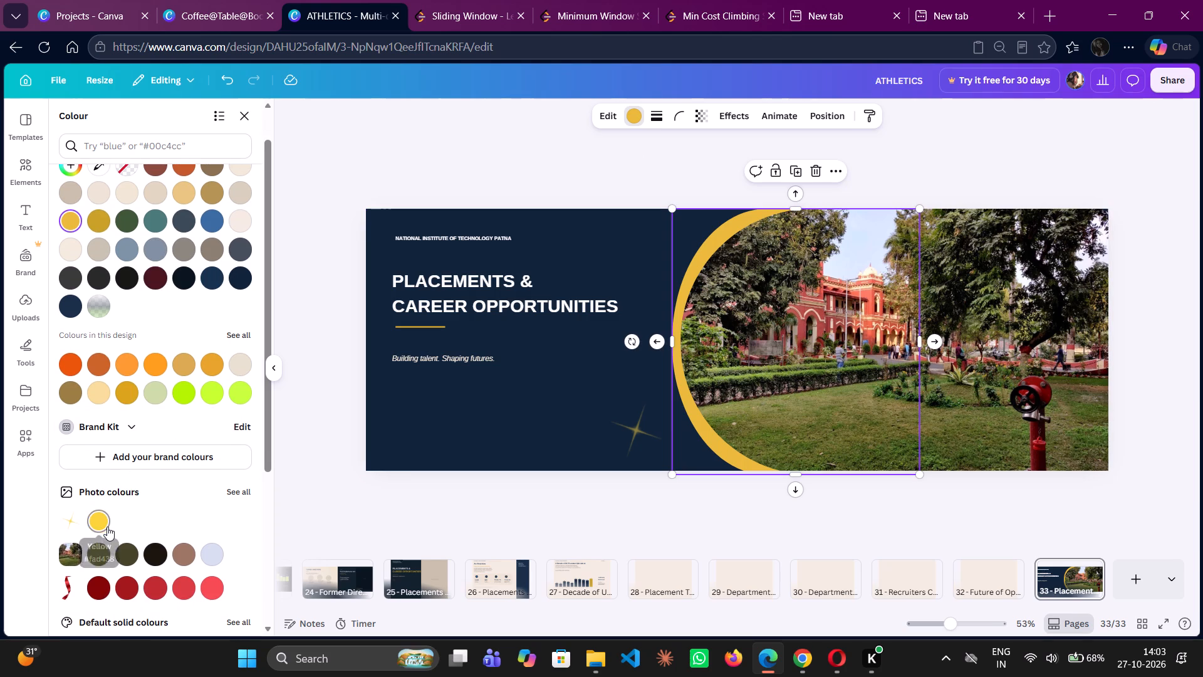
{"action": "left_click", "coordinate": [107, 527]}
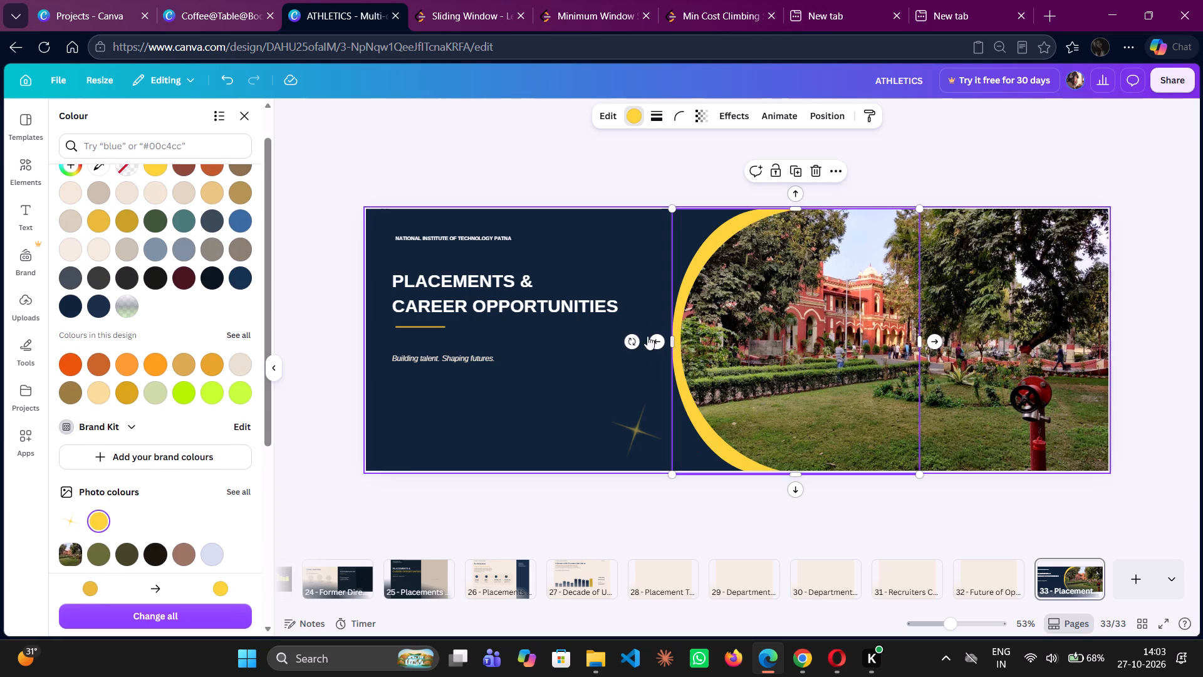
{"action": "left_click", "coordinate": [580, 521]}
{"action": "left_click", "coordinate": [434, 411]}
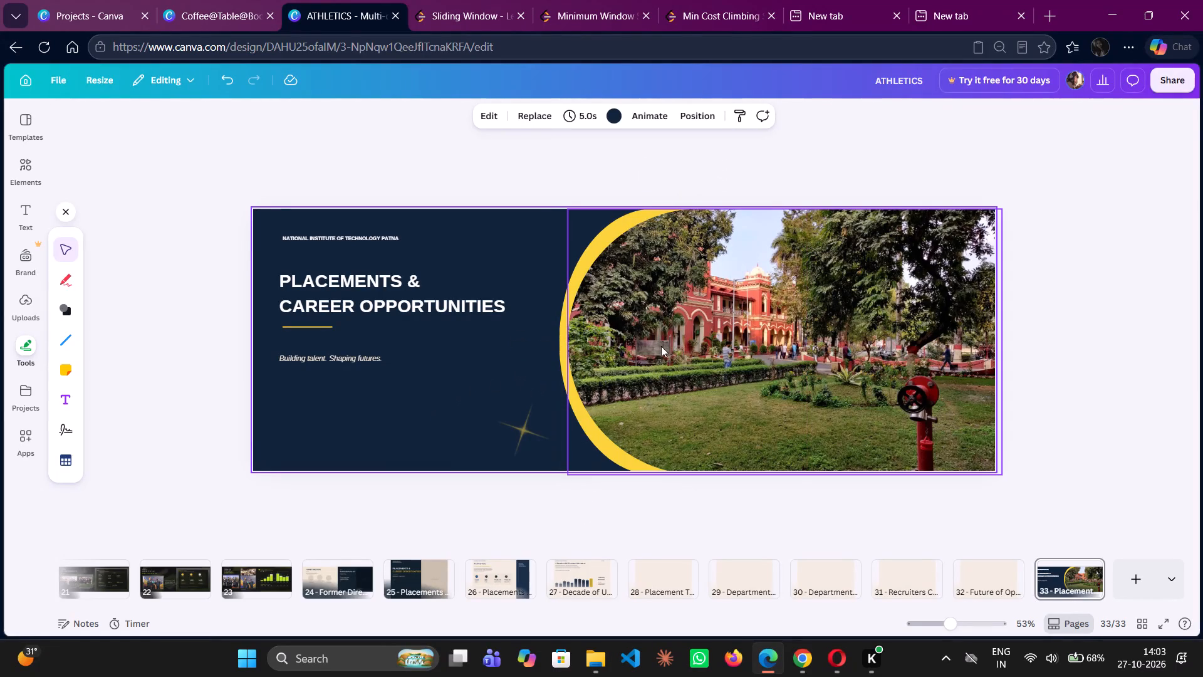
Shift the campus photo farther from the title and stretch its upper edge to the top of the page.
{"action": "left_click_drag", "start_coordinate": [664, 346], "coordinate": [705, 352]}
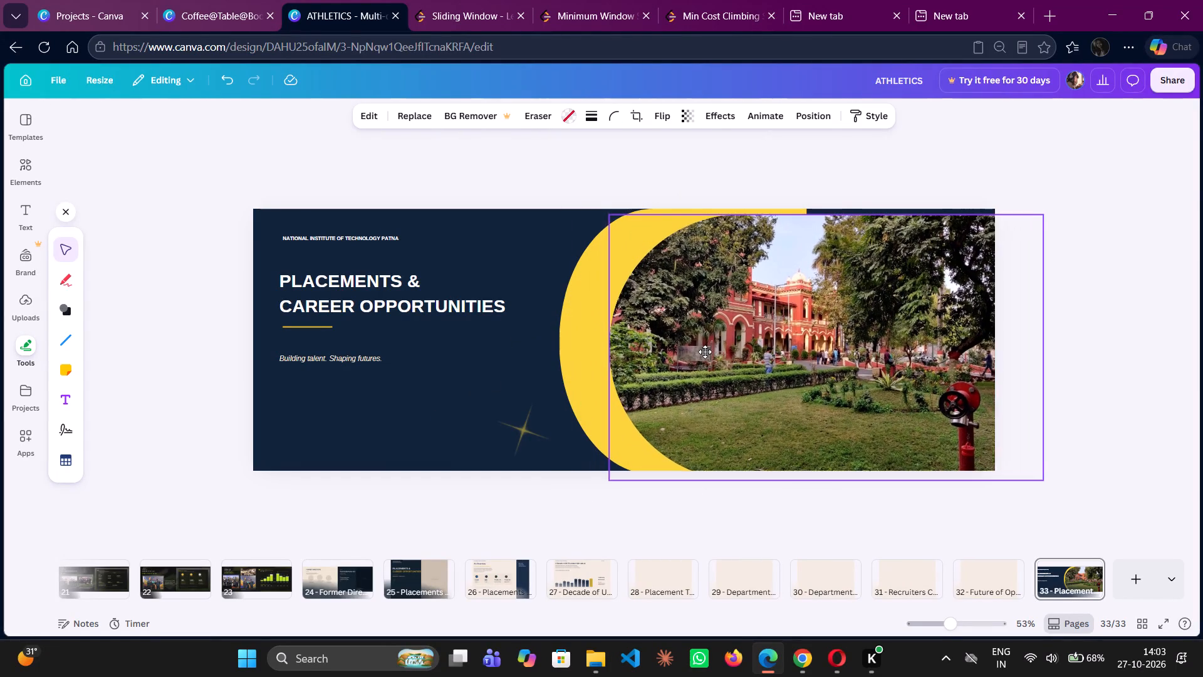
{"action": "left_click_drag", "start_coordinate": [705, 352], "coordinate": [711, 360]}
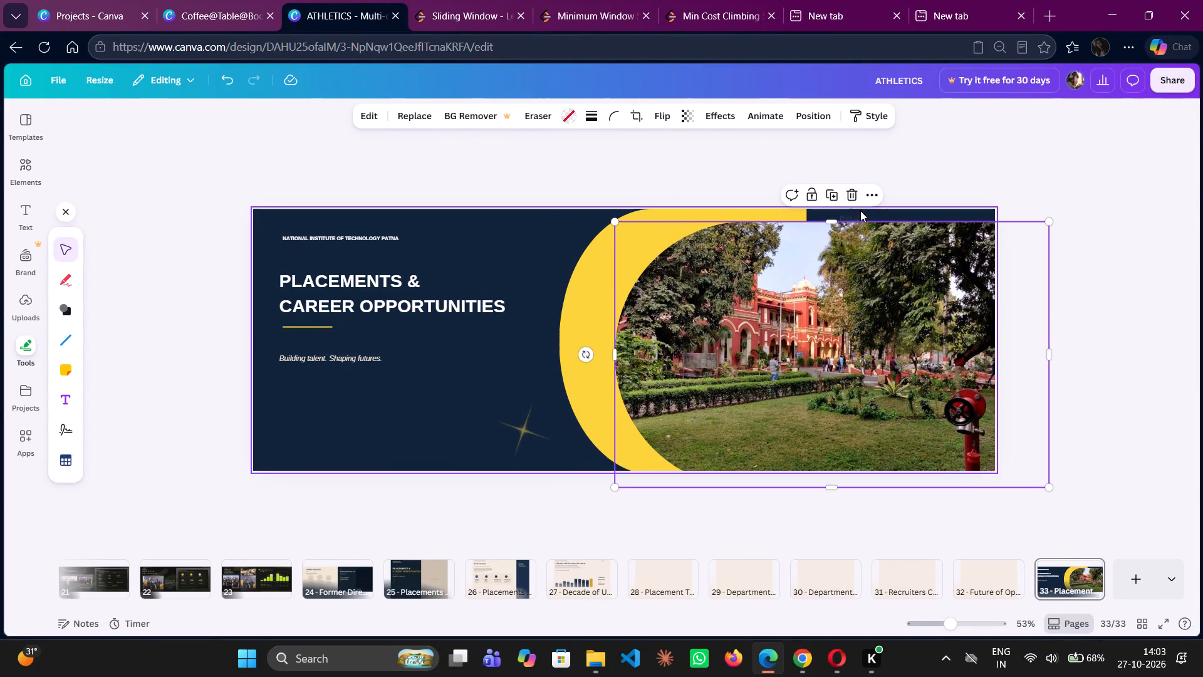
{"action": "left_click_drag", "start_coordinate": [835, 221], "coordinate": [834, 207]}
Move the yellow shape towards the shifted photo so it forms a slim crescent along the photo's curved edge.
{"action": "left_click", "coordinate": [582, 336]}
{"action": "left_click_drag", "start_coordinate": [582, 336], "coordinate": [612, 337]}
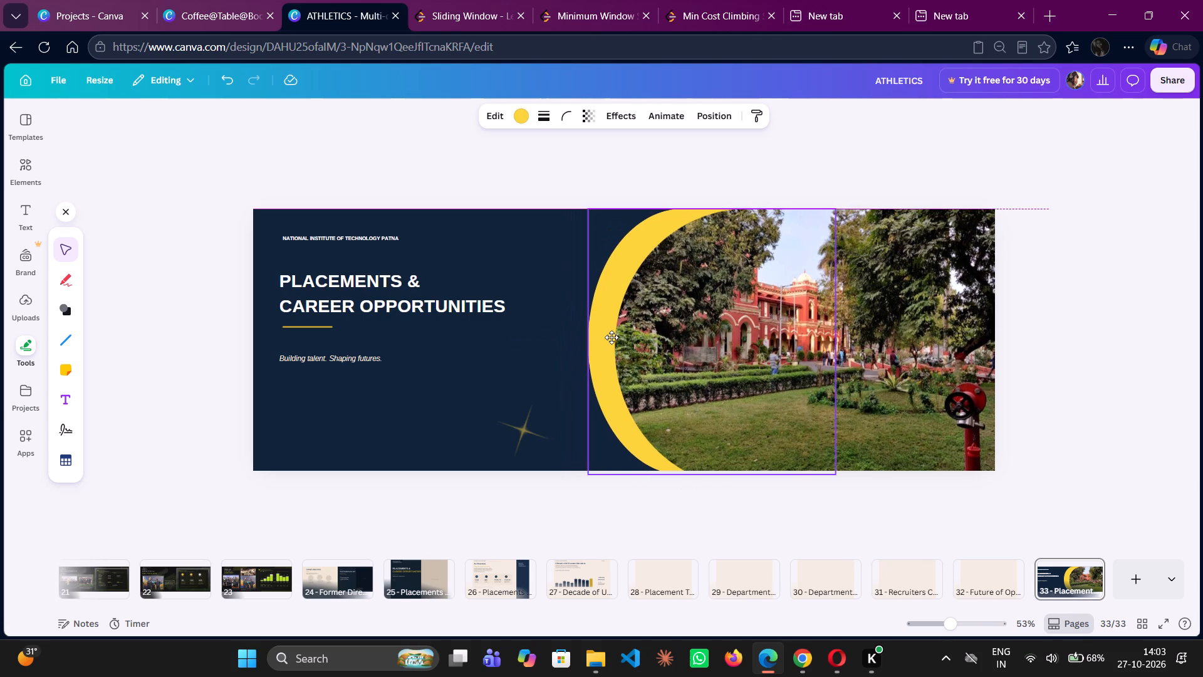
{"action": "left_click_drag", "start_coordinate": [612, 337], "coordinate": [630, 330]}
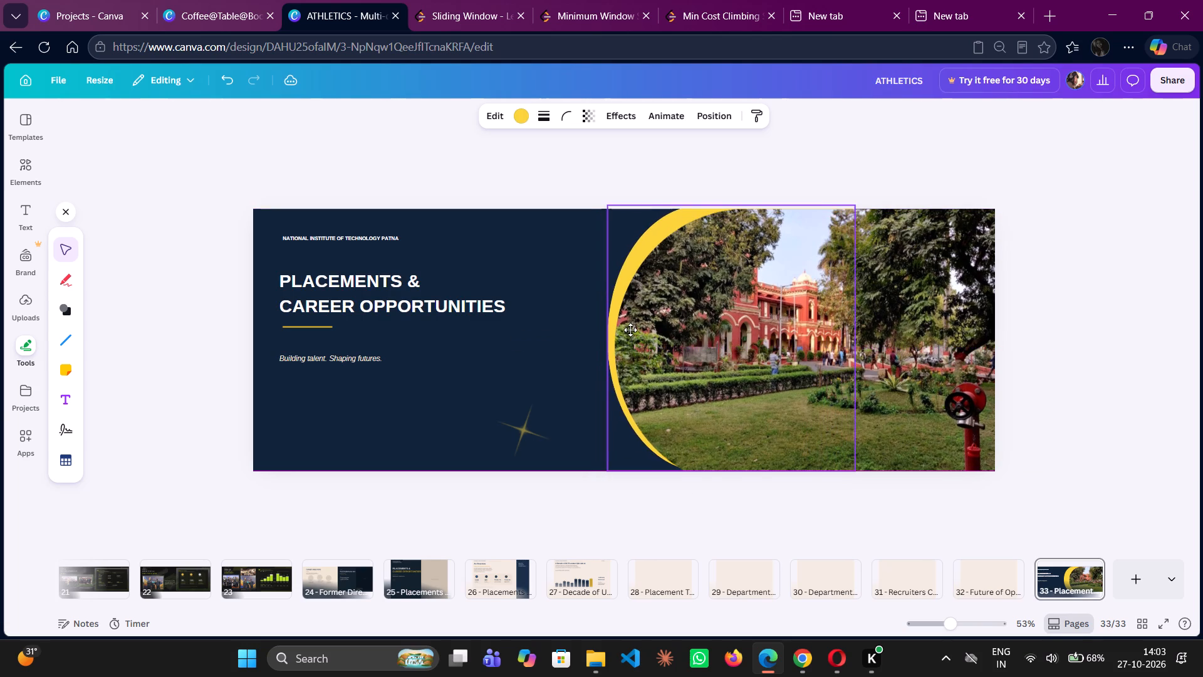
{"action": "left_click_drag", "start_coordinate": [630, 330], "coordinate": [628, 339]}
{"action": "left_click", "coordinate": [526, 515]}
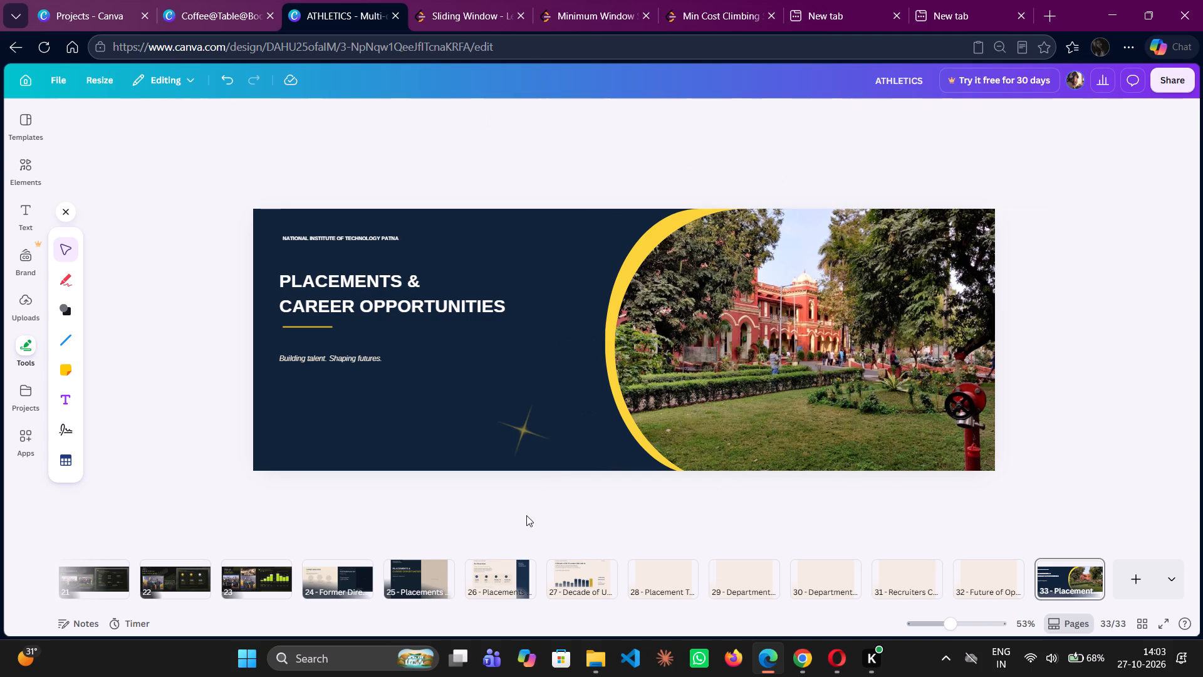
Copy the round yellow logo from page 20 of the Coffee@Table@Booklet design onto the Placements page in the ATHLETICS design.
{"action": "left_click", "coordinate": [211, 3]}
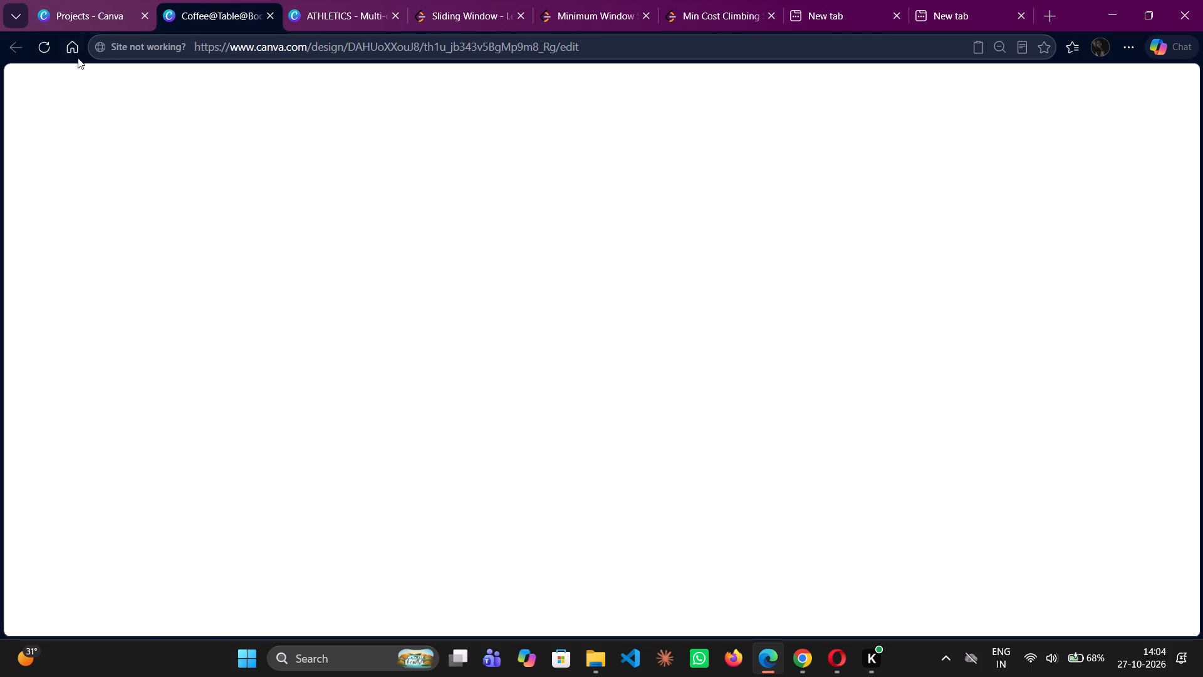
{"action": "left_click", "coordinate": [47, 50]}
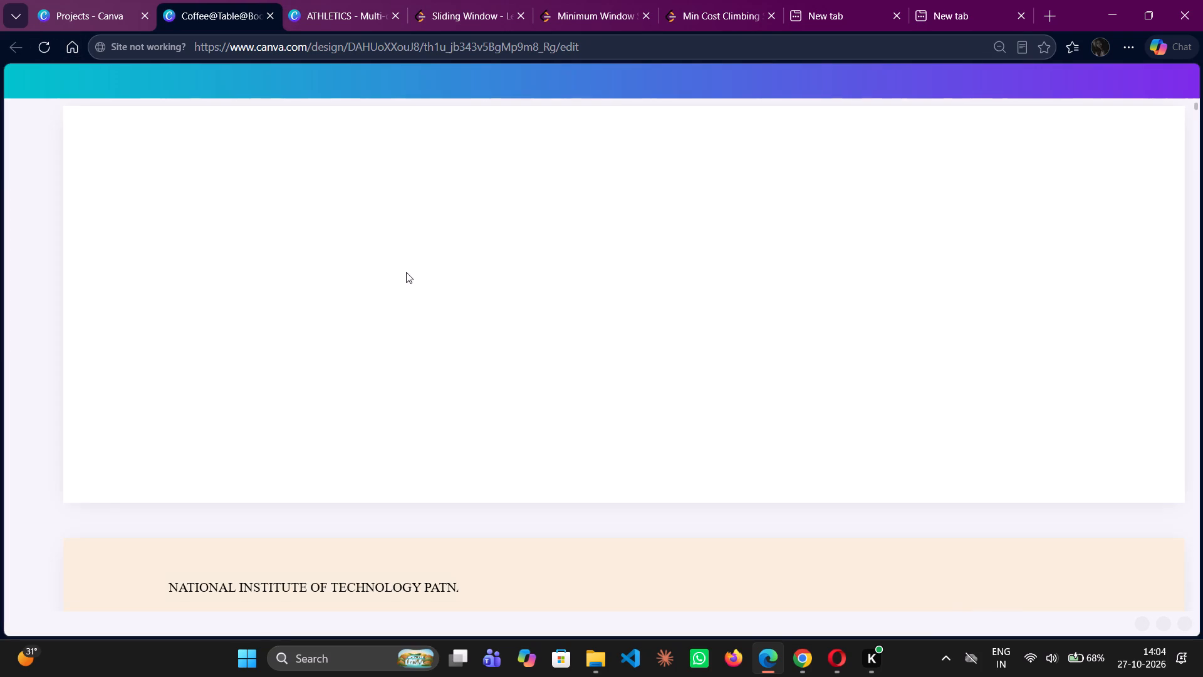
{"action": "scroll", "coordinate": [244, 336], "scroll_direction": "down", "scroll_amount": 1}
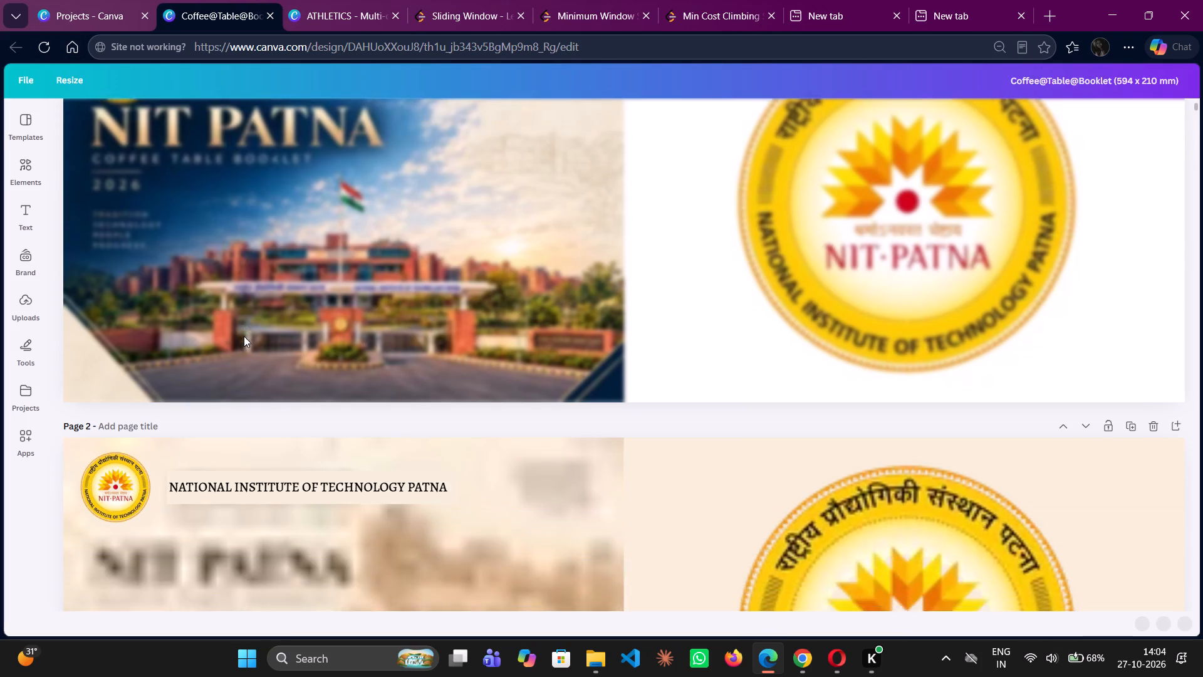
{"action": "scroll", "coordinate": [244, 336], "scroll_direction": "down", "scroll_amount": 11}
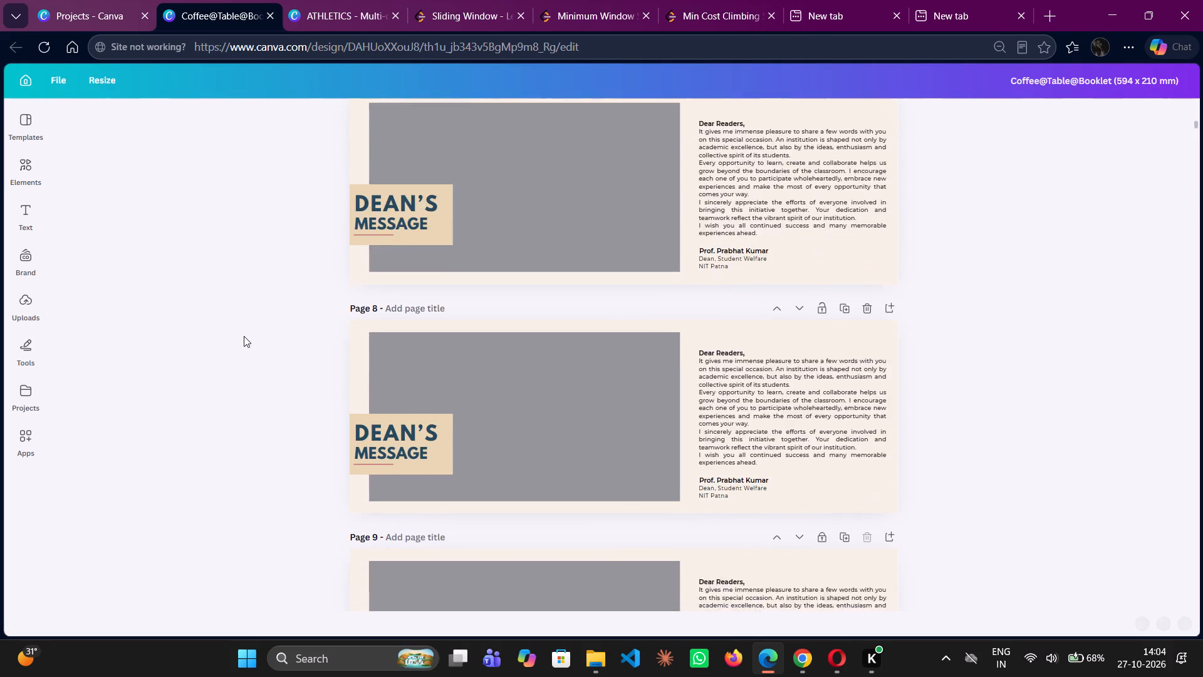
{"action": "scroll", "coordinate": [244, 336], "scroll_direction": "down", "scroll_amount": 7}
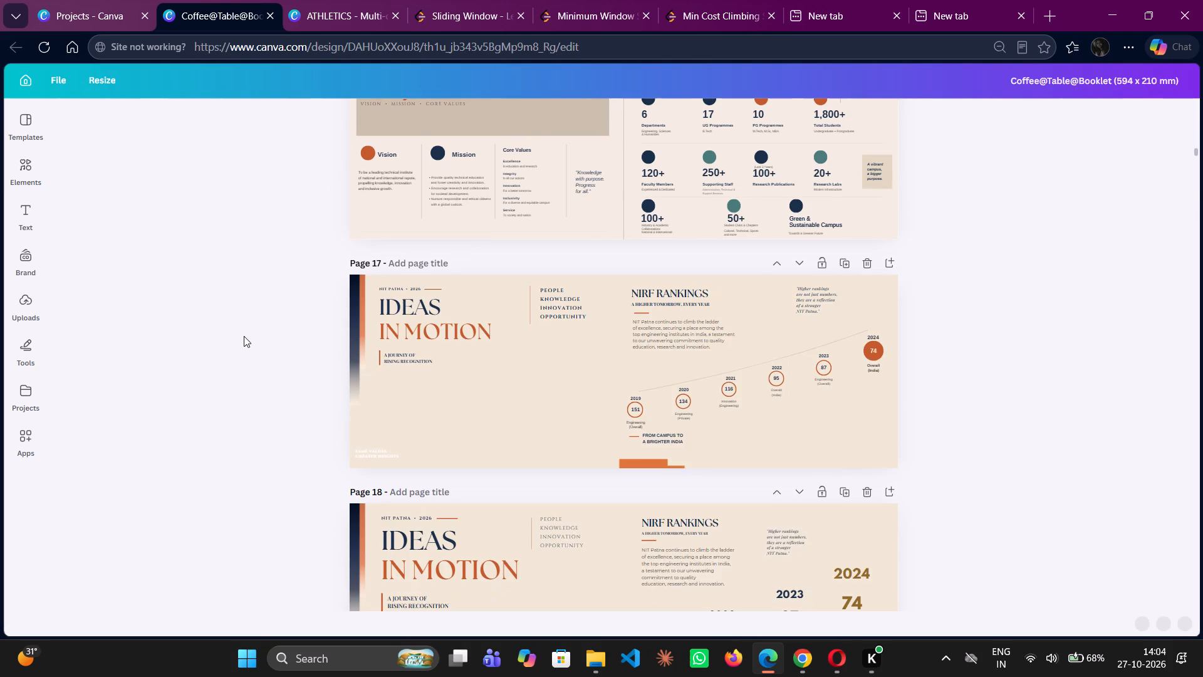
{"action": "scroll", "coordinate": [289, 418], "scroll_direction": "down", "scroll_amount": 3}
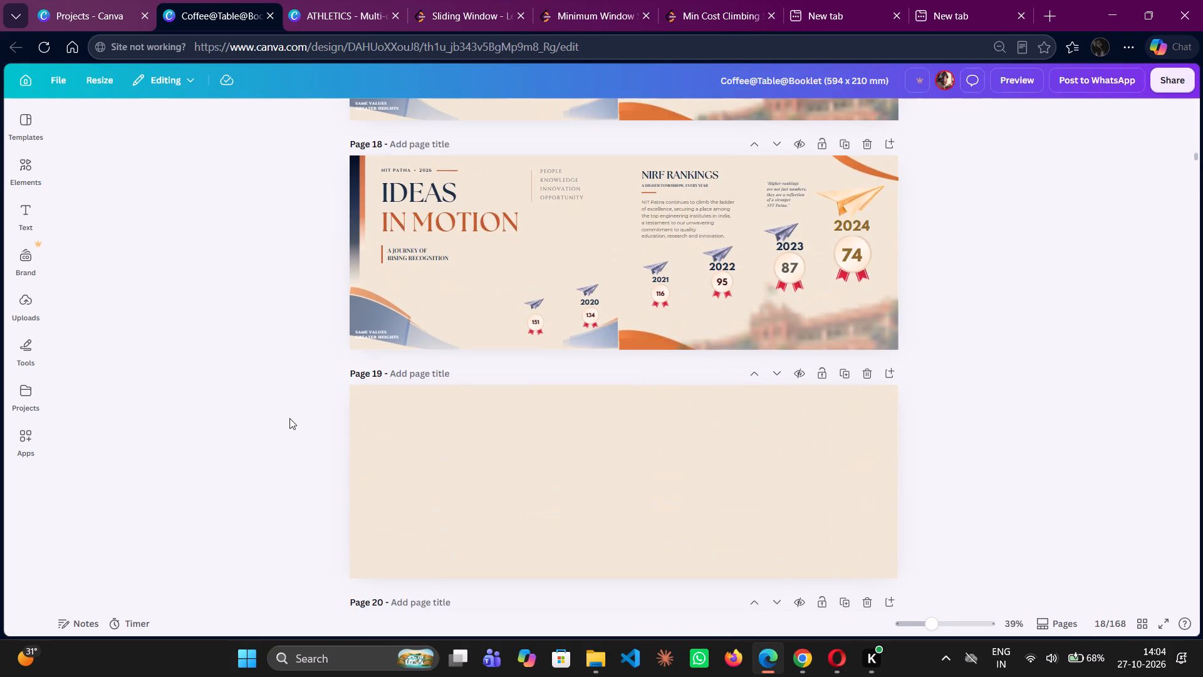
{"action": "scroll", "coordinate": [289, 418], "scroll_direction": "down", "scroll_amount": 4}
{"action": "scroll", "coordinate": [289, 418], "scroll_direction": "up", "scroll_amount": 3}
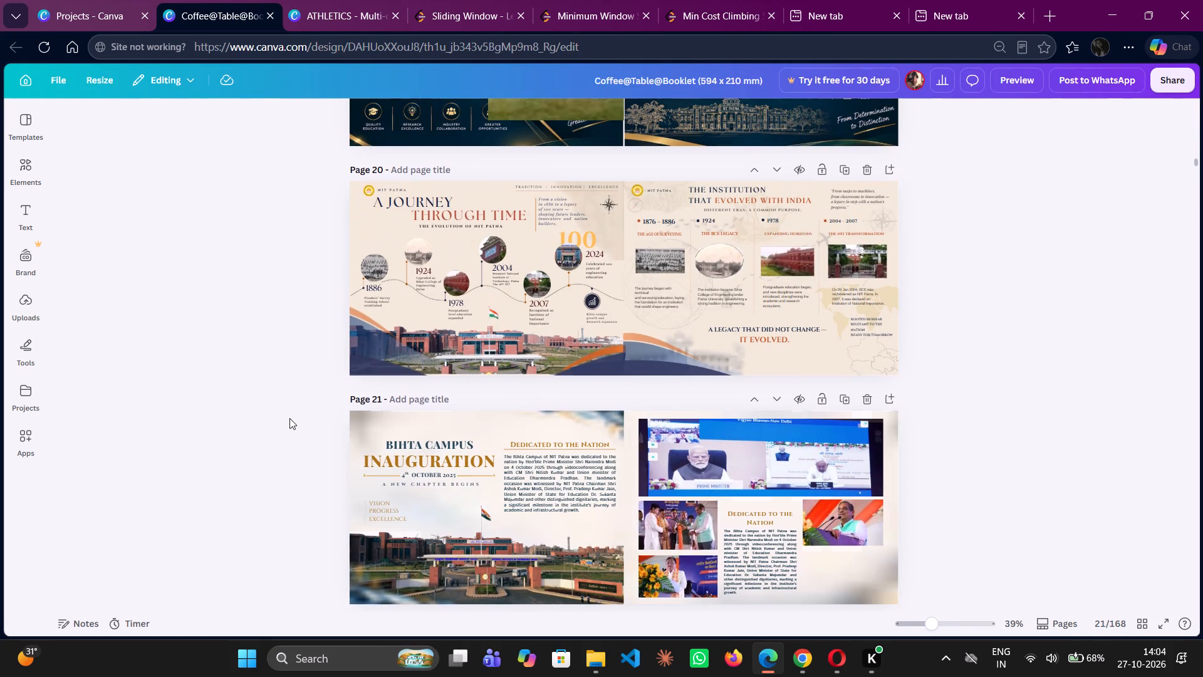
{"action": "left_click", "coordinate": [372, 191]}
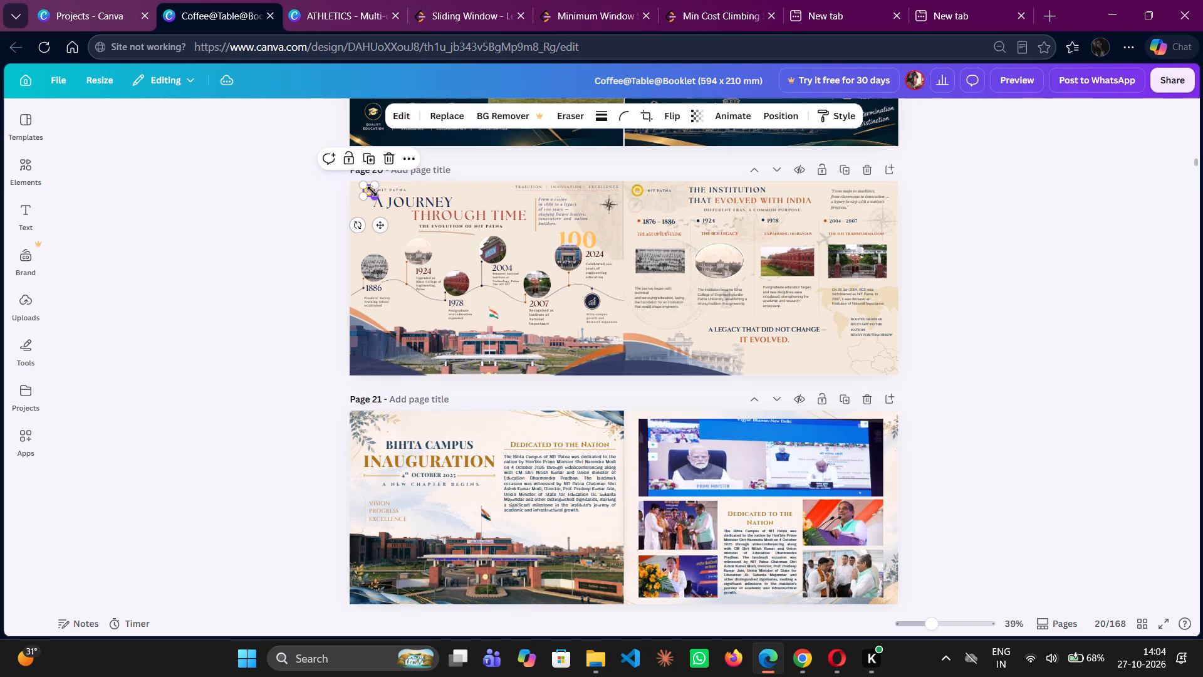
{"action": "key", "text": "ctrl+c"}
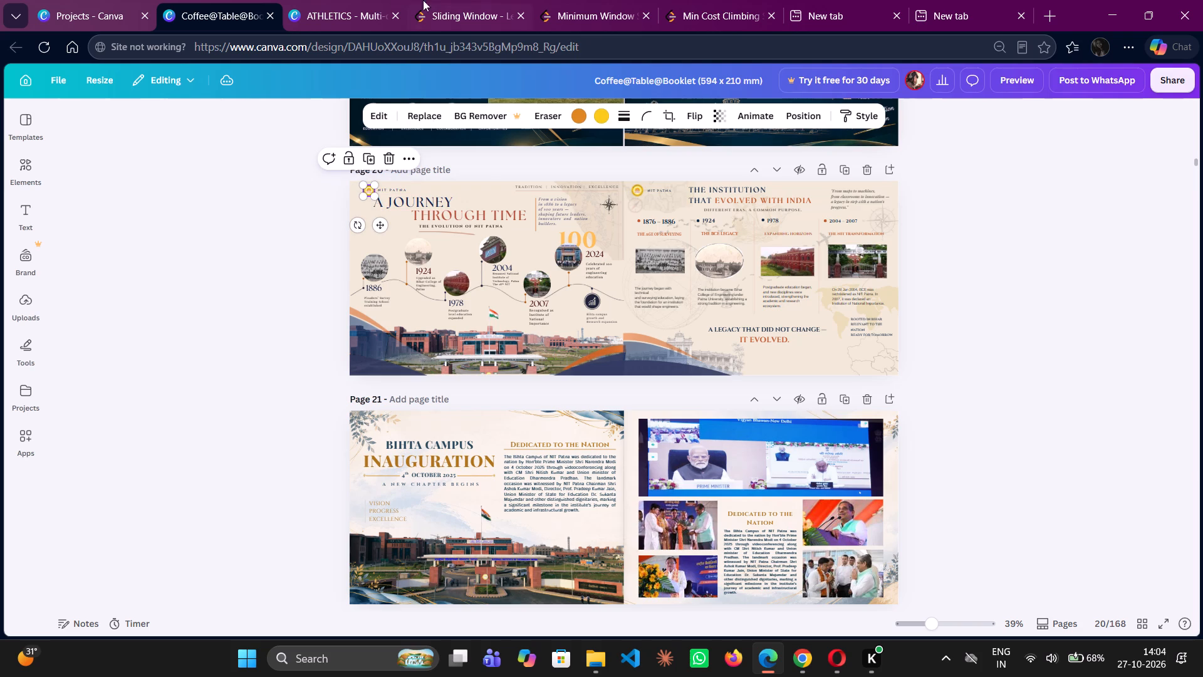
{"action": "left_click", "coordinate": [328, 0]}
{"action": "left_click", "coordinate": [501, 239]}
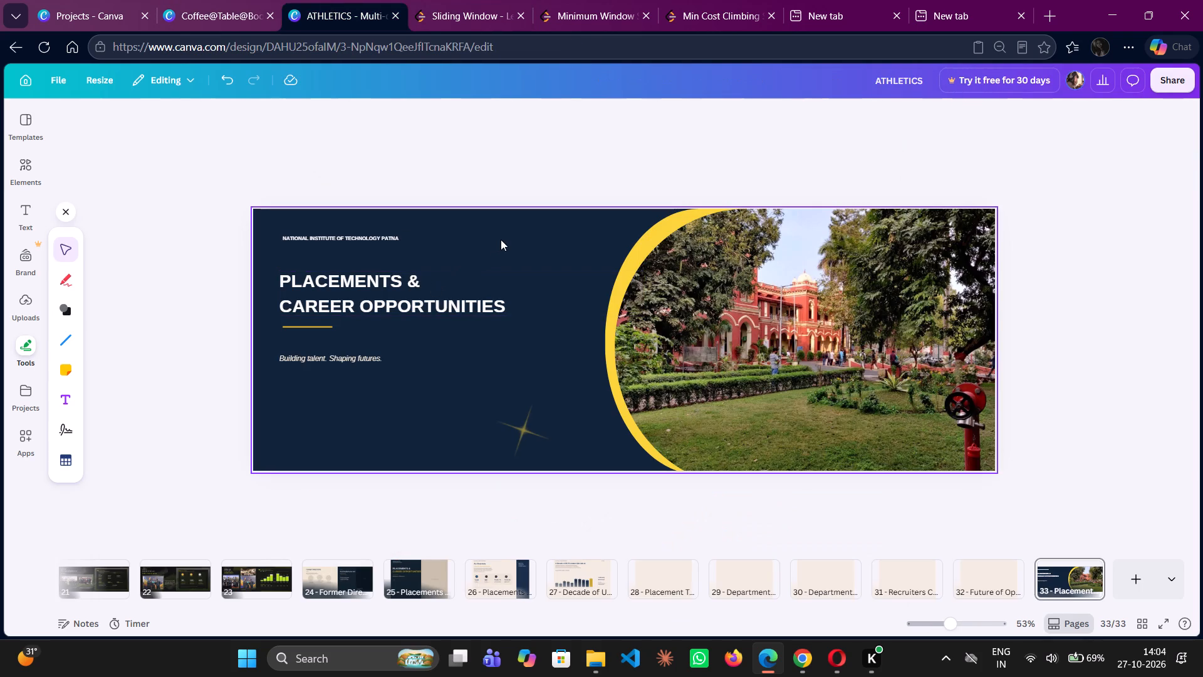
{"action": "key", "text": "ctrl+v"}
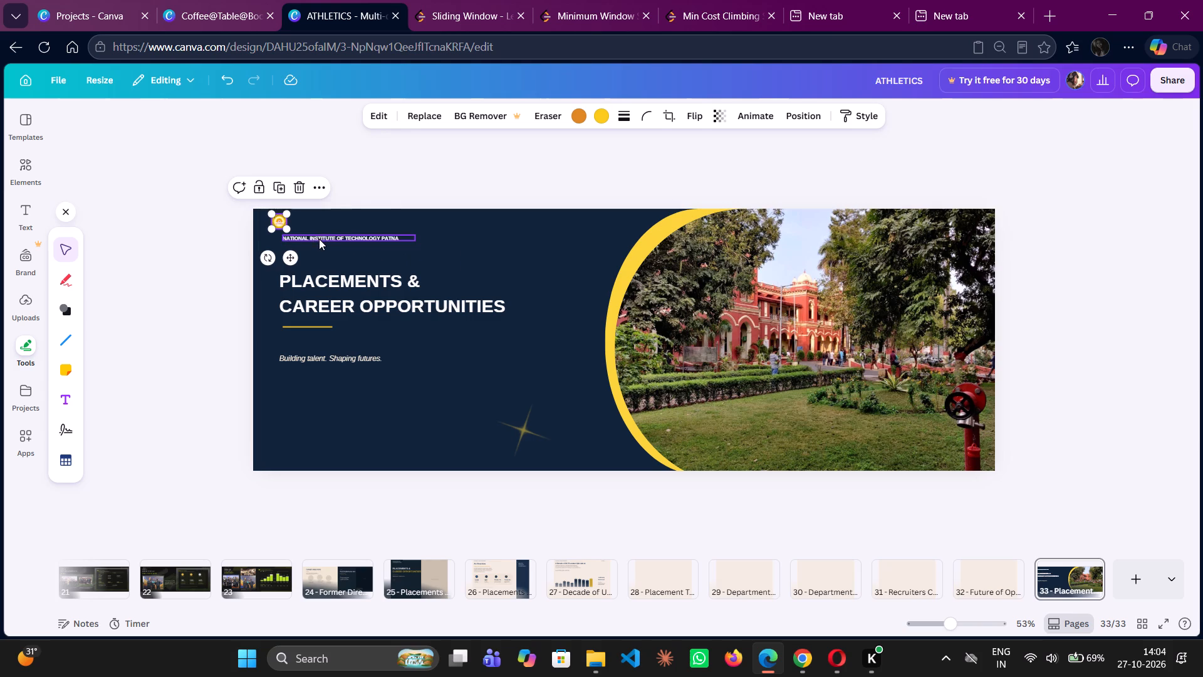
Place the logo and the "NATIONAL INSTITUTE OF TECHNOLOGY PATNA" line side by side as a header above the title.
{"action": "left_click_drag", "start_coordinate": [319, 239], "coordinate": [342, 237]}
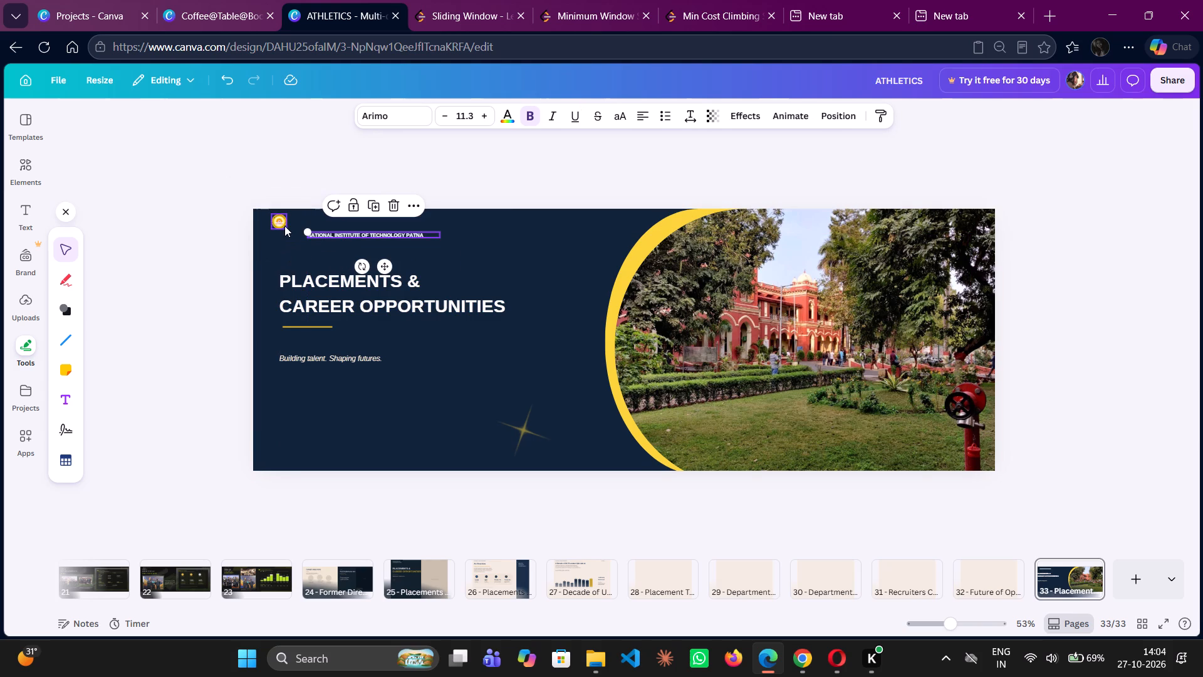
{"action": "left_click_drag", "start_coordinate": [284, 226], "coordinate": [284, 239]}
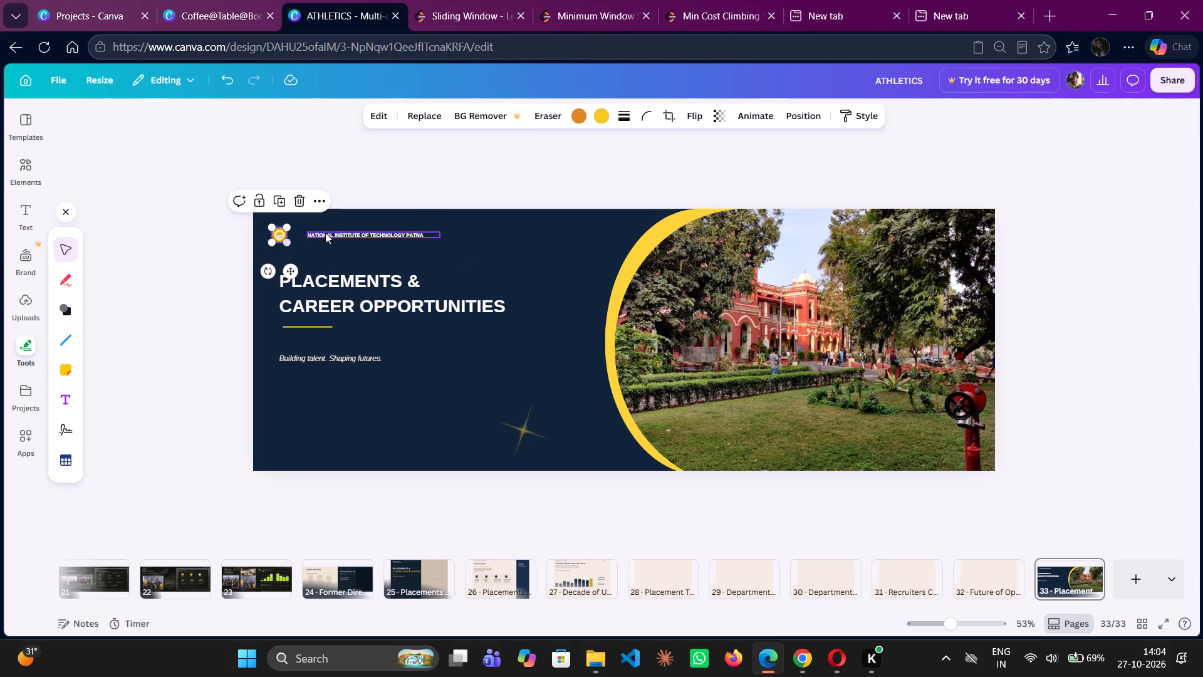
{"action": "left_click_drag", "start_coordinate": [326, 233], "coordinate": [315, 233]}
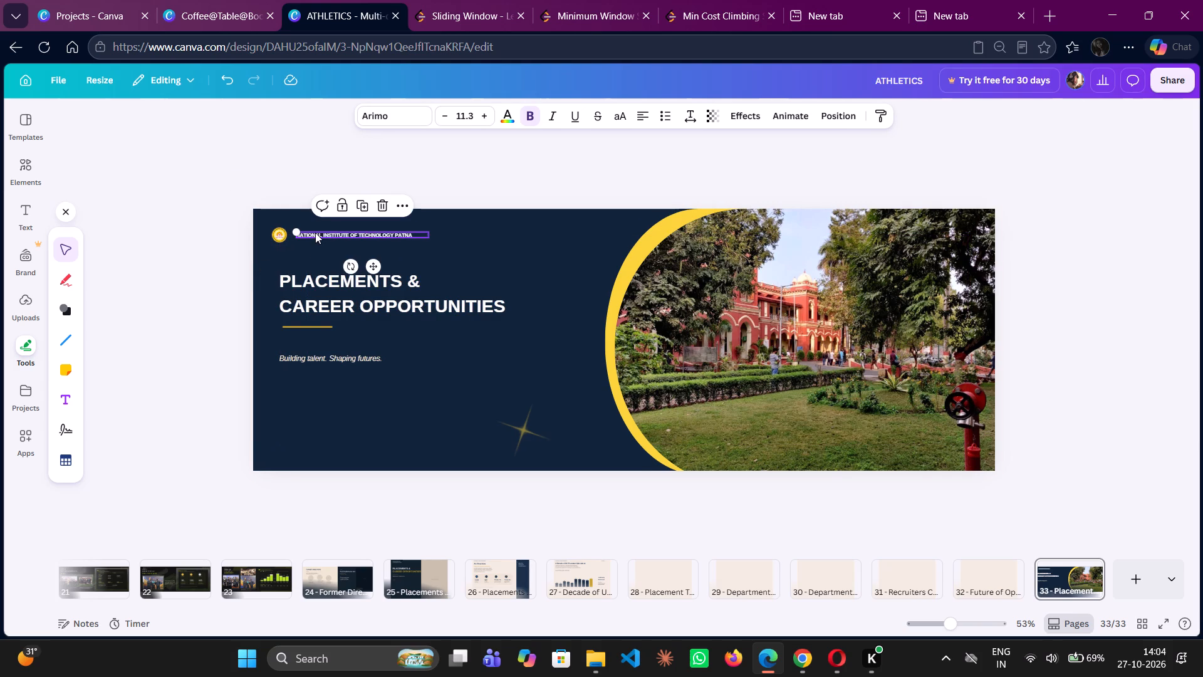
{"action": "left_click", "coordinate": [222, 417]}
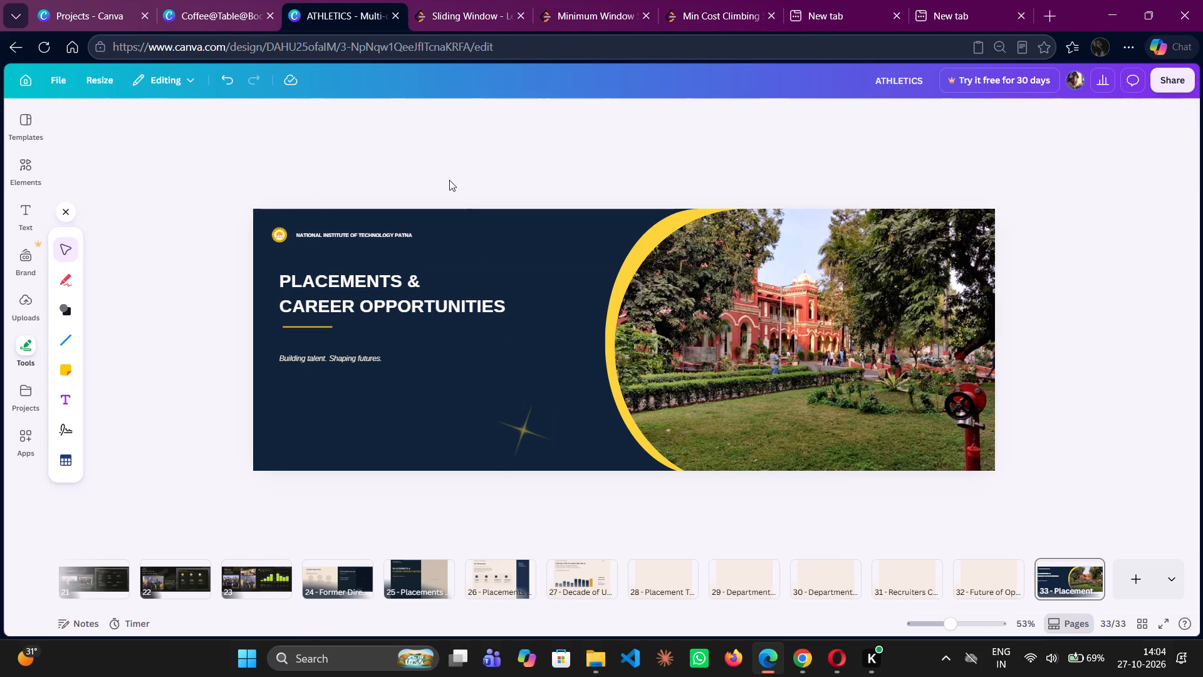
Examine the booklet's Placements & Career Opportunities page and its neighbouring pages as a design reference.
{"action": "left_click", "coordinate": [199, 0]}
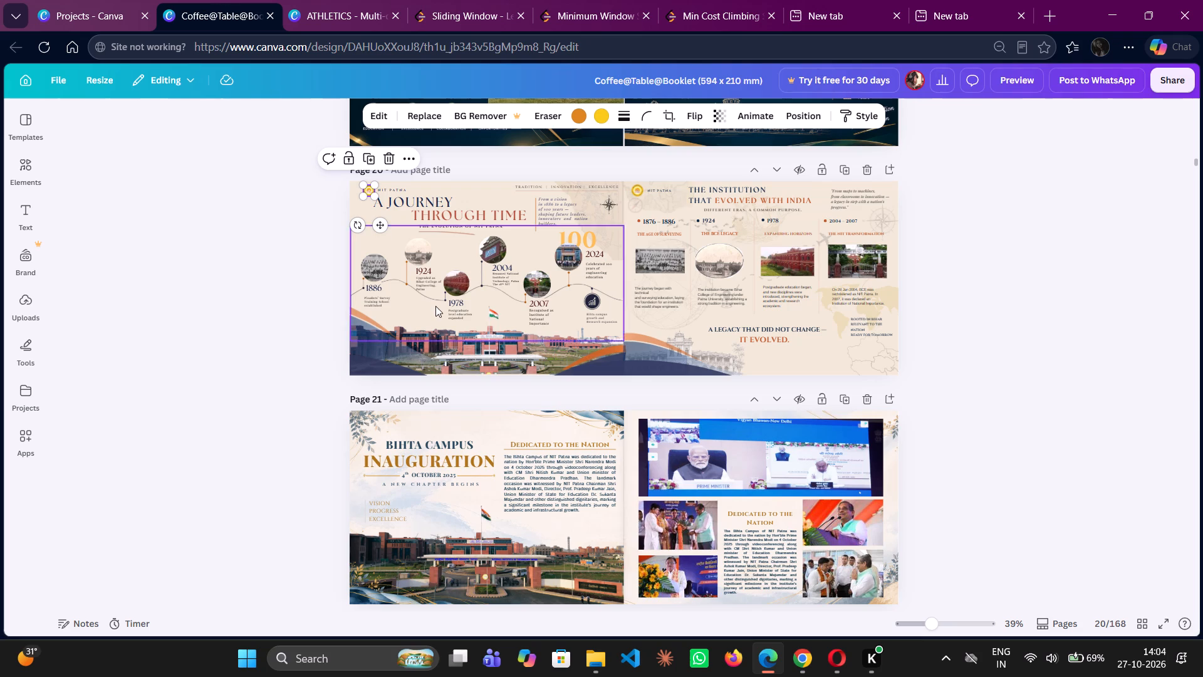
{"action": "scroll", "coordinate": [435, 306], "scroll_direction": "down", "scroll_amount": 8}
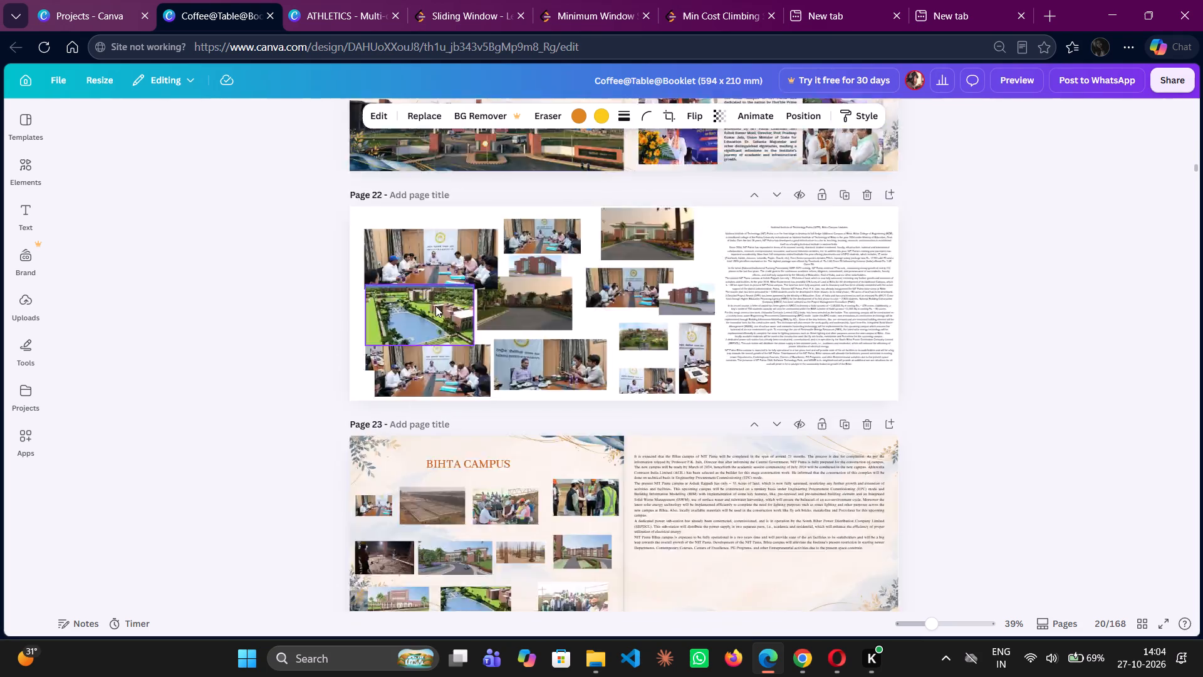
{"action": "scroll", "coordinate": [435, 306], "scroll_direction": "down", "scroll_amount": 8}
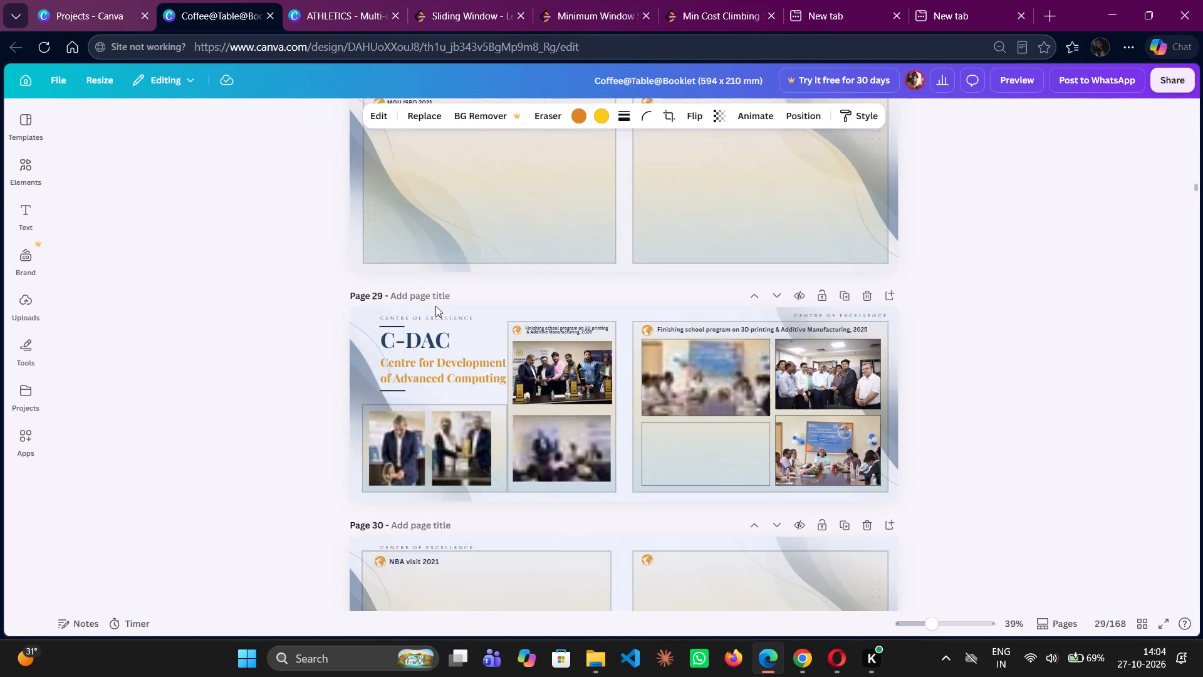
{"action": "scroll", "coordinate": [435, 306], "scroll_direction": "down", "scroll_amount": 3}
{"action": "scroll", "coordinate": [435, 306], "scroll_direction": "up", "scroll_amount": 4}
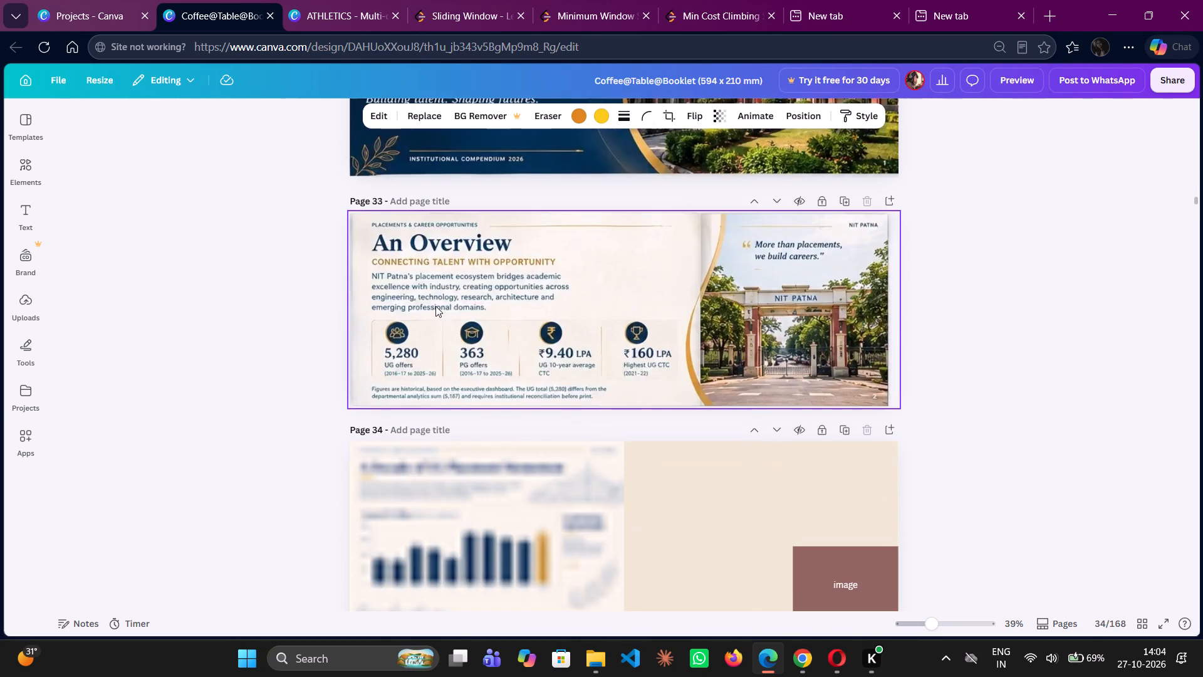
{"action": "scroll", "coordinate": [435, 306], "scroll_direction": "up", "scroll_amount": 4}
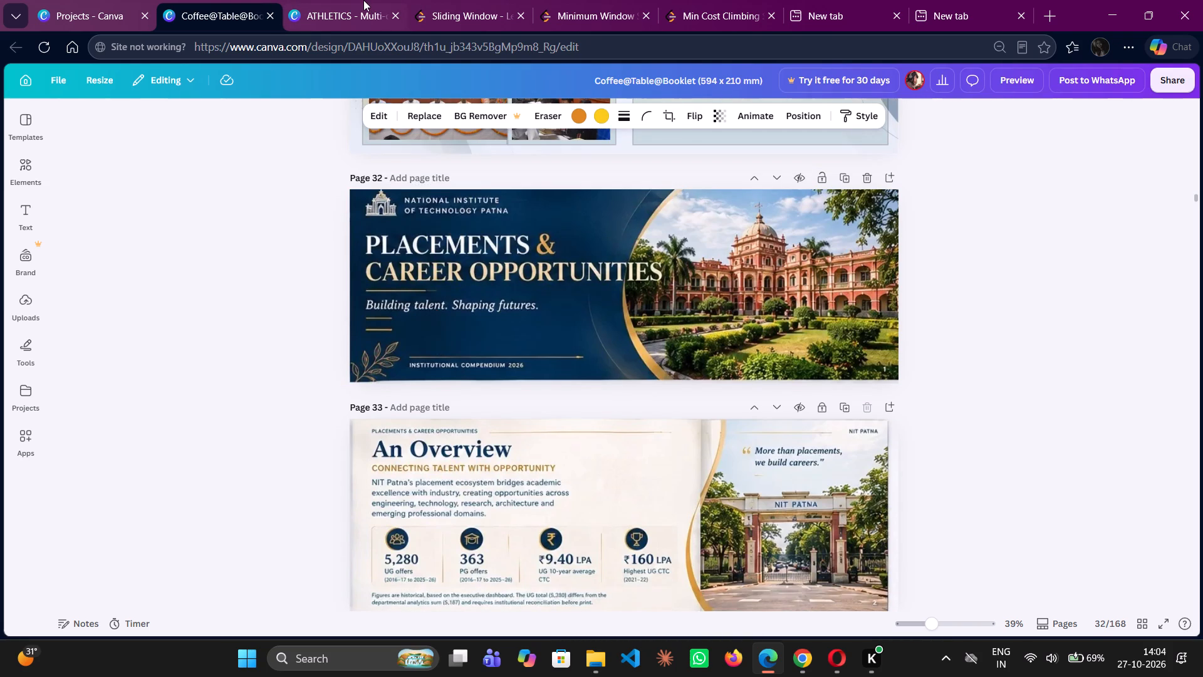
Return to the ATHLETICS design and bring up the search of the elements library.
{"action": "left_click", "coordinate": [363, 0]}
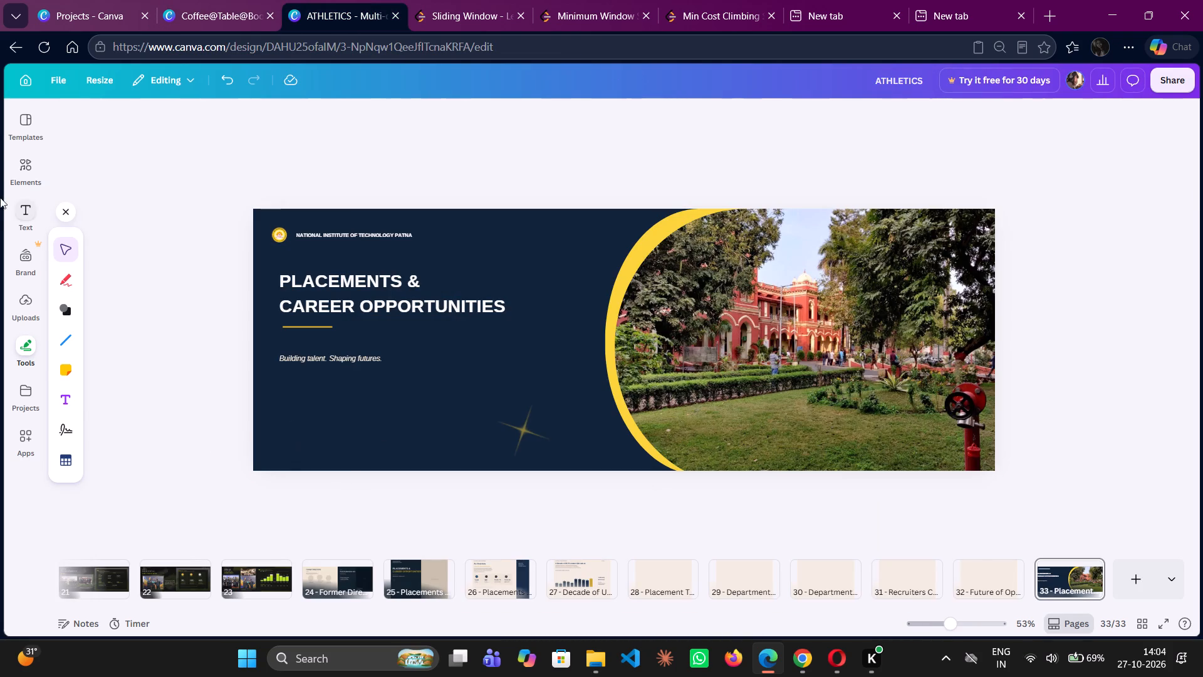
{"action": "left_click", "coordinate": [29, 164]}
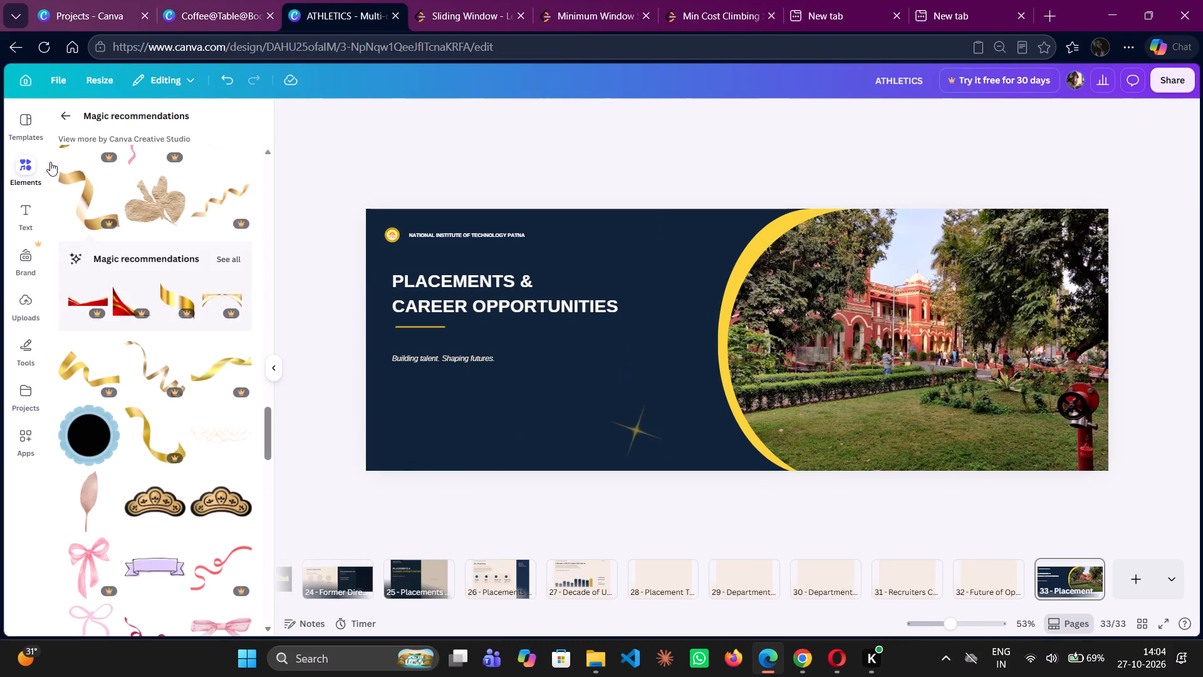
{"action": "left_click", "coordinate": [56, 121]}
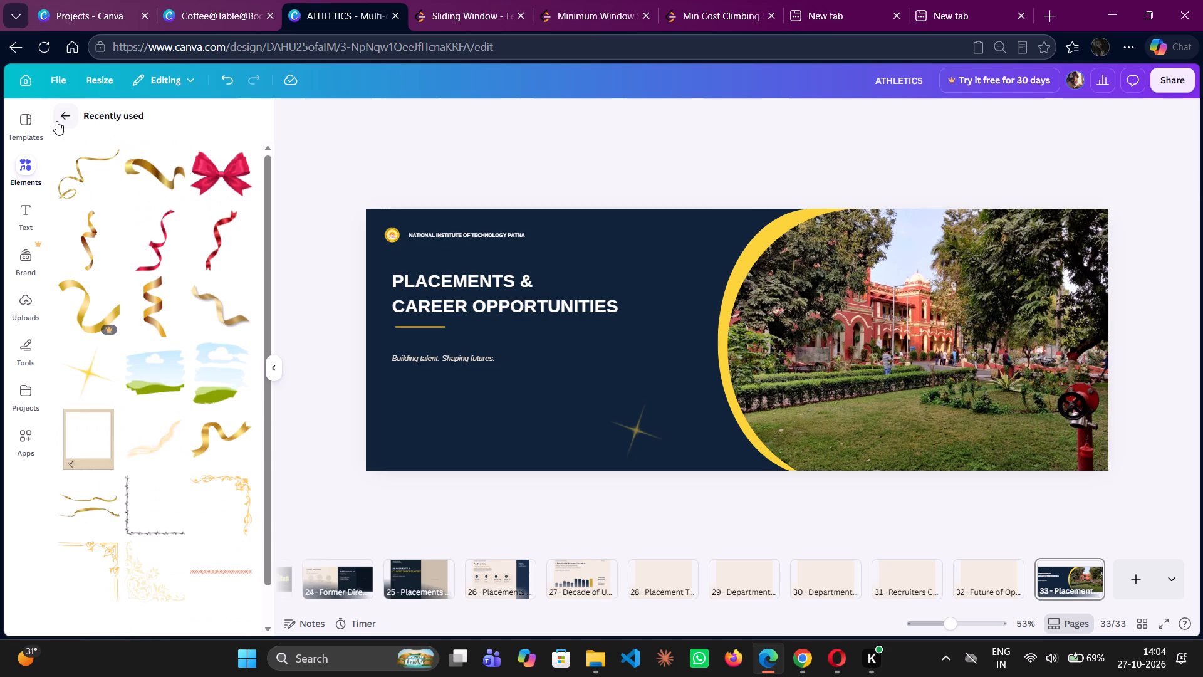
{"action": "left_click", "coordinate": [56, 121]}
{"action": "left_click", "coordinate": [107, 137]}
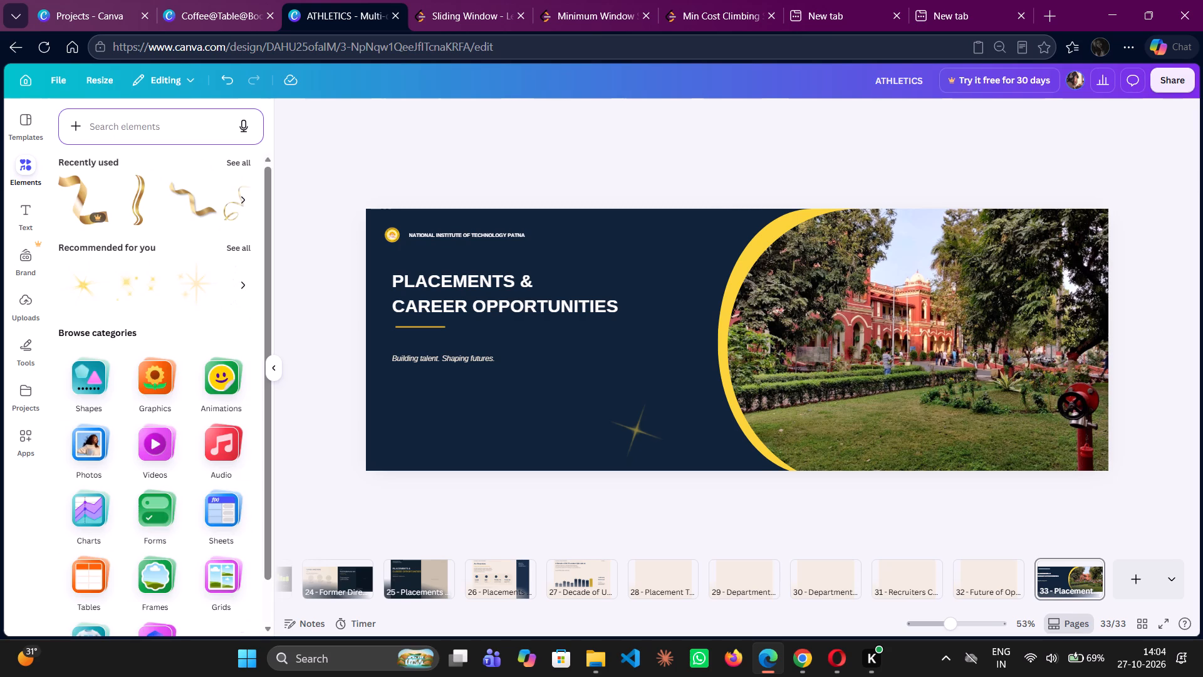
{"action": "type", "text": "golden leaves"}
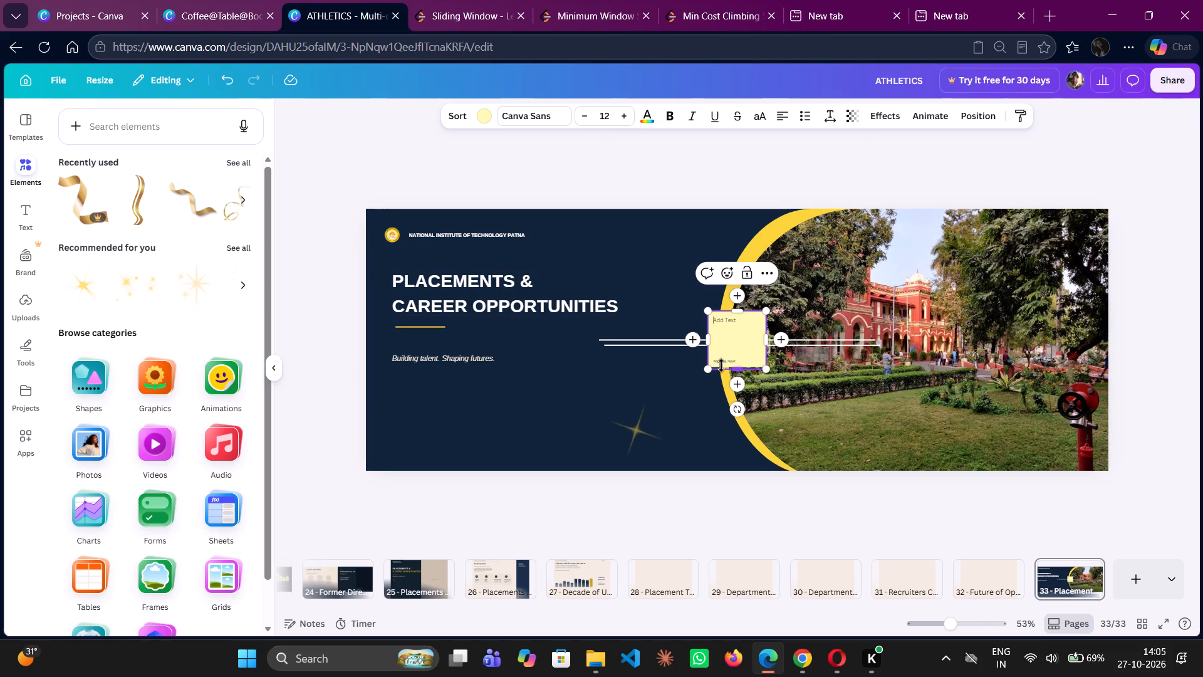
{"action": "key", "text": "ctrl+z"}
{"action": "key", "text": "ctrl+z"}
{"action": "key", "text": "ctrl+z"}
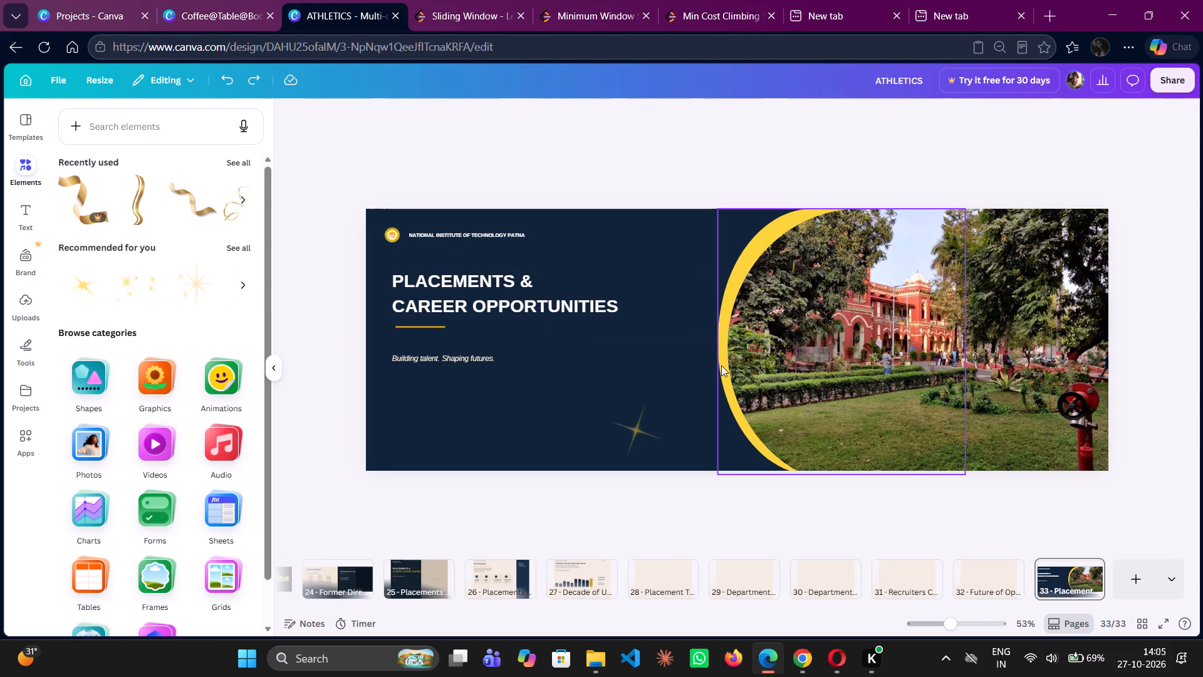
Search the elements for "golden leaves" and show all matching graphics.
{"action": "left_click", "coordinate": [183, 136]}
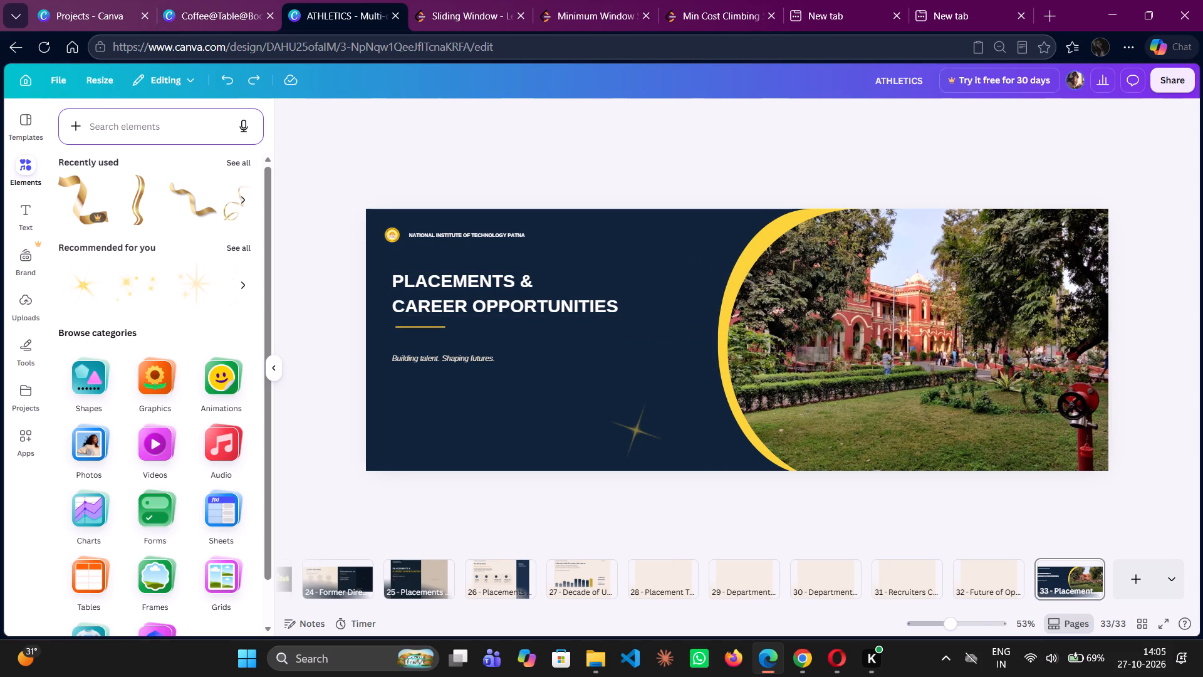
{"action": "key", "text": "g"}
{"action": "left_click", "coordinate": [148, 129]}
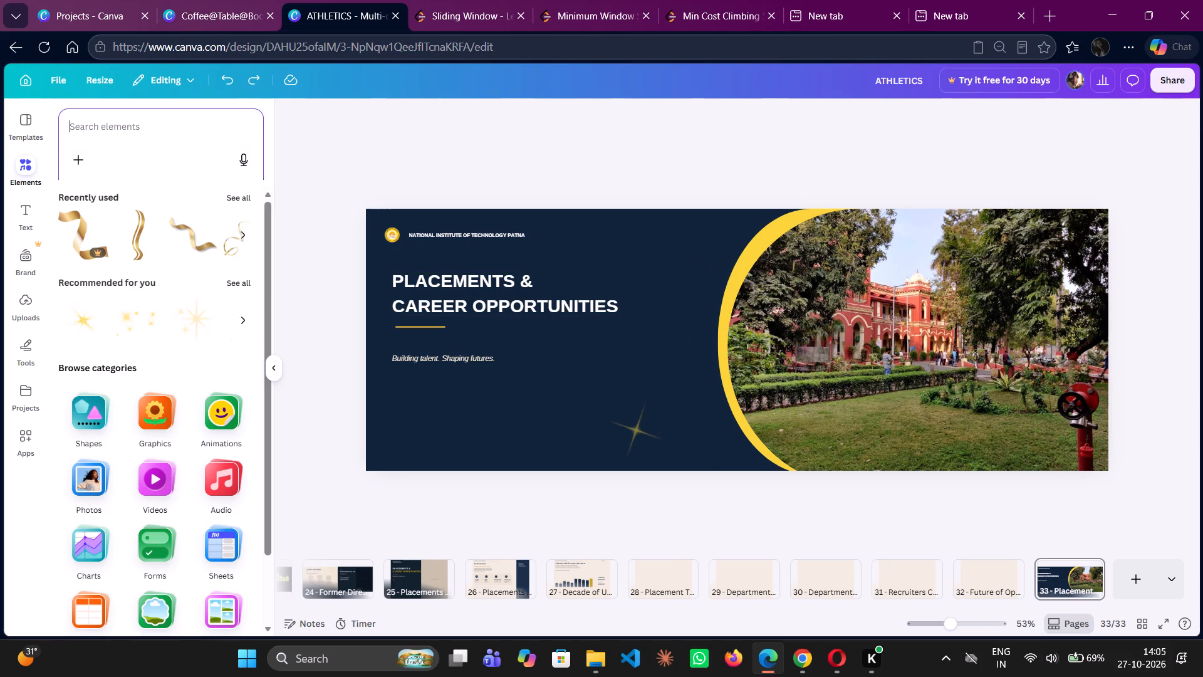
{"action": "type", "text": "golden leaves"}
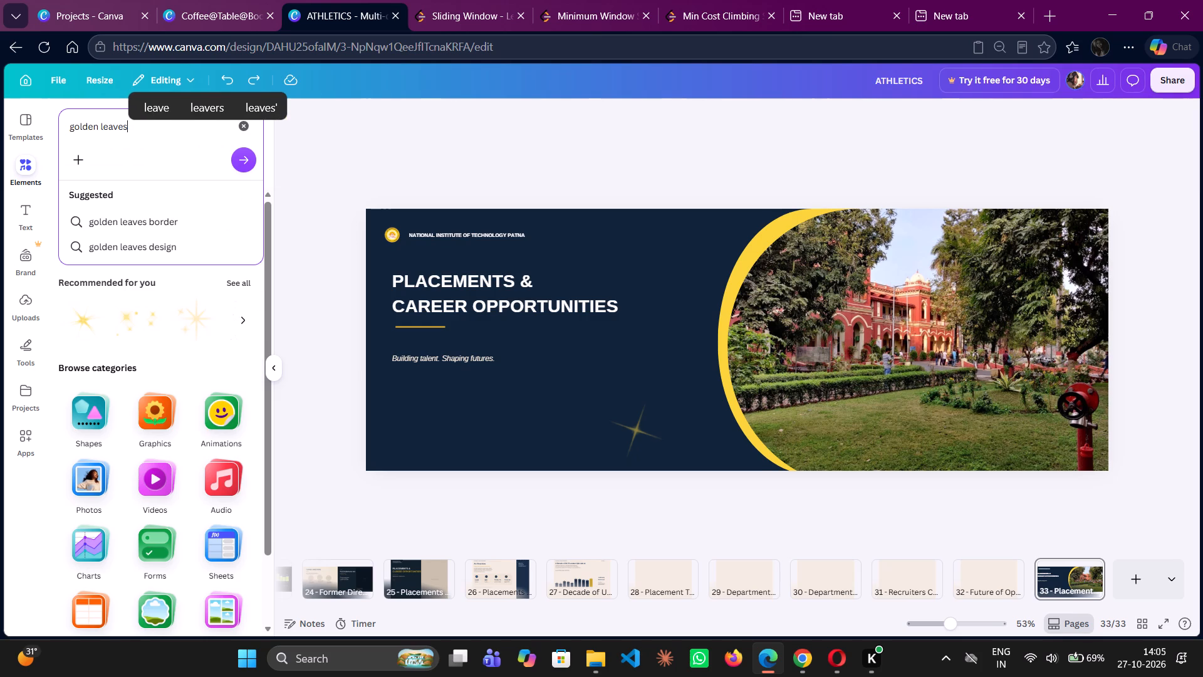
{"action": "left_click", "coordinate": [245, 167]}
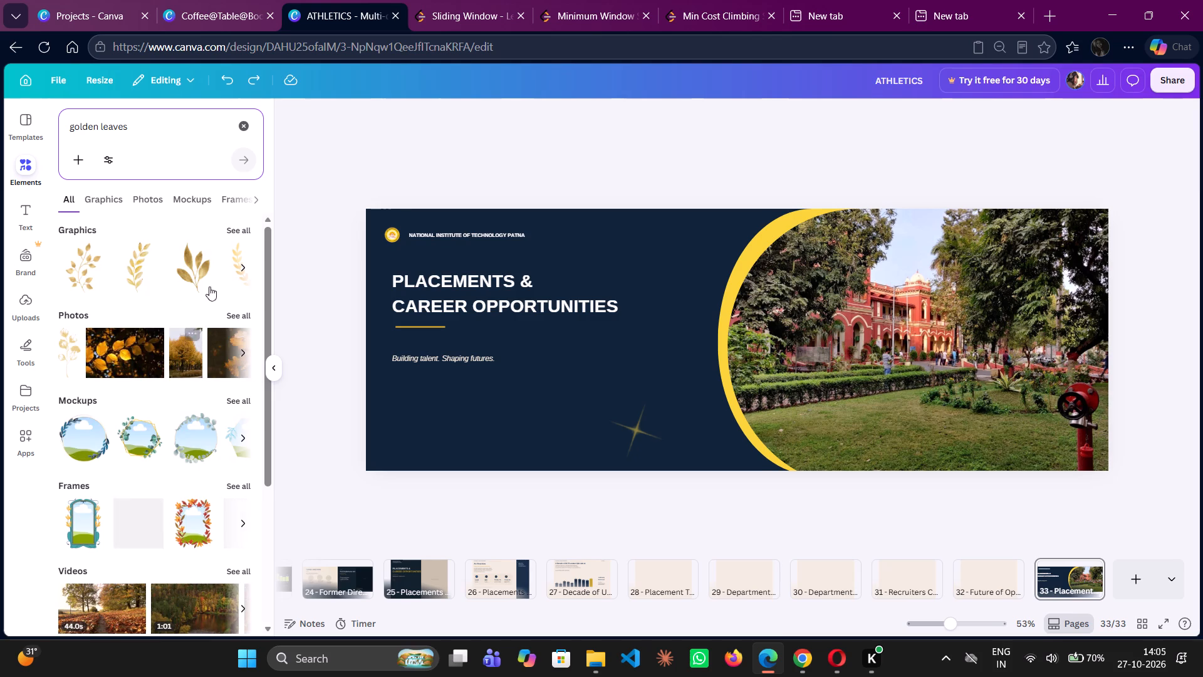
{"action": "left_click", "coordinate": [245, 230]}
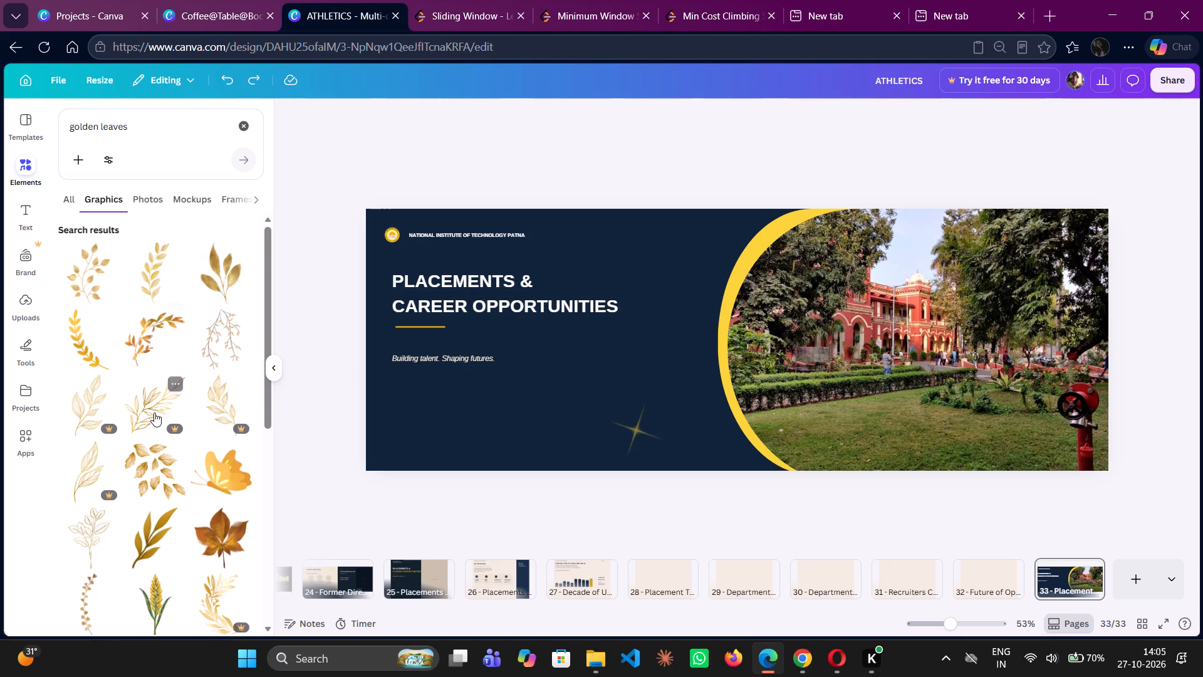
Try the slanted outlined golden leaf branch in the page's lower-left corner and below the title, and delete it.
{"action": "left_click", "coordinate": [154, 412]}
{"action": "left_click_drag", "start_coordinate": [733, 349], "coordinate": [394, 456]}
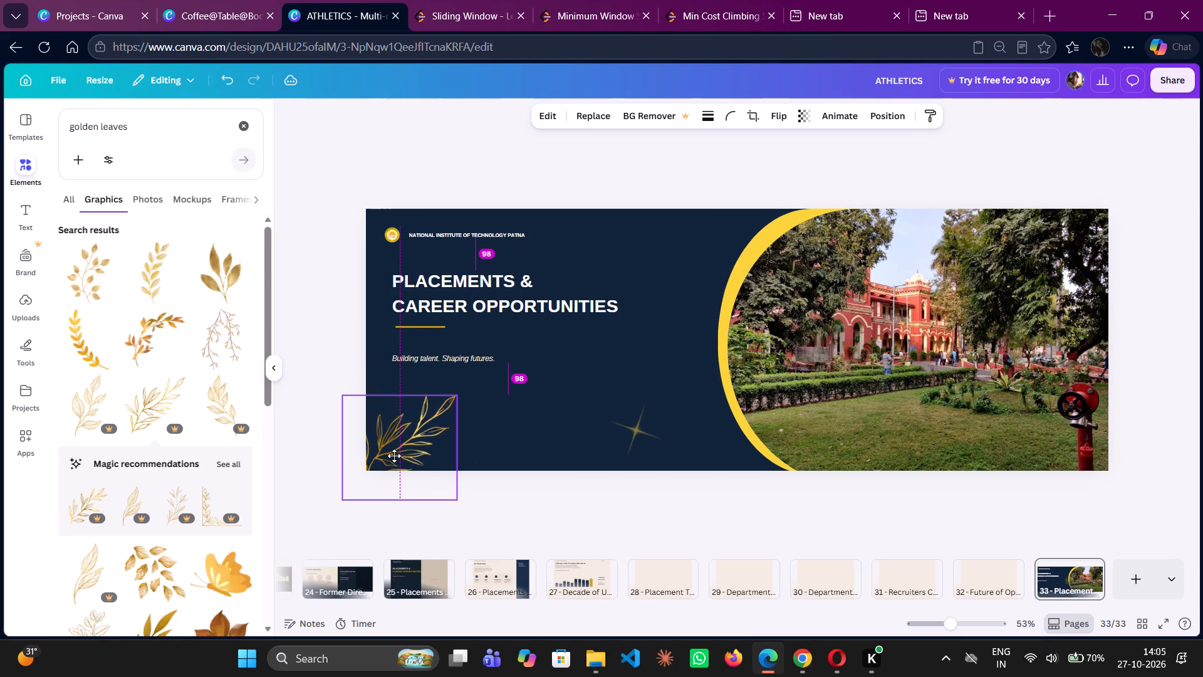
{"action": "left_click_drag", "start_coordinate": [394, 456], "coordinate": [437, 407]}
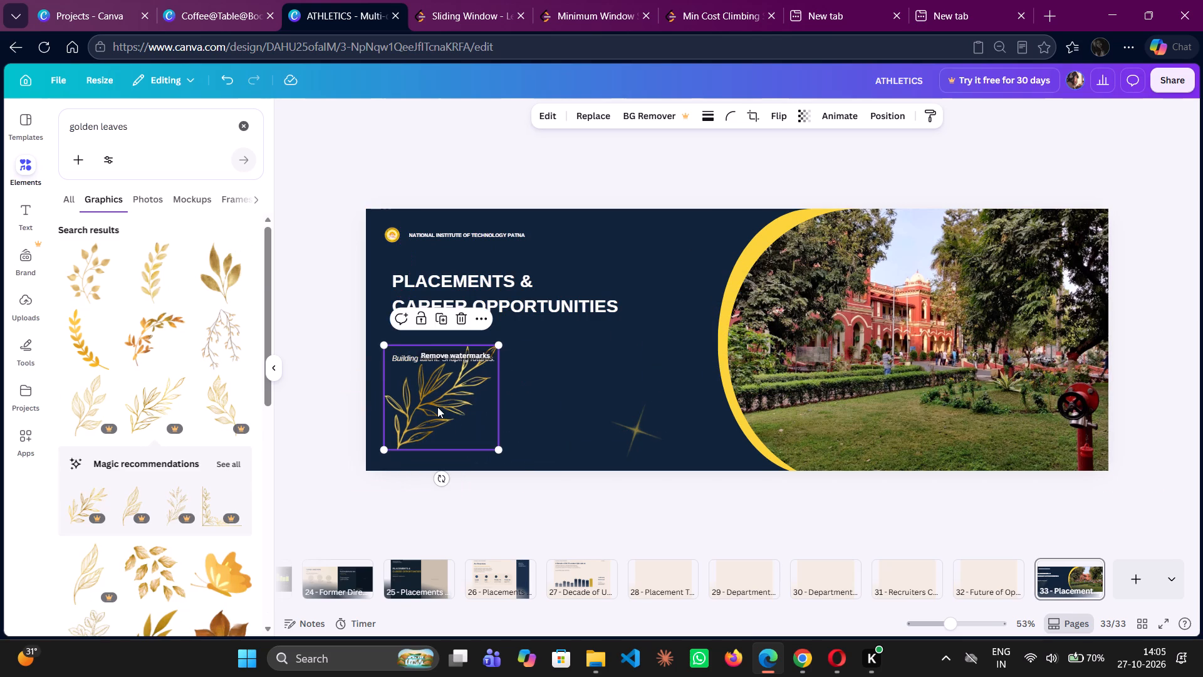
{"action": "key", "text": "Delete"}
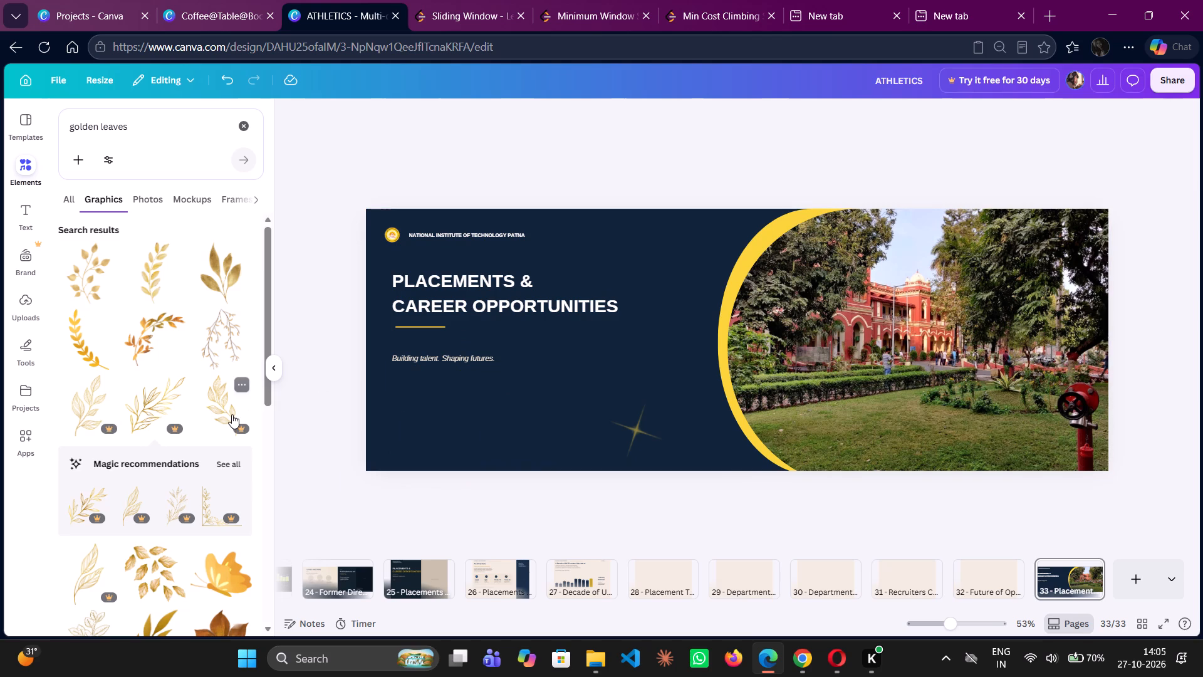
Add the upright outlined golden leaf branch from the golden leaves results and place it over the navy area near the title.
{"action": "left_click", "coordinate": [232, 414]}
{"action": "left_click_drag", "start_coordinate": [726, 352], "coordinate": [663, 375]}
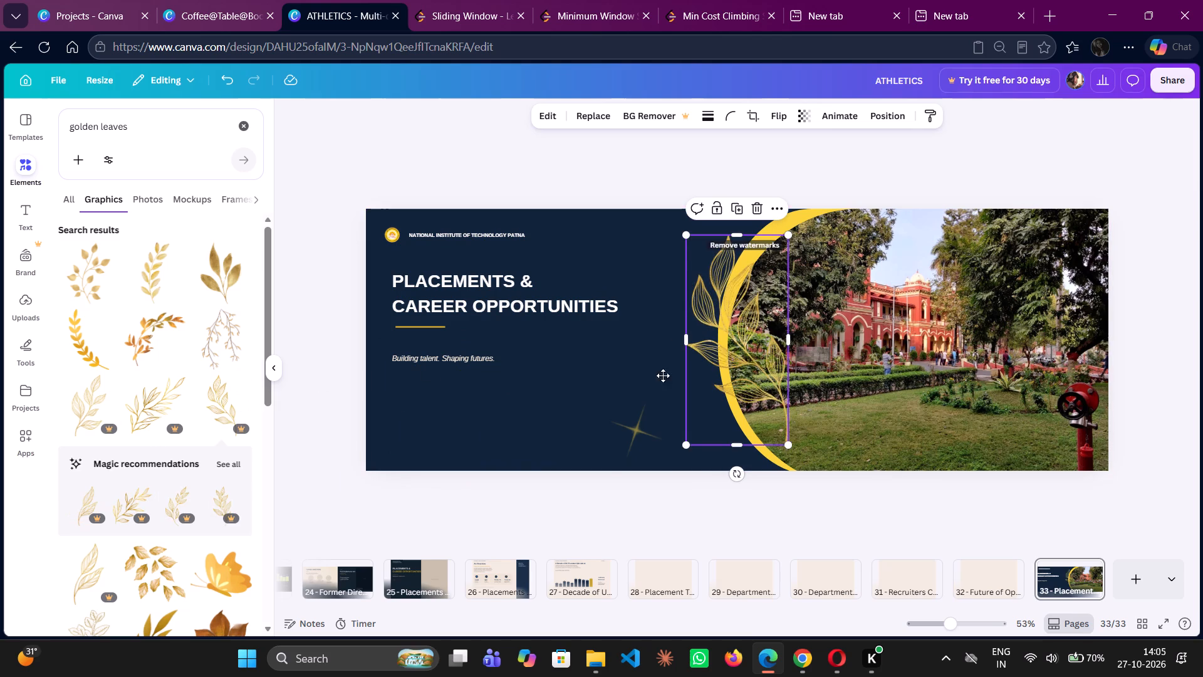
{"action": "left_click_drag", "start_coordinate": [663, 375], "coordinate": [519, 379]}
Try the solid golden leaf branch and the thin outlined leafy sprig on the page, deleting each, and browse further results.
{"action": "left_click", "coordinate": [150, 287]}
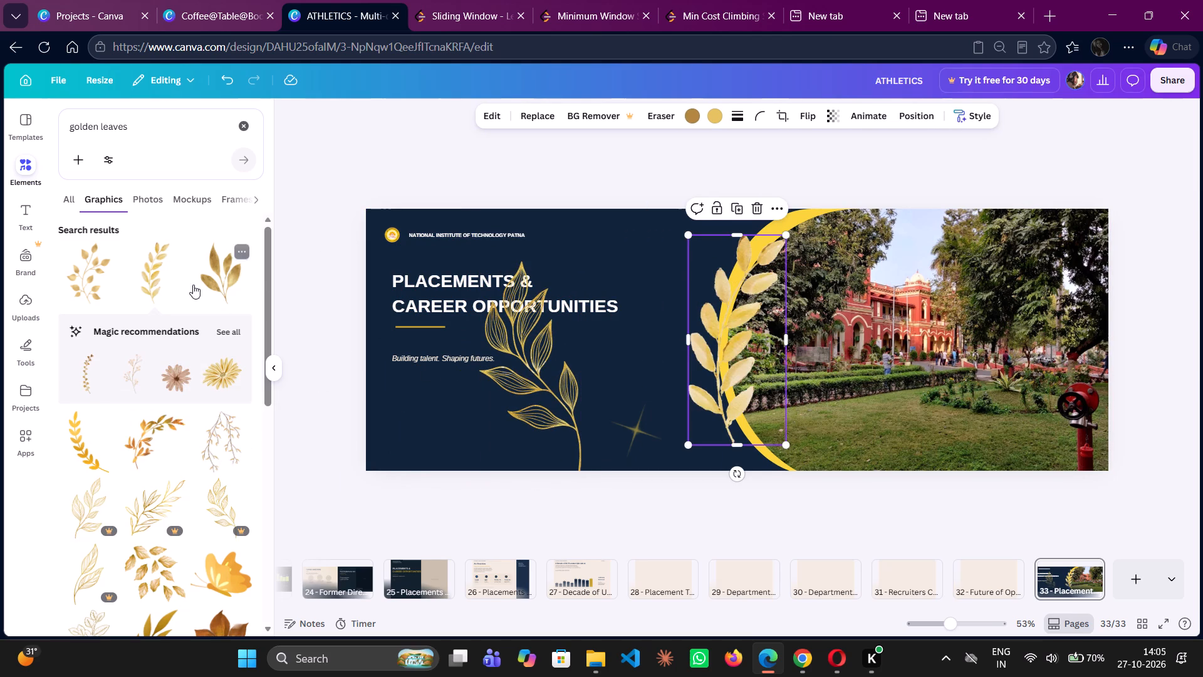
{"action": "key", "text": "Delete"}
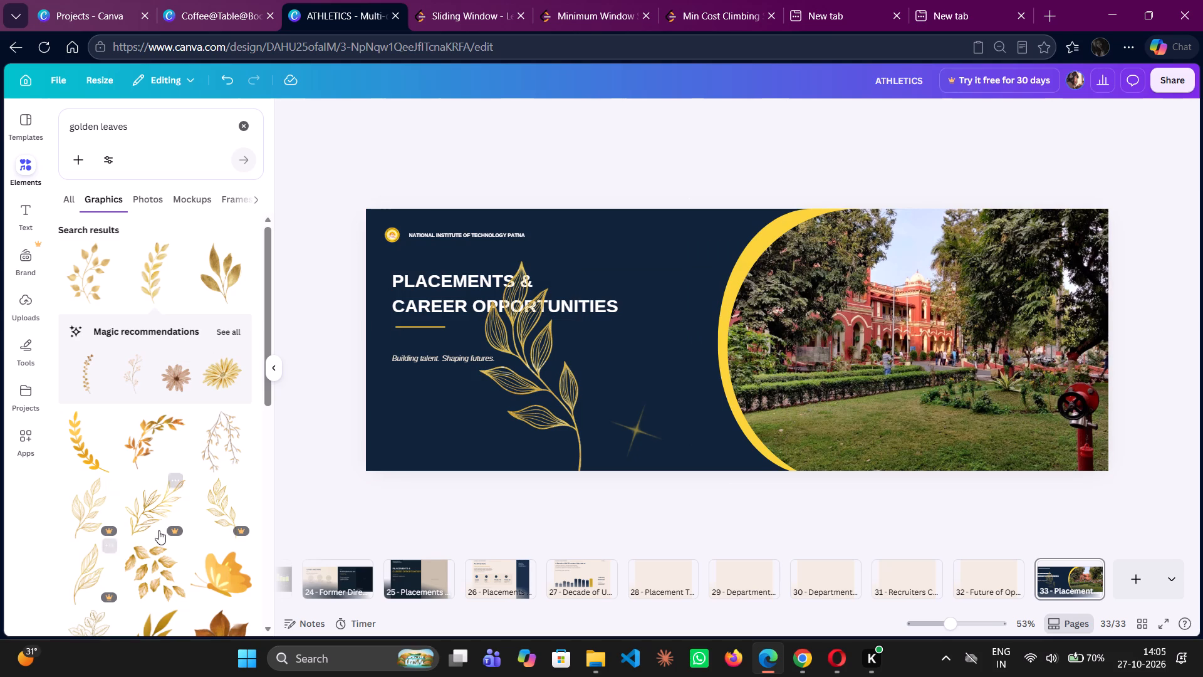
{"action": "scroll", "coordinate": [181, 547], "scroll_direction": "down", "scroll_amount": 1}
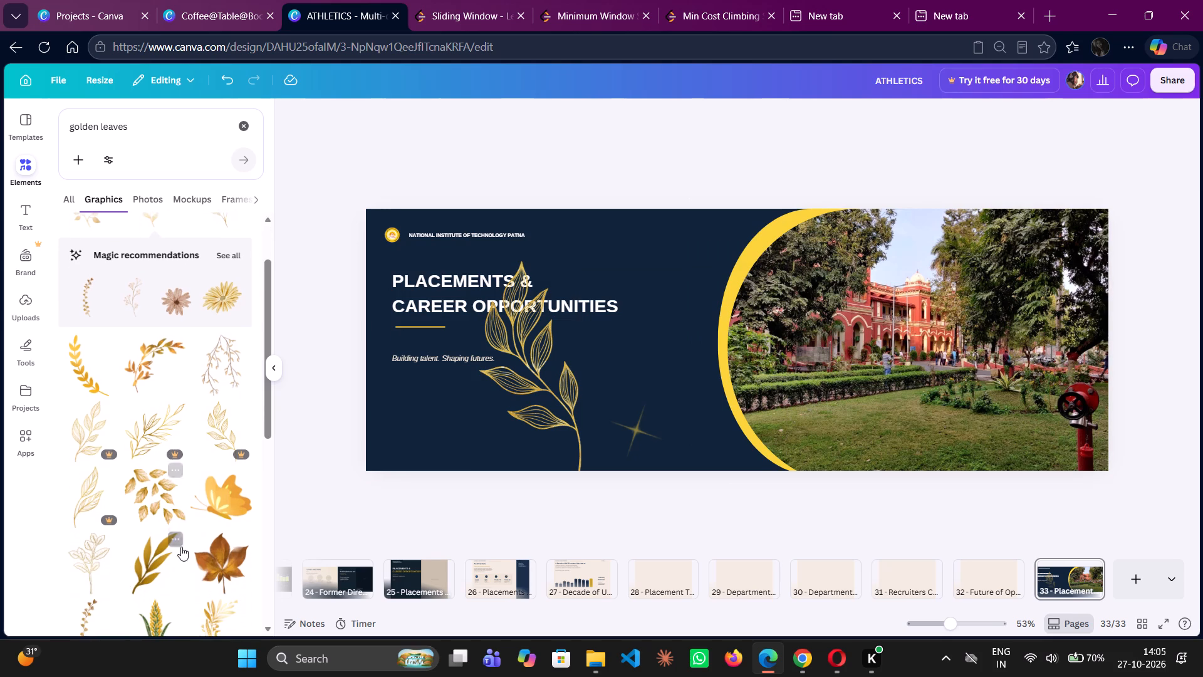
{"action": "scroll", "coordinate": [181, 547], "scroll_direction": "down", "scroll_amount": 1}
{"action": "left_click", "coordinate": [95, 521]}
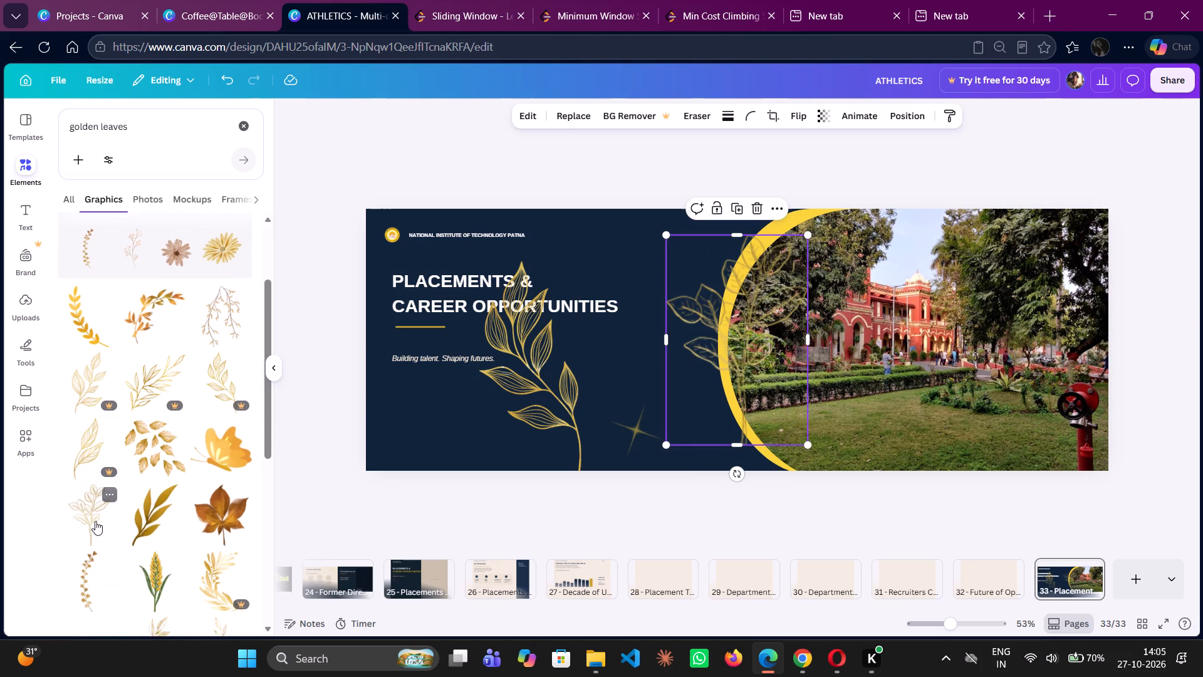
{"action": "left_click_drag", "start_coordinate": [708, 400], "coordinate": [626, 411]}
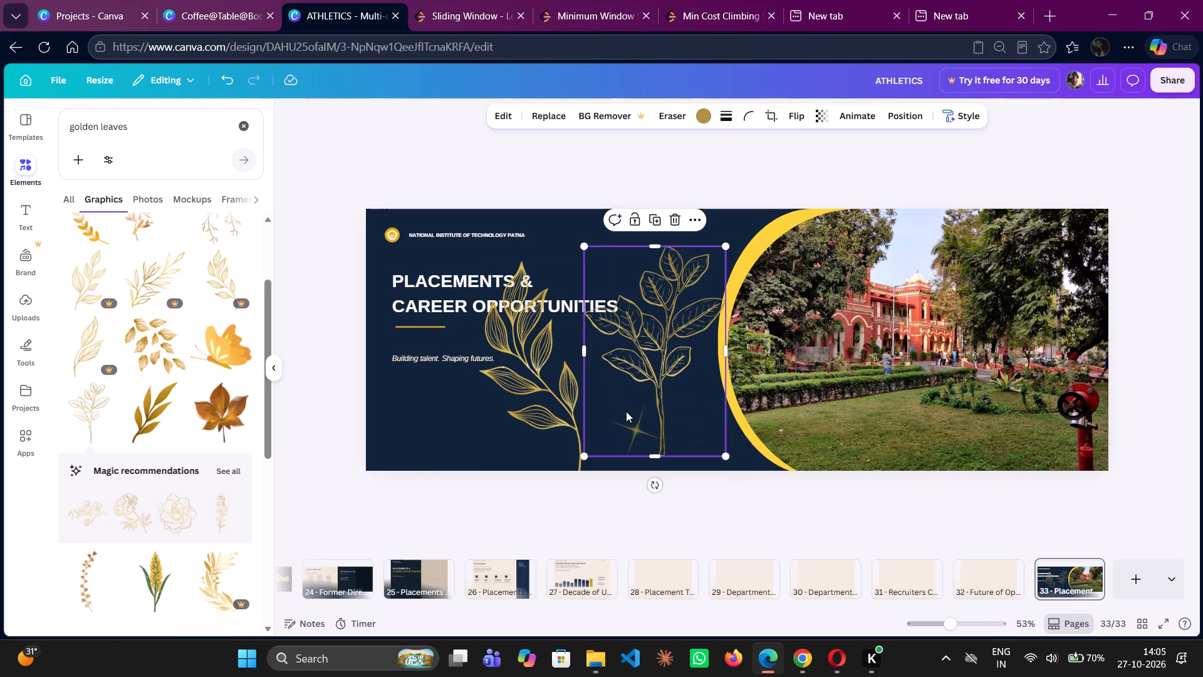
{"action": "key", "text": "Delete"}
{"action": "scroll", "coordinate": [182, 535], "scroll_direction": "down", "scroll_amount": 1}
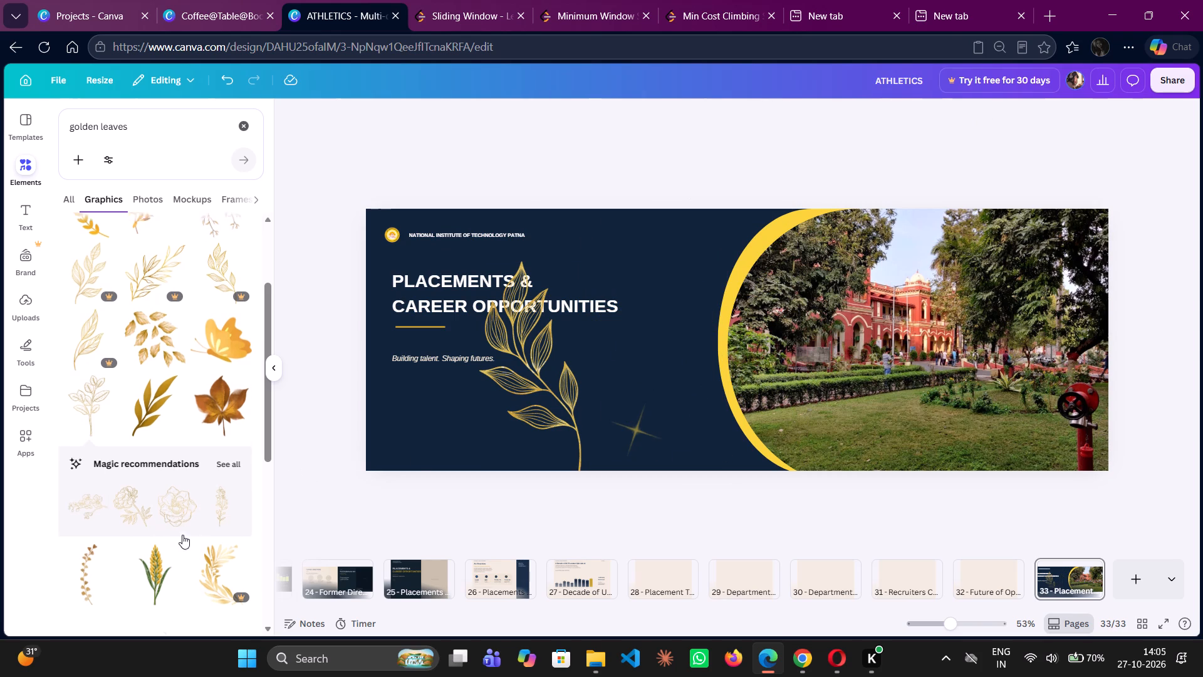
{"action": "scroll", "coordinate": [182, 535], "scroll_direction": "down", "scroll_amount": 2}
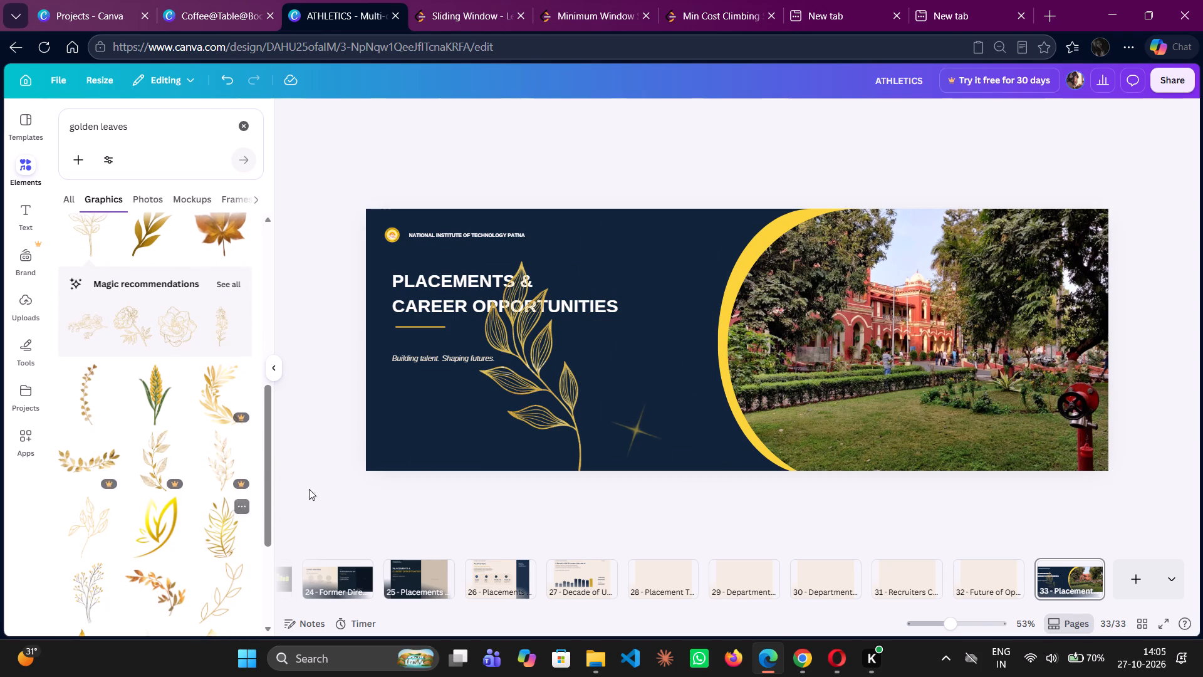
Flip the outlined golden leaf branch horizontally and rotate it clockwise so its tip leans toward the photo.
{"action": "left_click", "coordinate": [546, 386]}
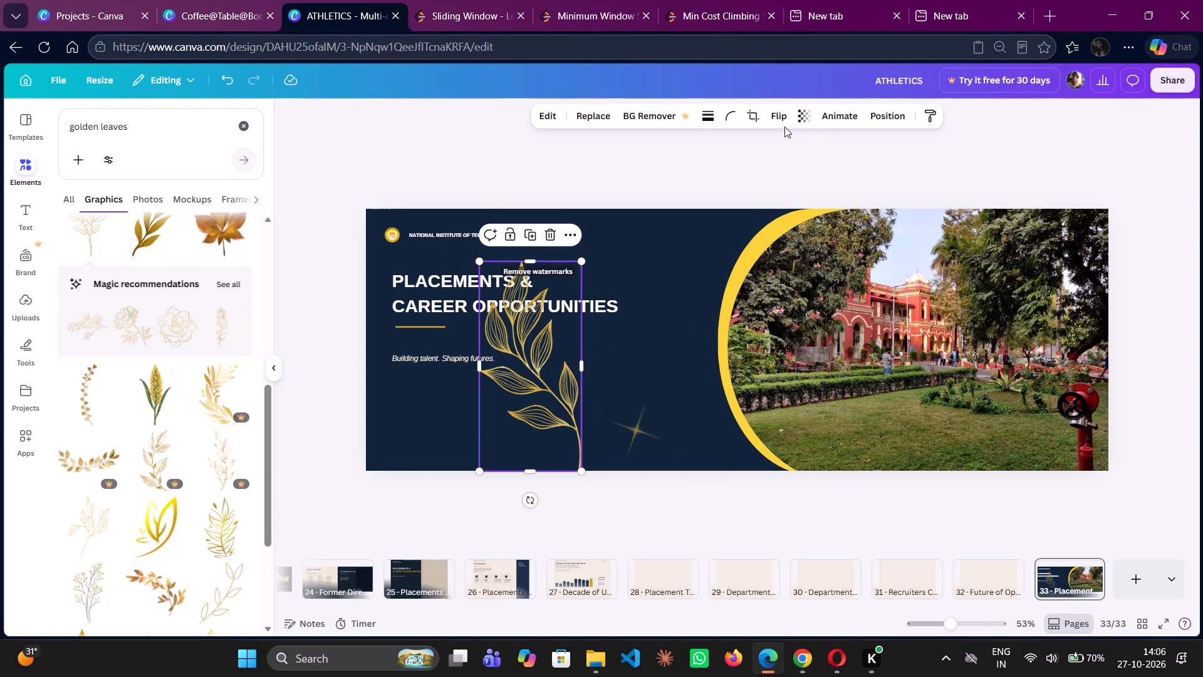
{"action": "left_click", "coordinate": [784, 127]}
{"action": "left_click", "coordinate": [783, 120]}
{"action": "left_click", "coordinate": [790, 139]}
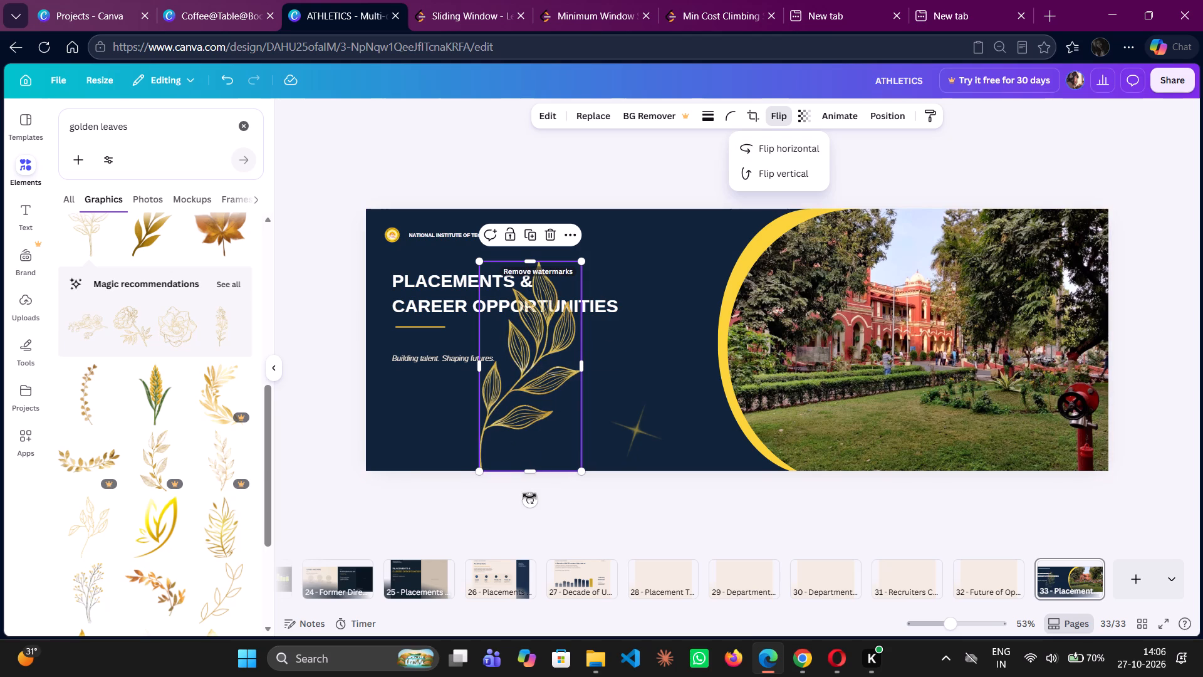
{"action": "left_click_drag", "start_coordinate": [534, 506], "coordinate": [534, 500]}
{"action": "left_click_drag", "start_coordinate": [534, 500], "coordinate": [481, 488]}
{"action": "left_click", "coordinate": [505, 411]}
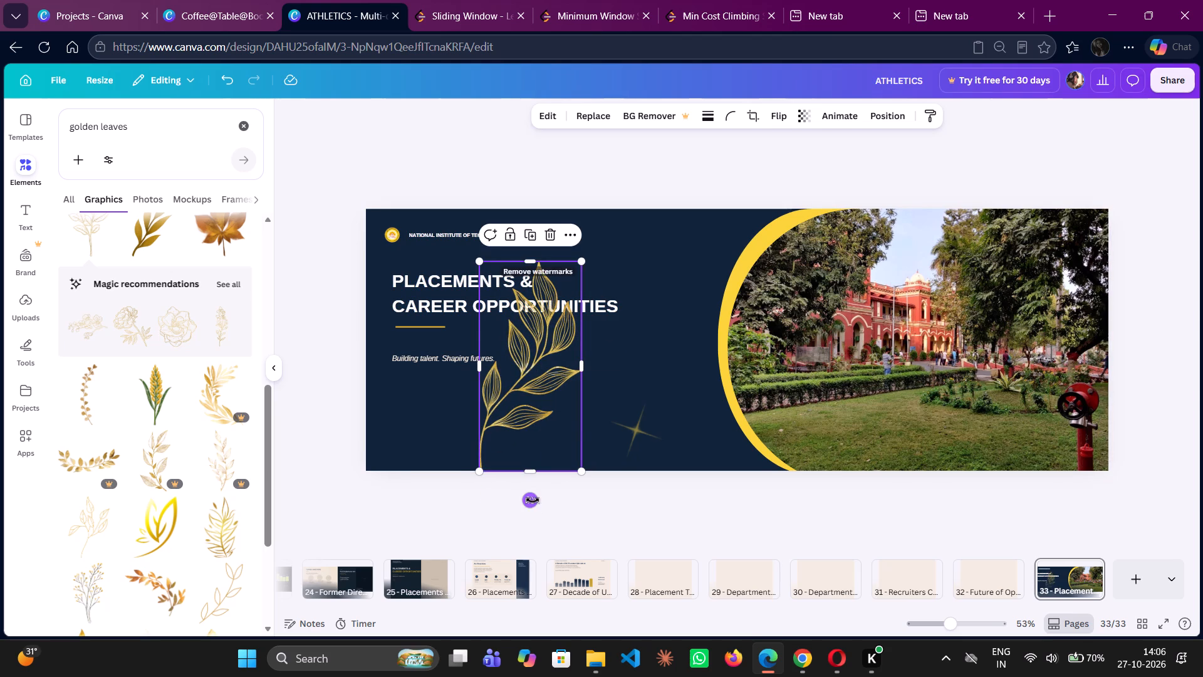
{"action": "left_click_drag", "start_coordinate": [533, 500], "coordinate": [492, 490]}
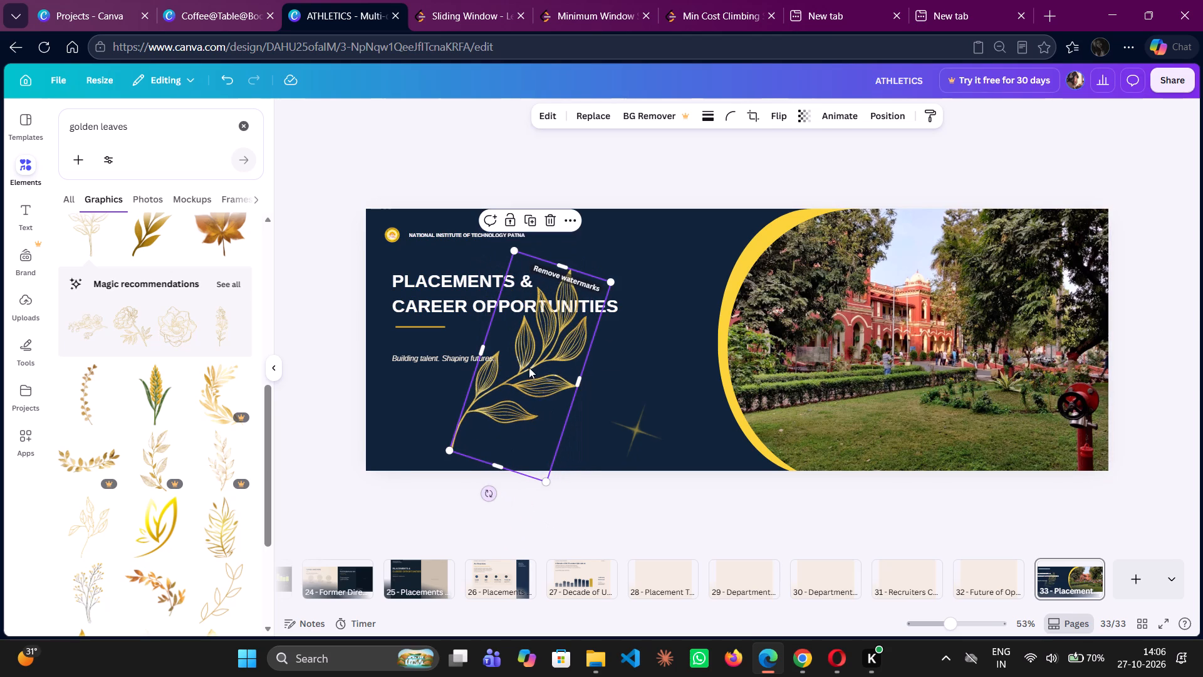
Move the golden leaf branch into the page's lower-left corner and shrink it to fit below the tagline.
{"action": "left_click_drag", "start_coordinate": [529, 367], "coordinate": [442, 403]}
{"action": "left_click_drag", "start_coordinate": [524, 321], "coordinate": [476, 413]}
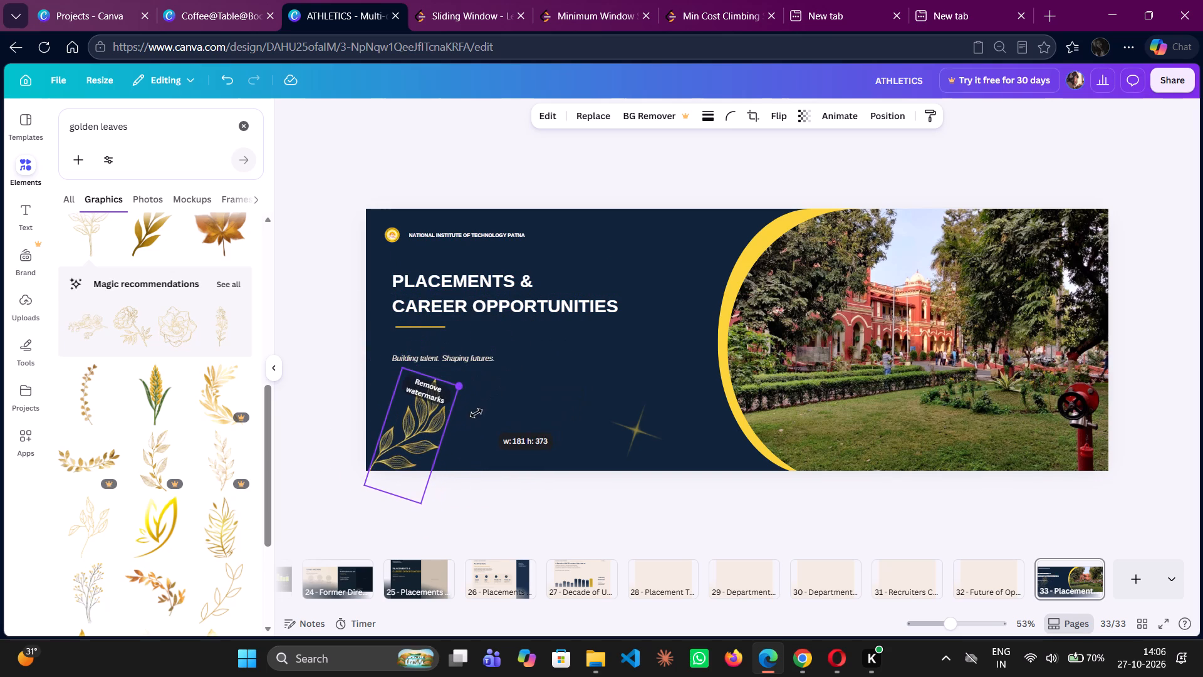
{"action": "left_click_drag", "start_coordinate": [476, 413], "coordinate": [458, 420]}
{"action": "left_click", "coordinate": [418, 438]}
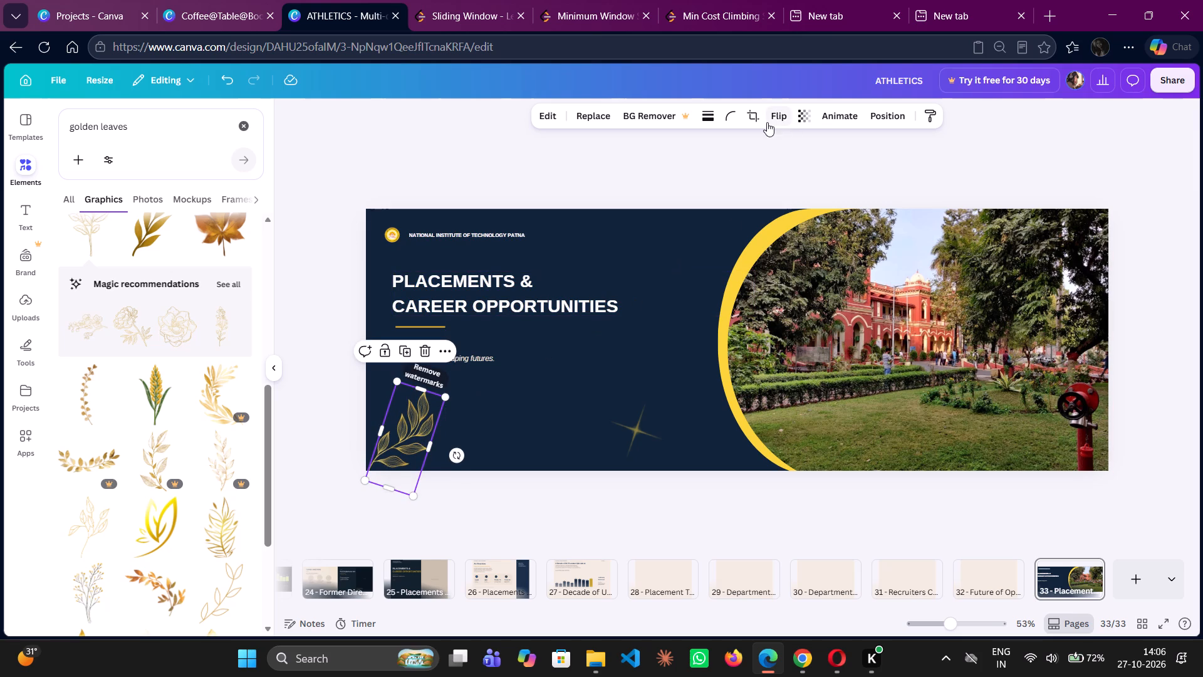
Set the golden leaf branch's transparency to 69.
{"action": "left_click", "coordinate": [796, 115]}
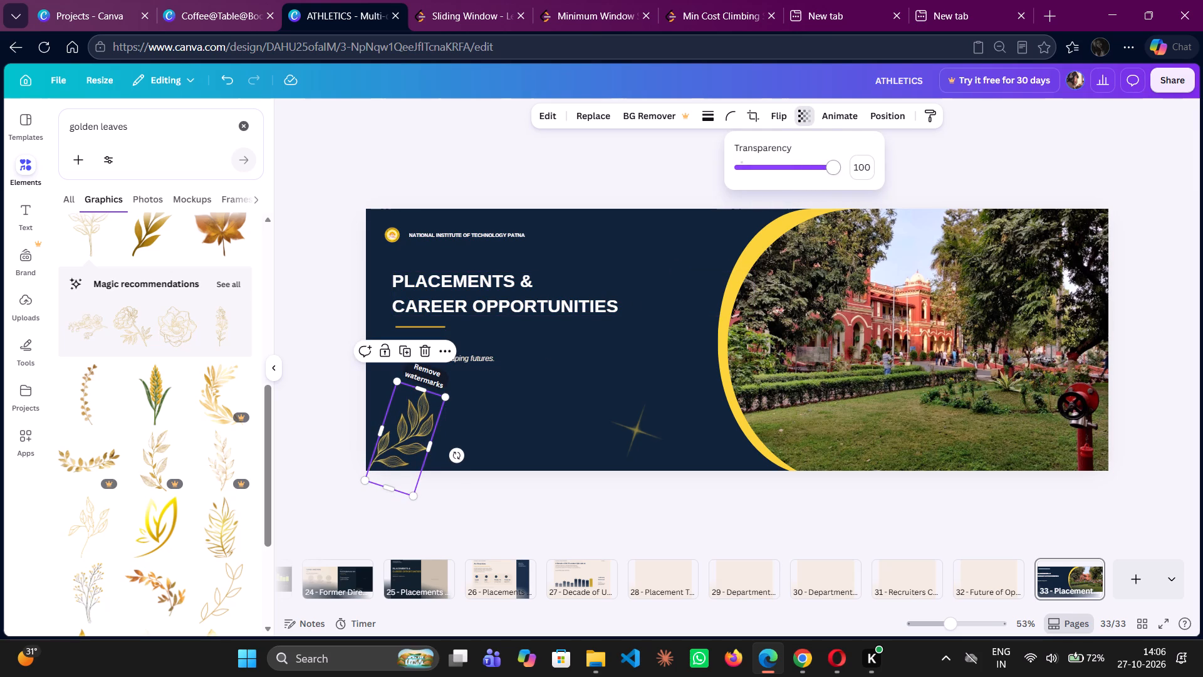
{"action": "left_click_drag", "start_coordinate": [831, 167], "coordinate": [805, 177]}
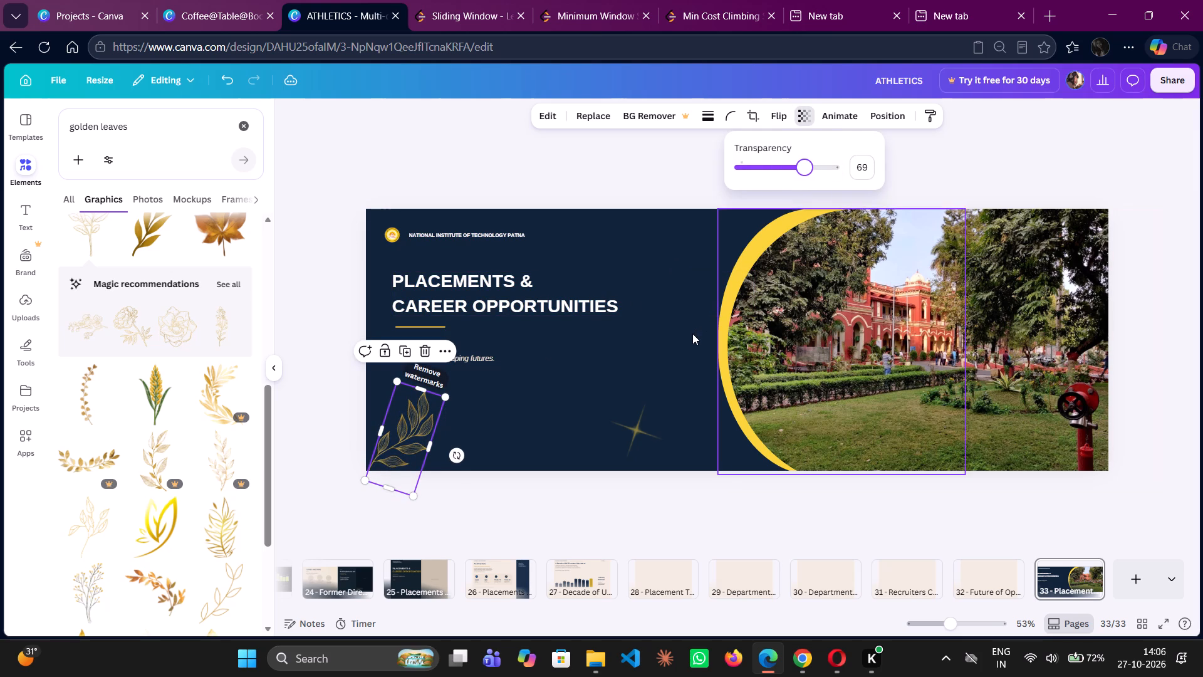
{"action": "left_click", "coordinate": [692, 333]}
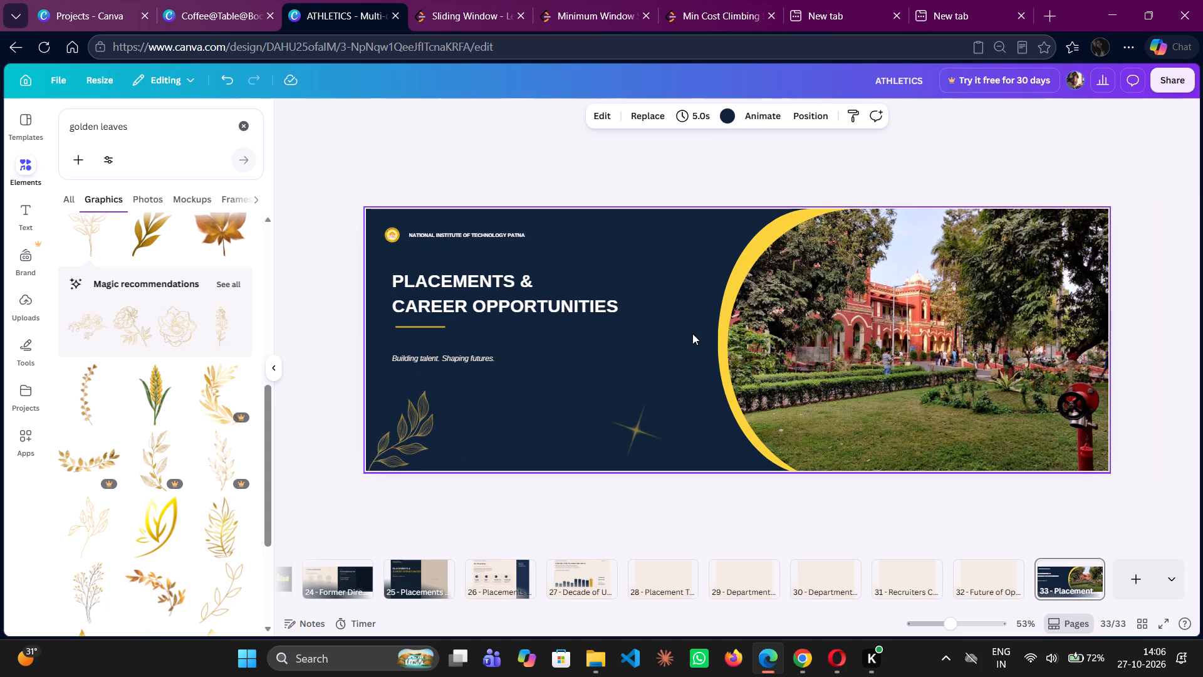
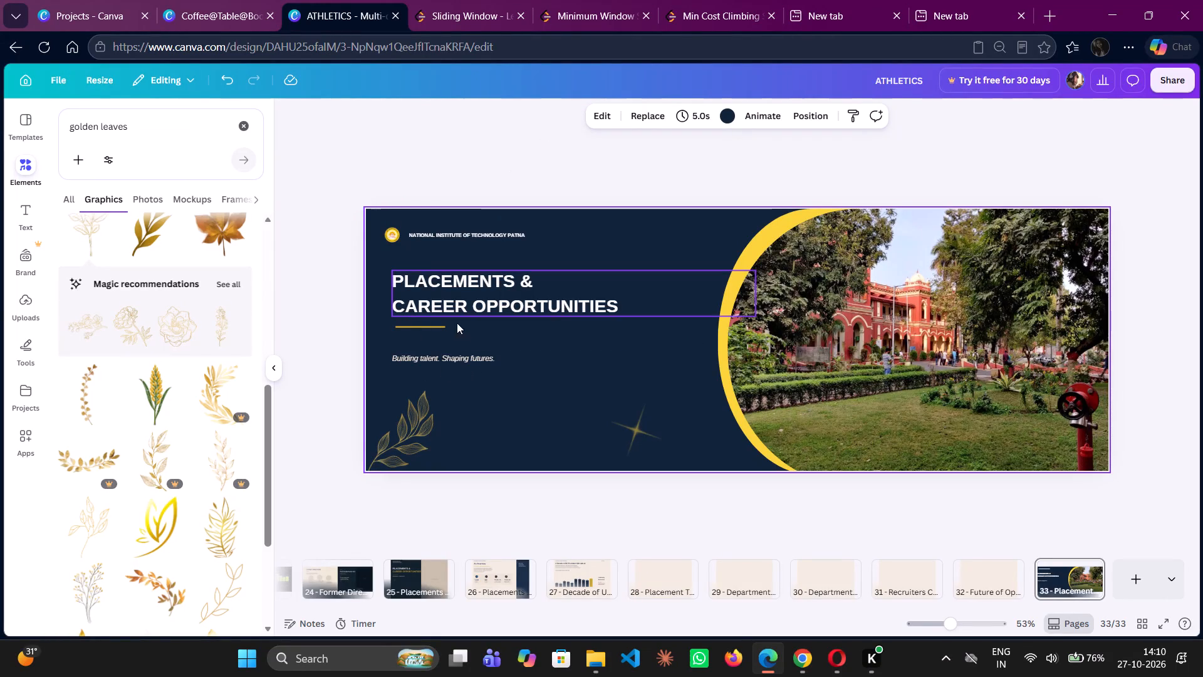
Check the Coffee@Table@Booklet placements page for reference, then change the font of the tagline "Building talent. Shaping futures." to Magnolia Script.
{"action": "left_click", "coordinate": [192, 0]}
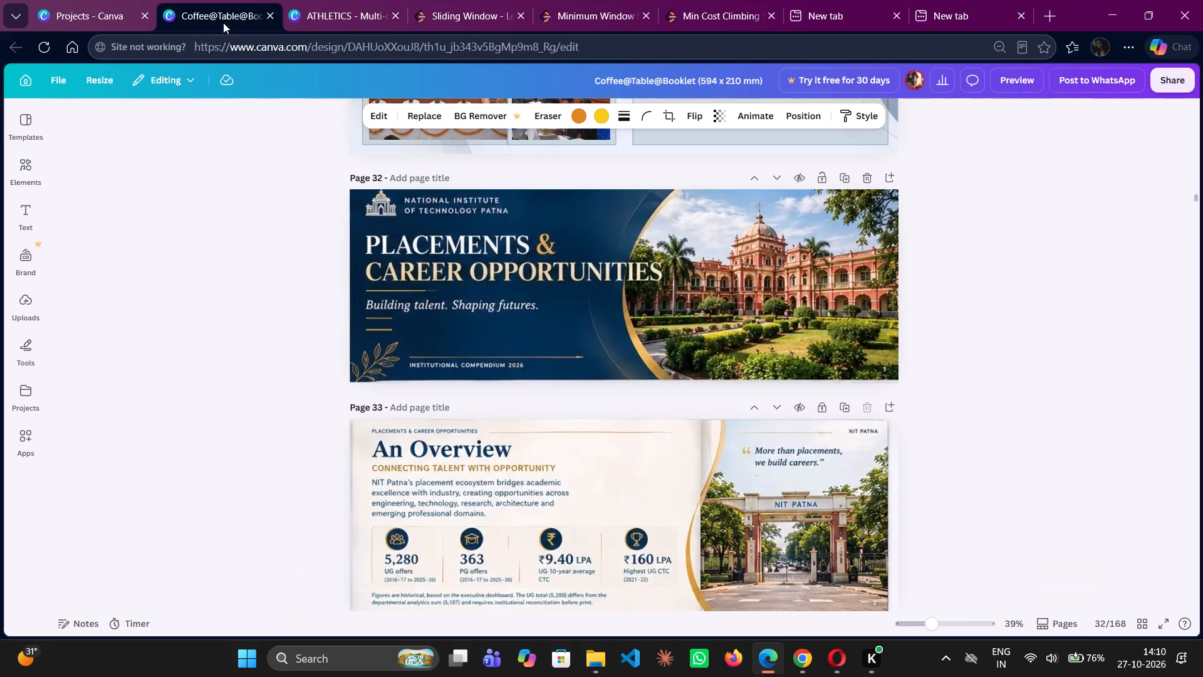
{"action": "left_click", "coordinate": [336, 0]}
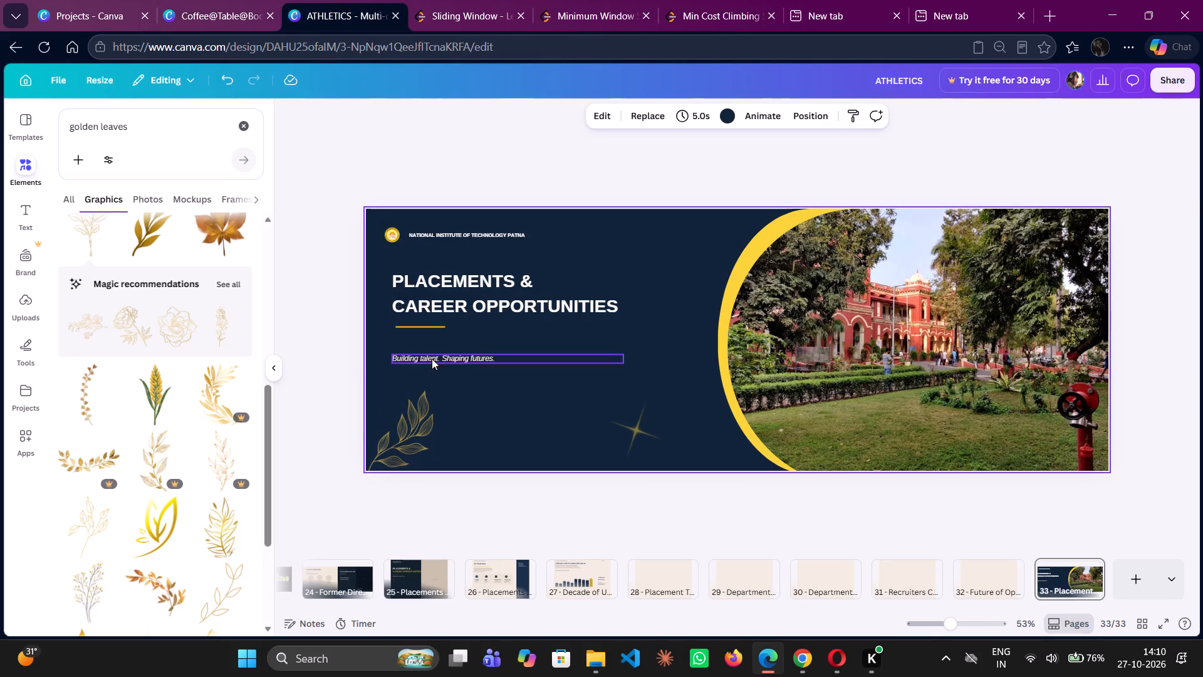
{"action": "triple_click", "coordinate": [432, 359]}
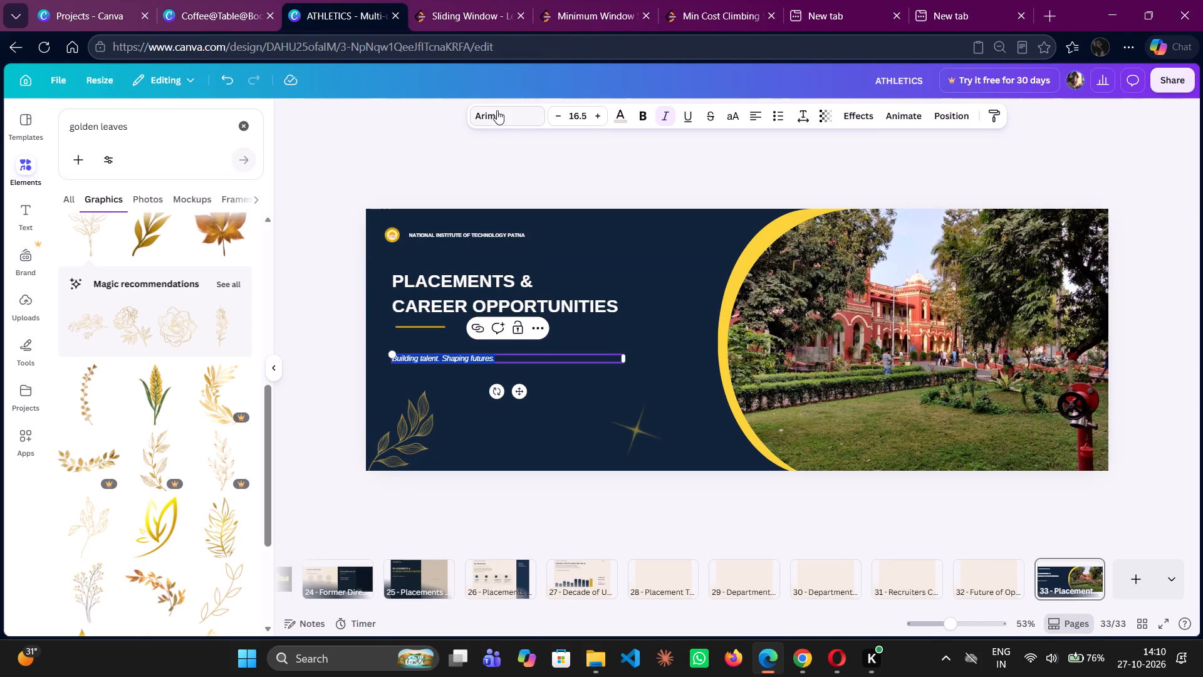
{"action": "left_click", "coordinate": [497, 110]}
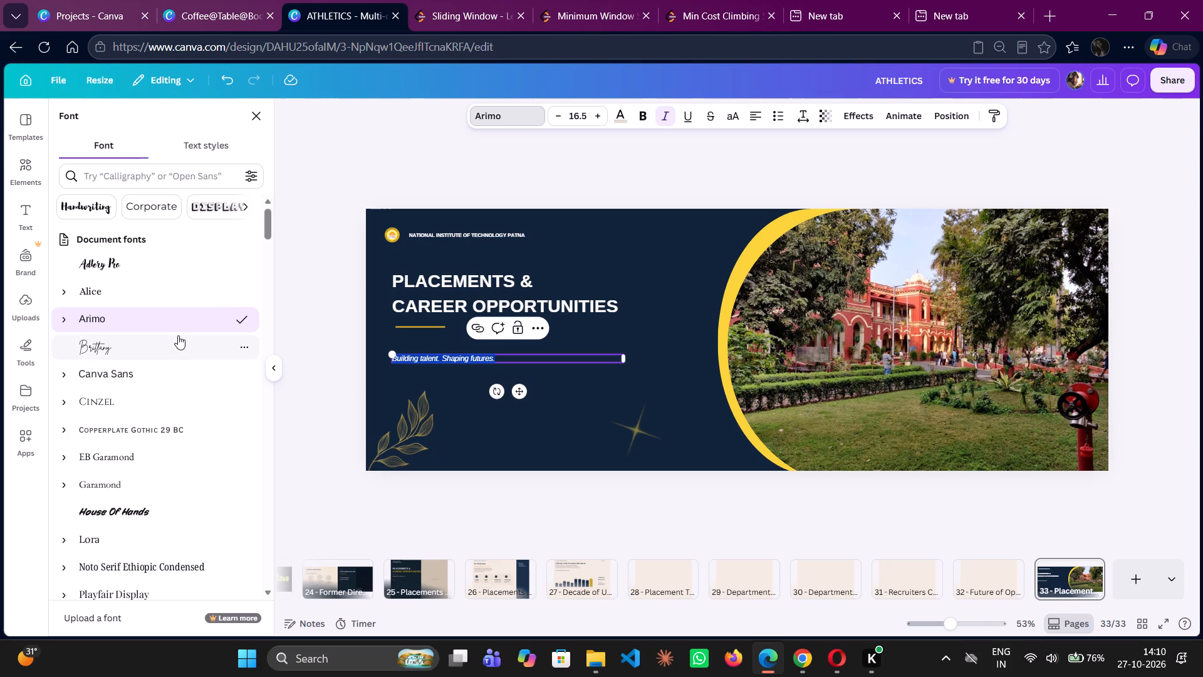
{"action": "left_click", "coordinate": [177, 338]}
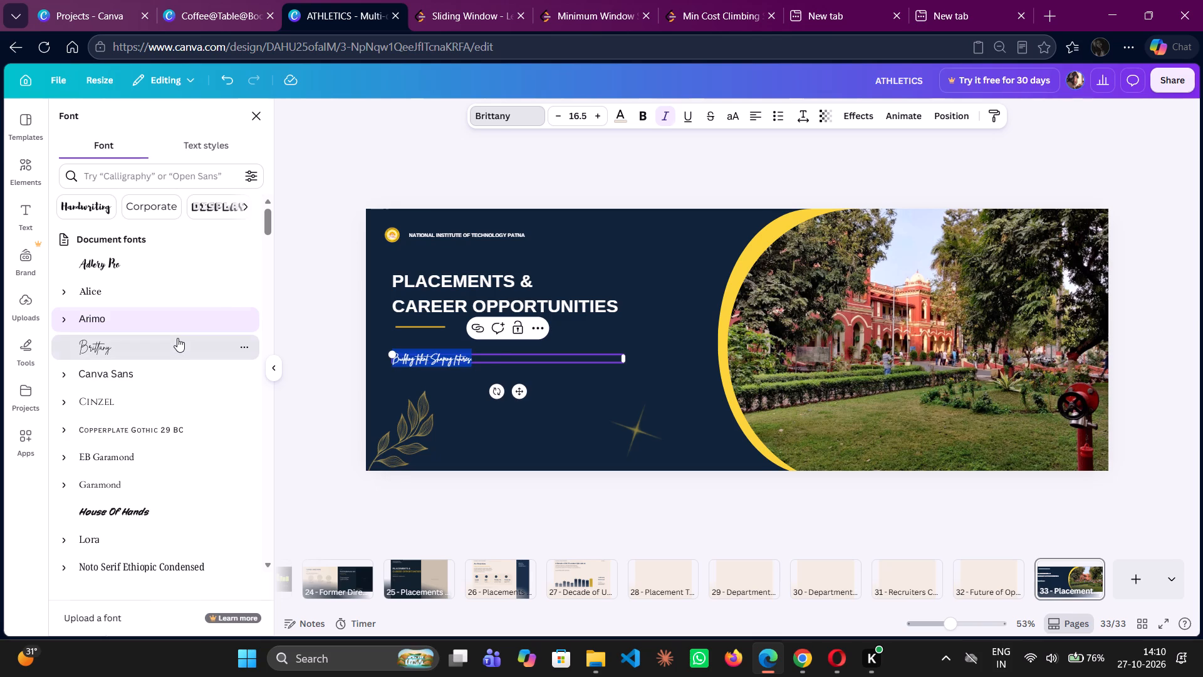
{"action": "scroll", "coordinate": [165, 513], "scroll_direction": "down", "scroll_amount": 2}
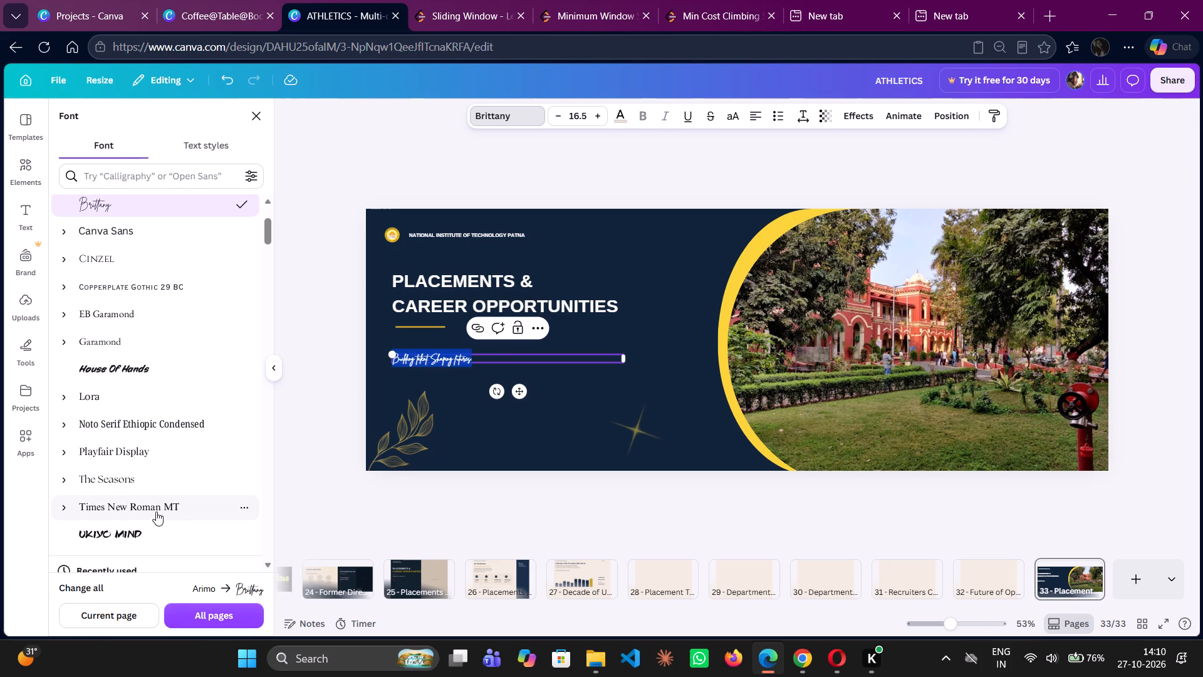
{"action": "scroll", "coordinate": [151, 500], "scroll_direction": "down", "scroll_amount": 1}
{"action": "left_click", "coordinate": [147, 500]}
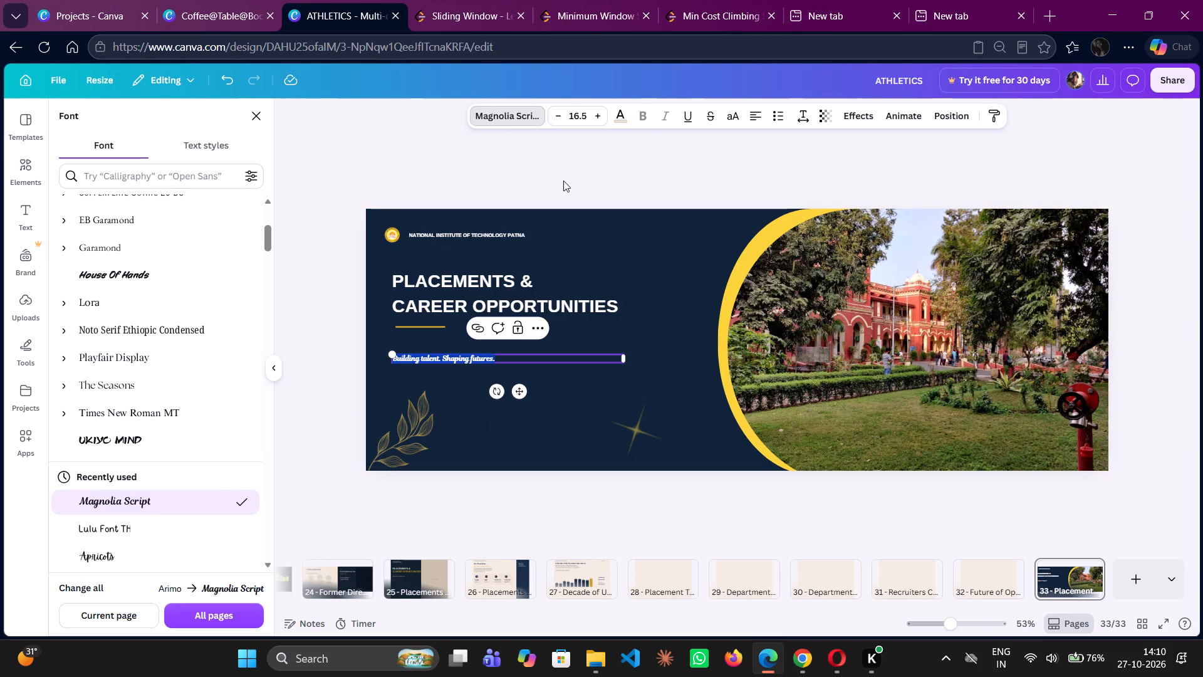
Increase the font size of the tagline "Building talent. Shaping futures." to 34.5.
{"action": "triple_click", "coordinate": [602, 112]}
{"action": "triple_click", "coordinate": [602, 112]}
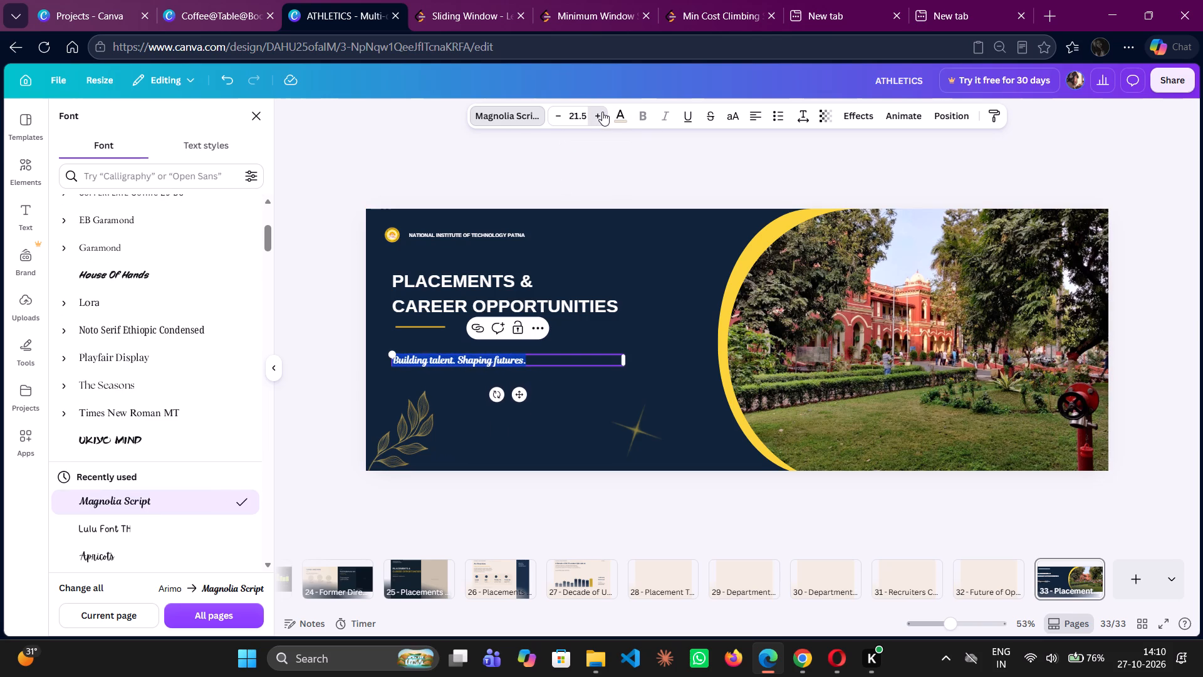
{"action": "triple_click", "coordinate": [602, 112]}
{"action": "triple_click", "coordinate": [602, 112]}
{"action": "double_click", "coordinate": [602, 112]}
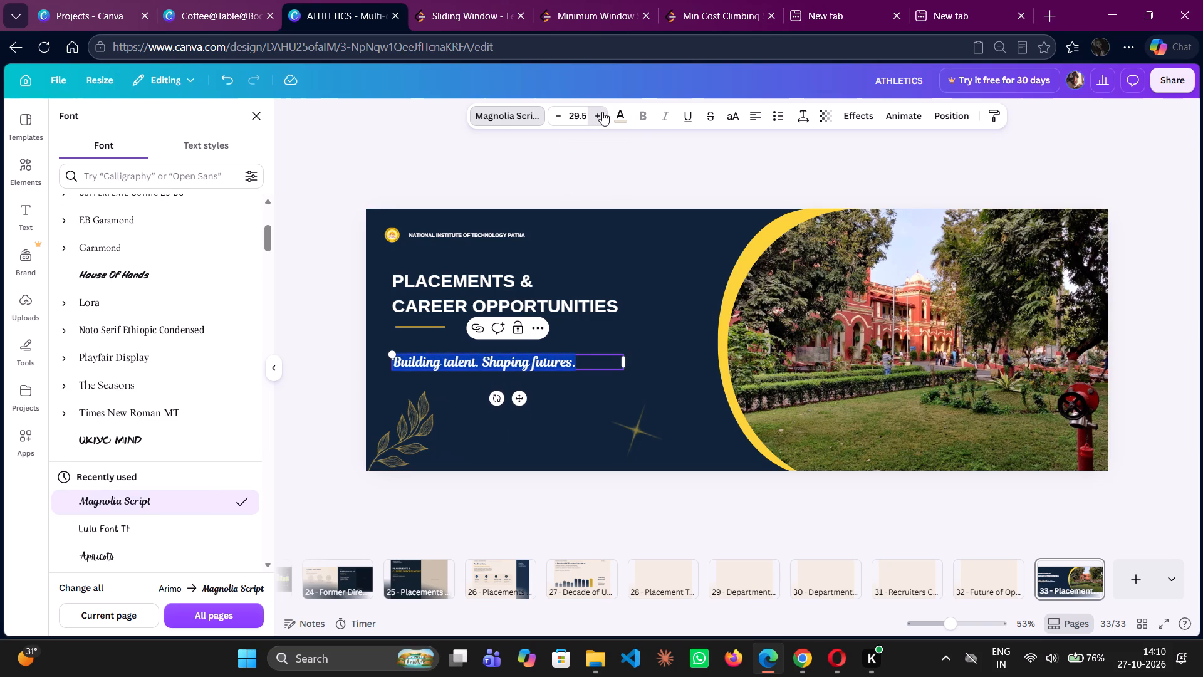
{"action": "left_click", "coordinate": [602, 112]}
{"action": "left_click", "coordinate": [486, 500]}
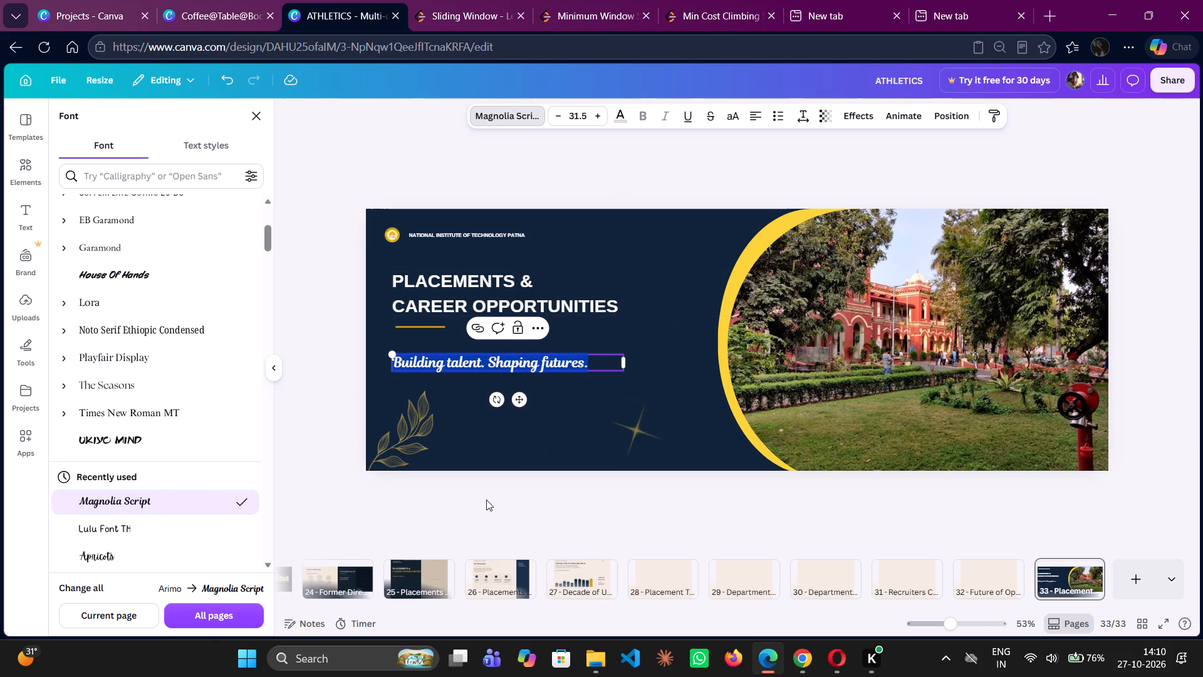
{"action": "left_click", "coordinate": [605, 421]}
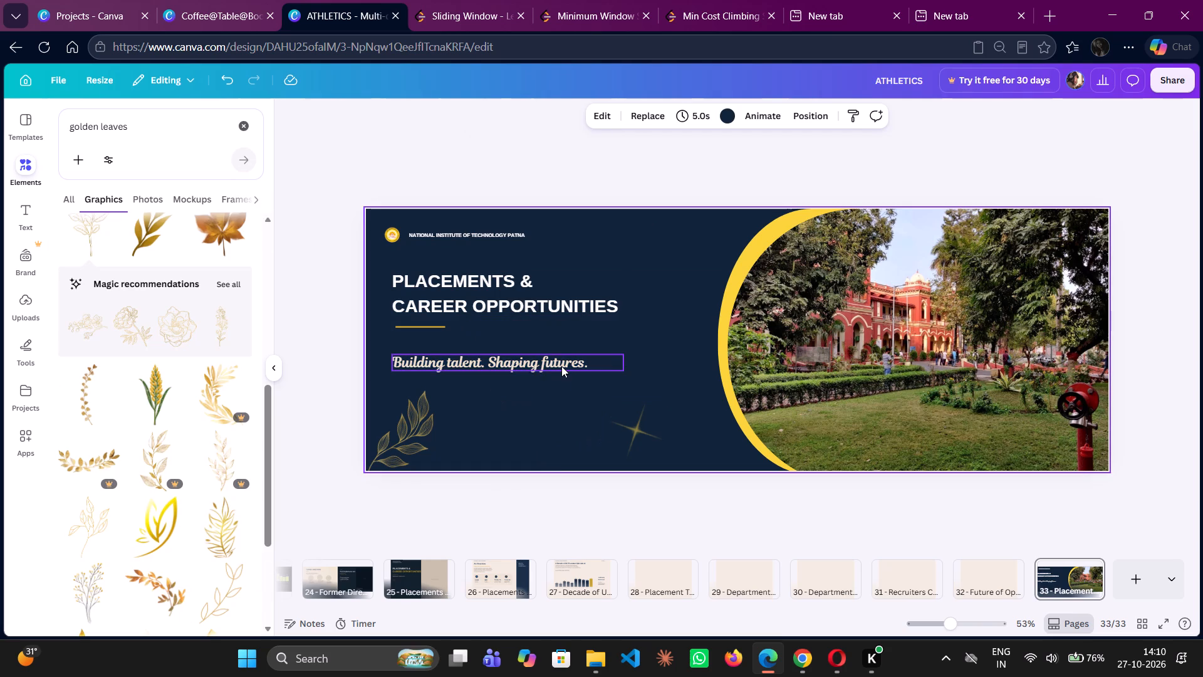
{"action": "left_click", "coordinate": [560, 366]}
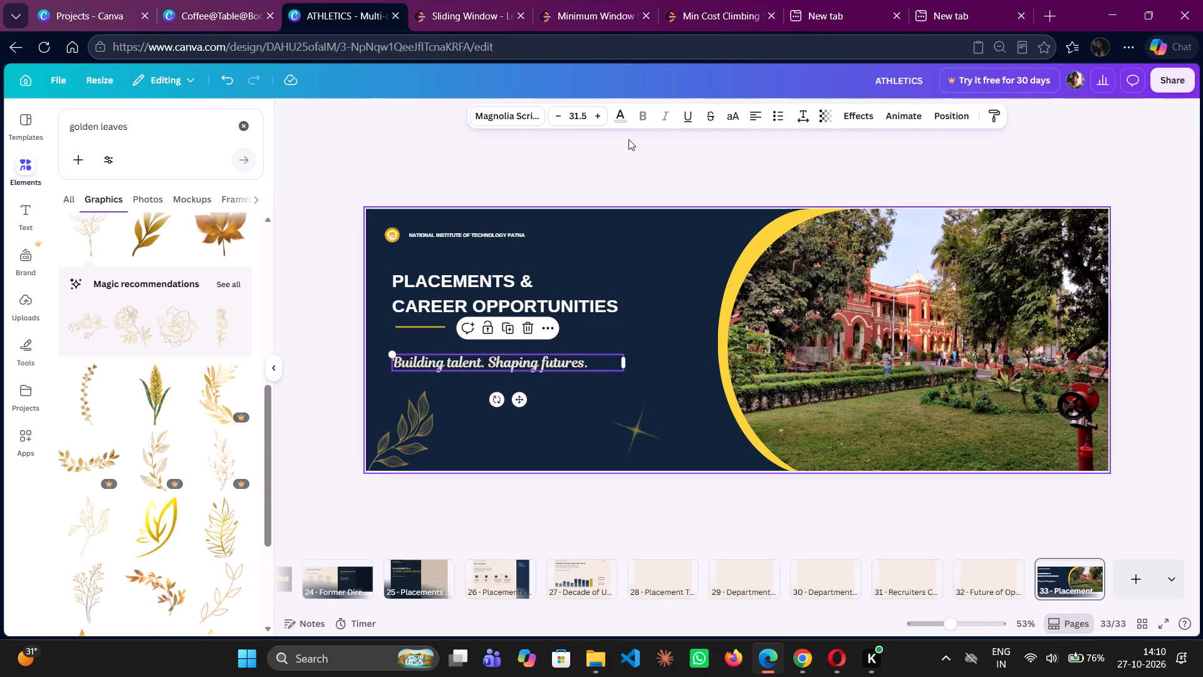
{"action": "triple_click", "coordinate": [467, 361]}
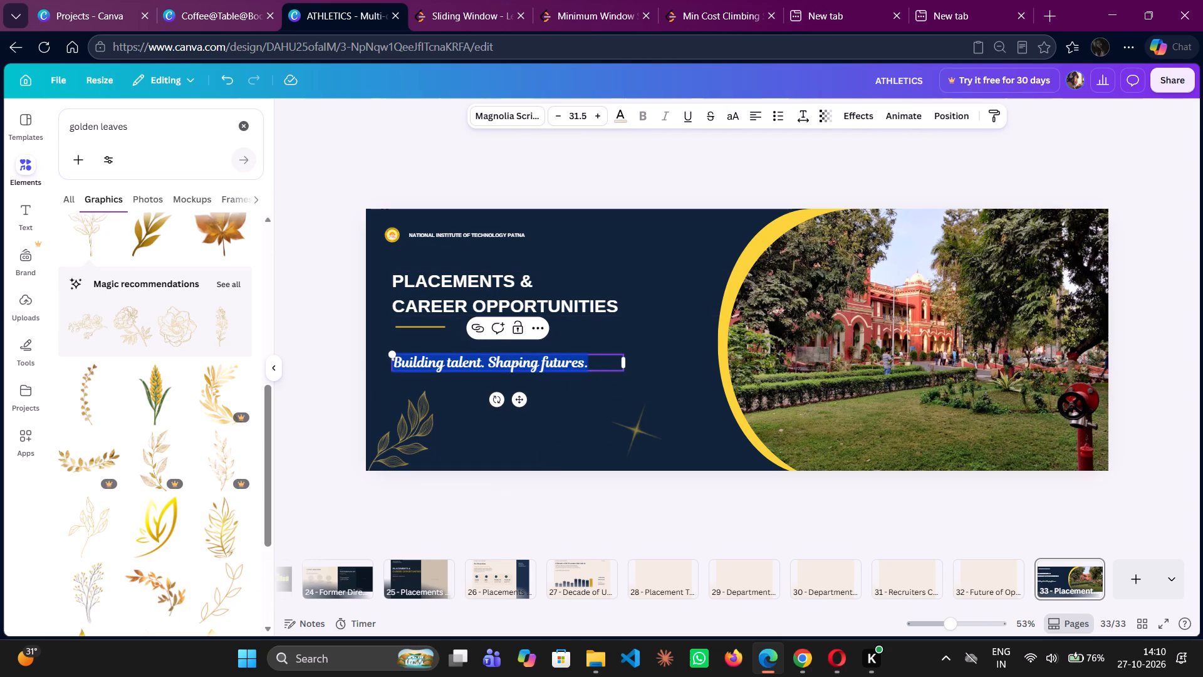
{"action": "triple_click", "coordinate": [601, 114]}
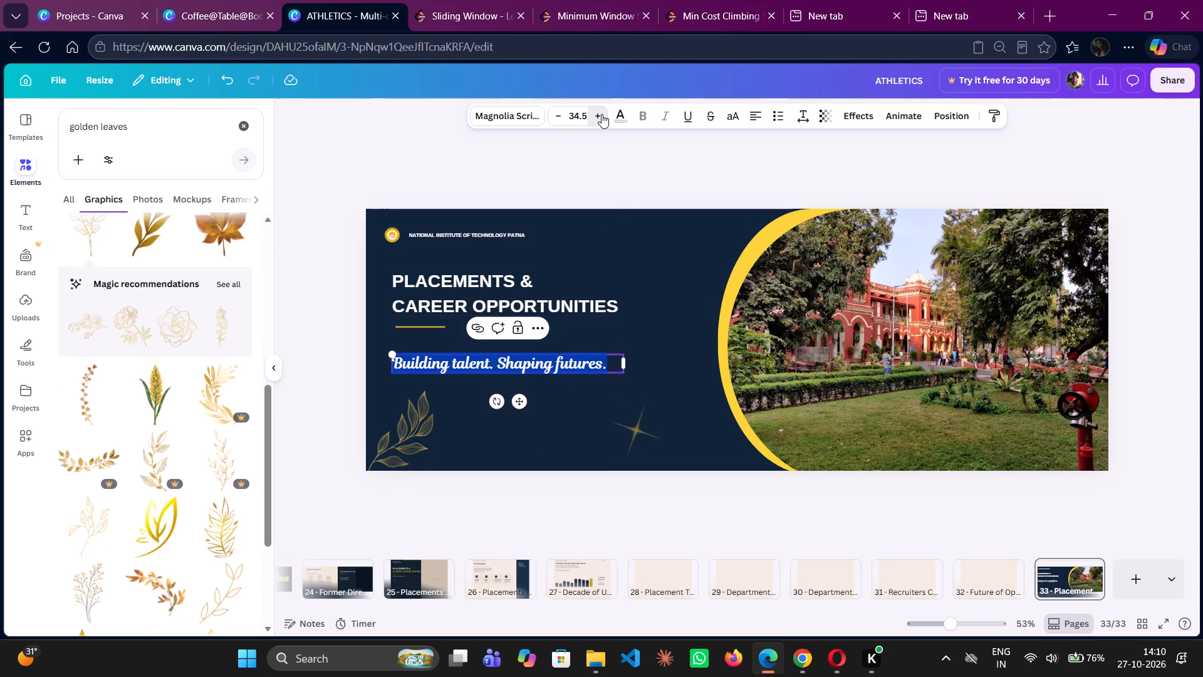
{"action": "left_click", "coordinate": [521, 399]}
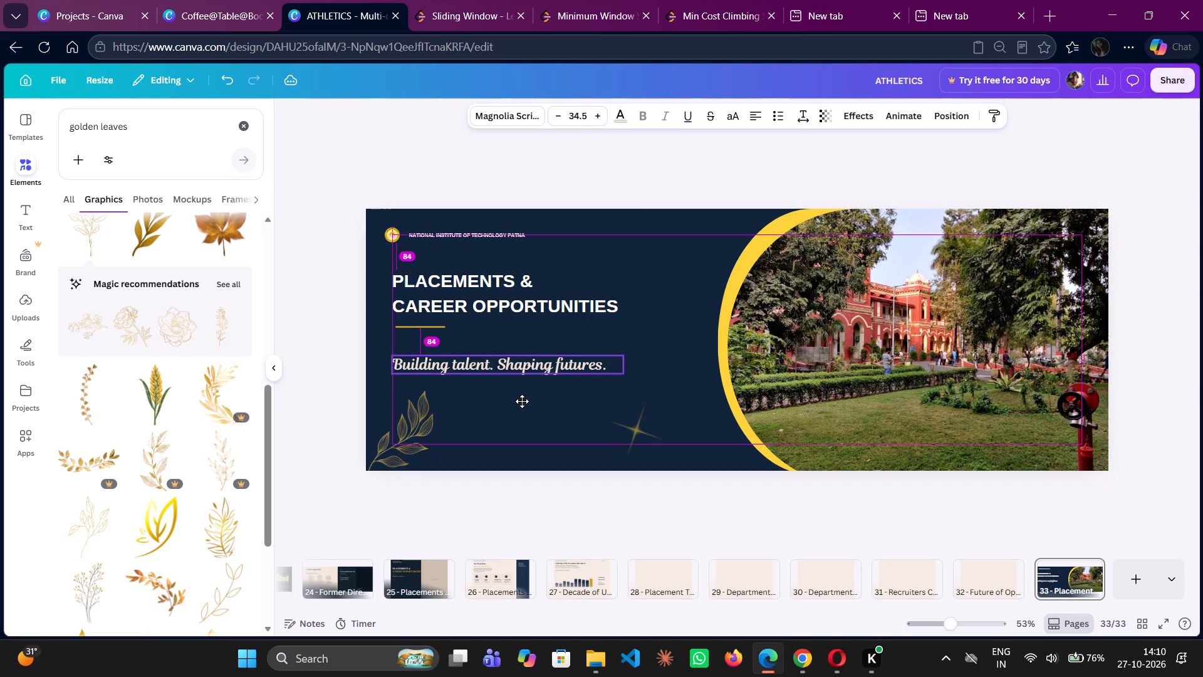
Open the institute name text beside the logo in the page header for editing.
{"action": "double_click", "coordinate": [504, 234]}
{"action": "double_click", "coordinate": [504, 234]}
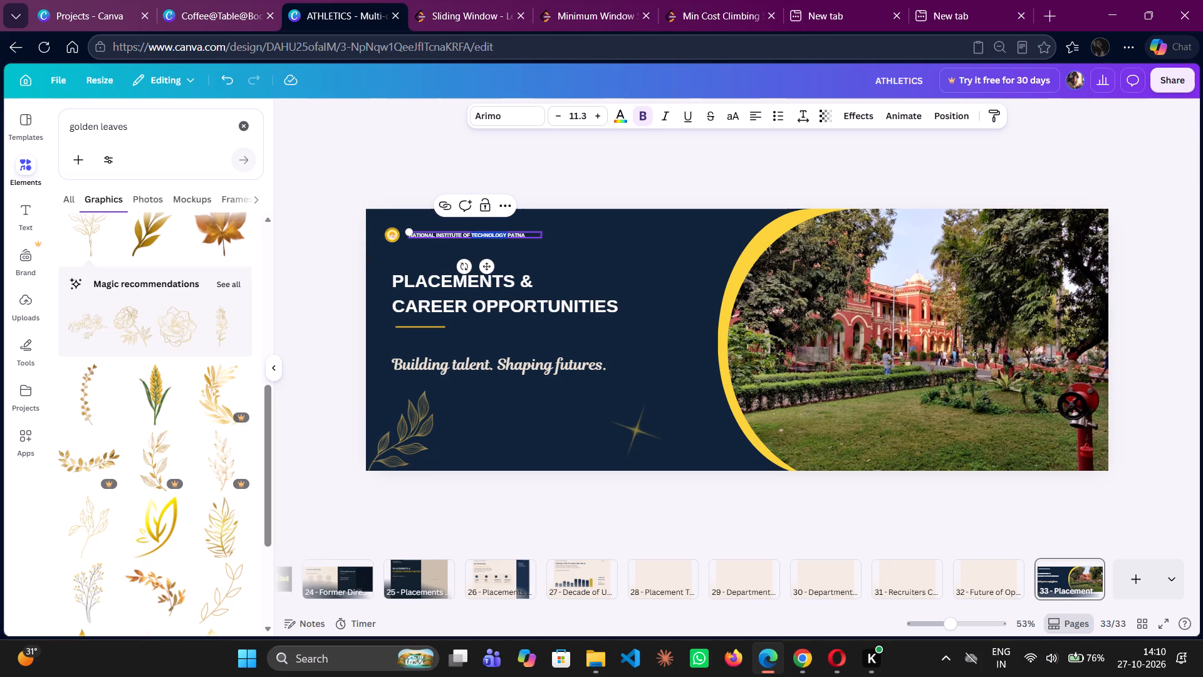
{"action": "double_click", "coordinate": [504, 234]}
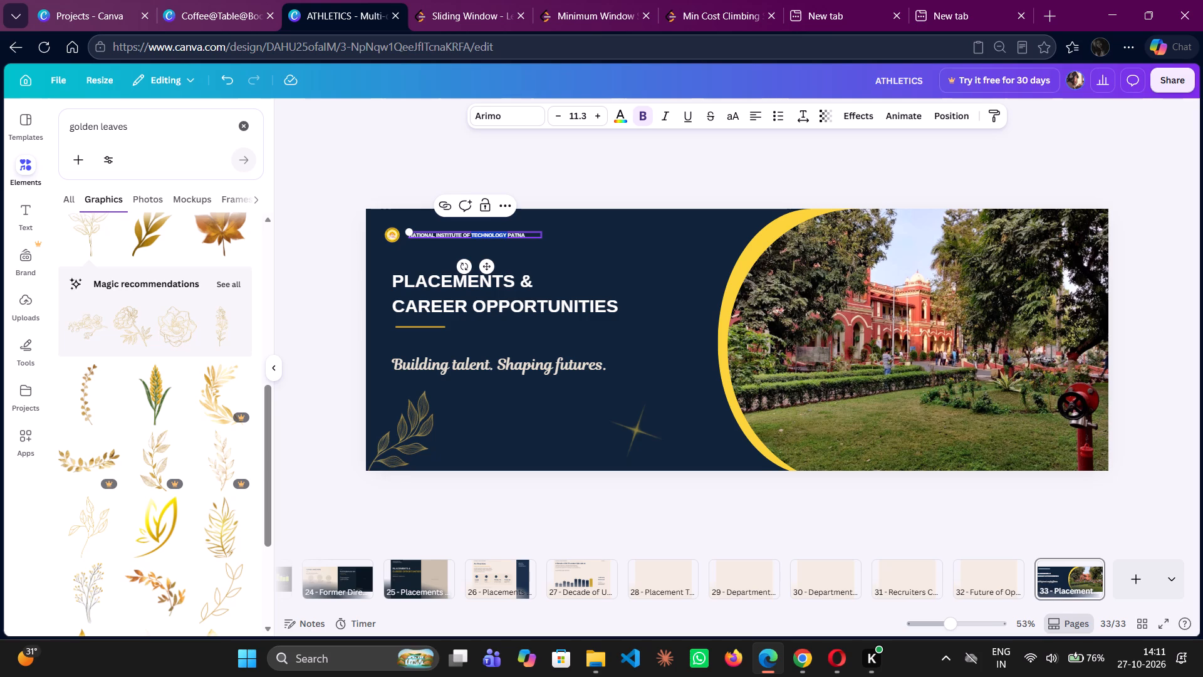
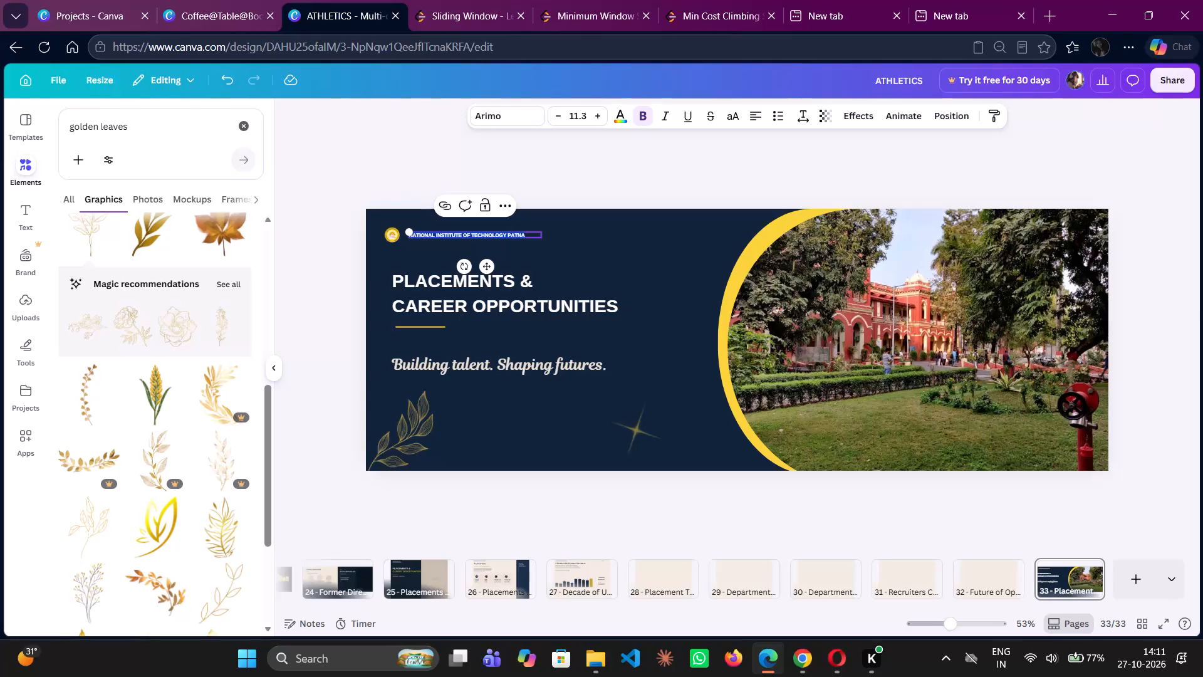
Change the font of the institute name beside the logo to EB Garamond.
{"action": "double_click", "coordinate": [541, 117]}
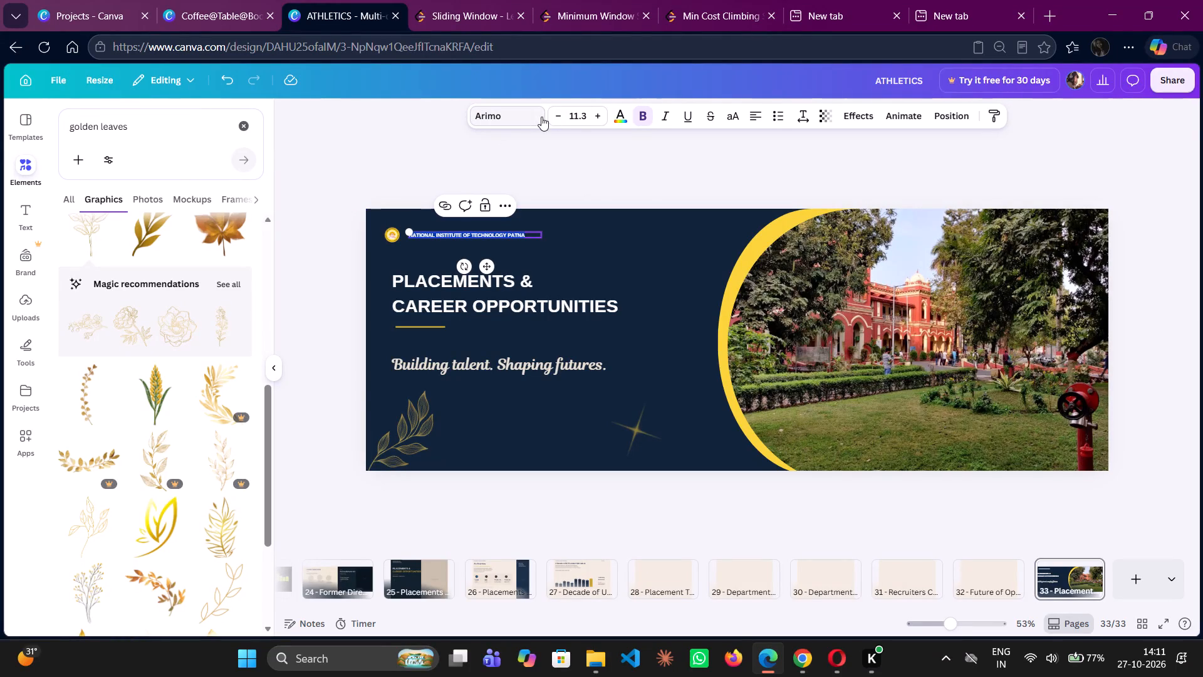
{"action": "left_click", "coordinate": [514, 113]}
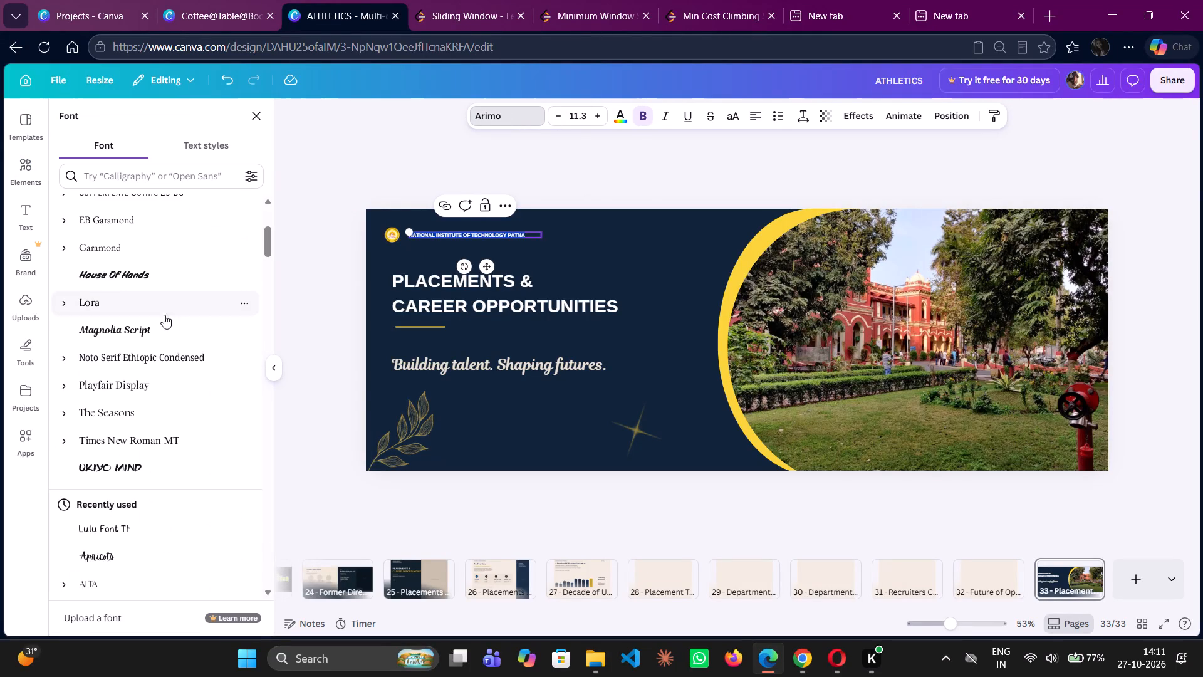
{"action": "left_click", "coordinate": [157, 354]}
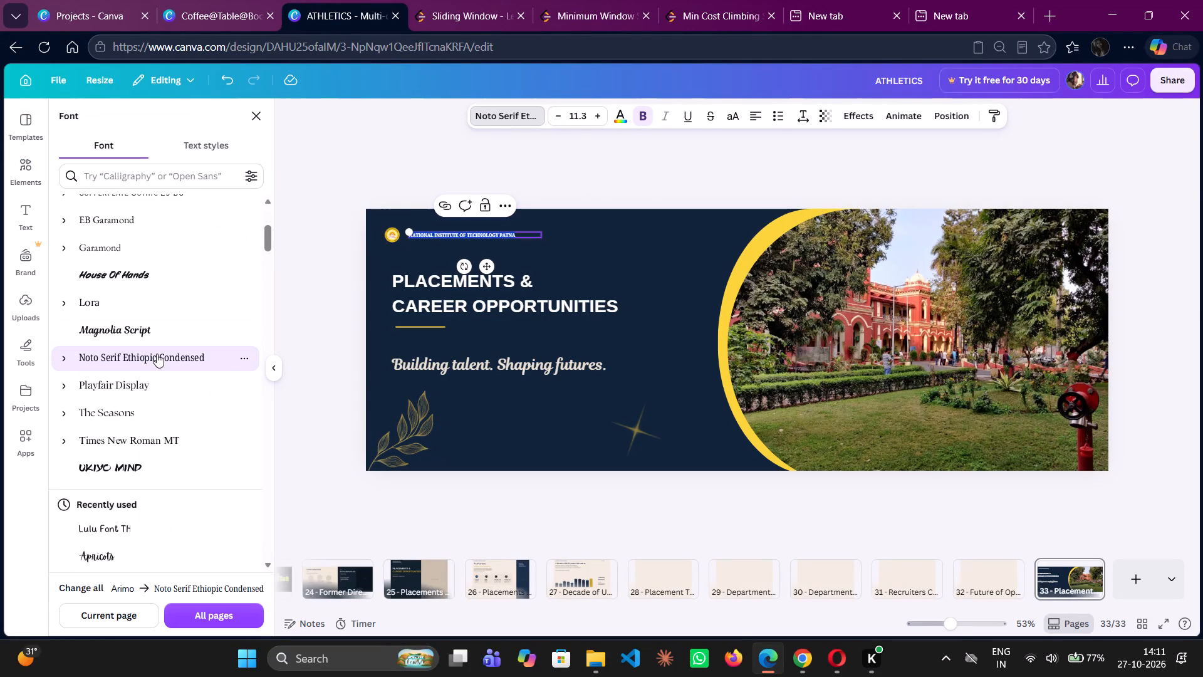
{"action": "left_click", "coordinate": [149, 229]}
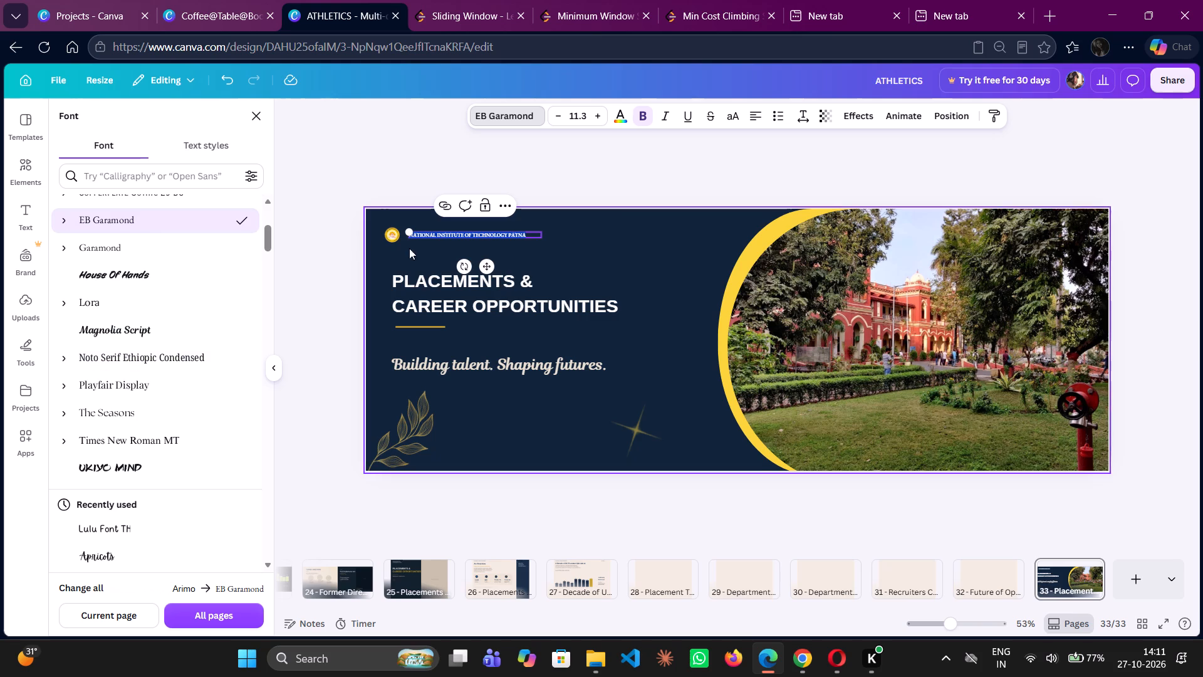
Increase the institute name's font size to 13.2 and widen its text box so the name fits on one line beside the logo.
{"action": "double_click", "coordinate": [603, 117]}
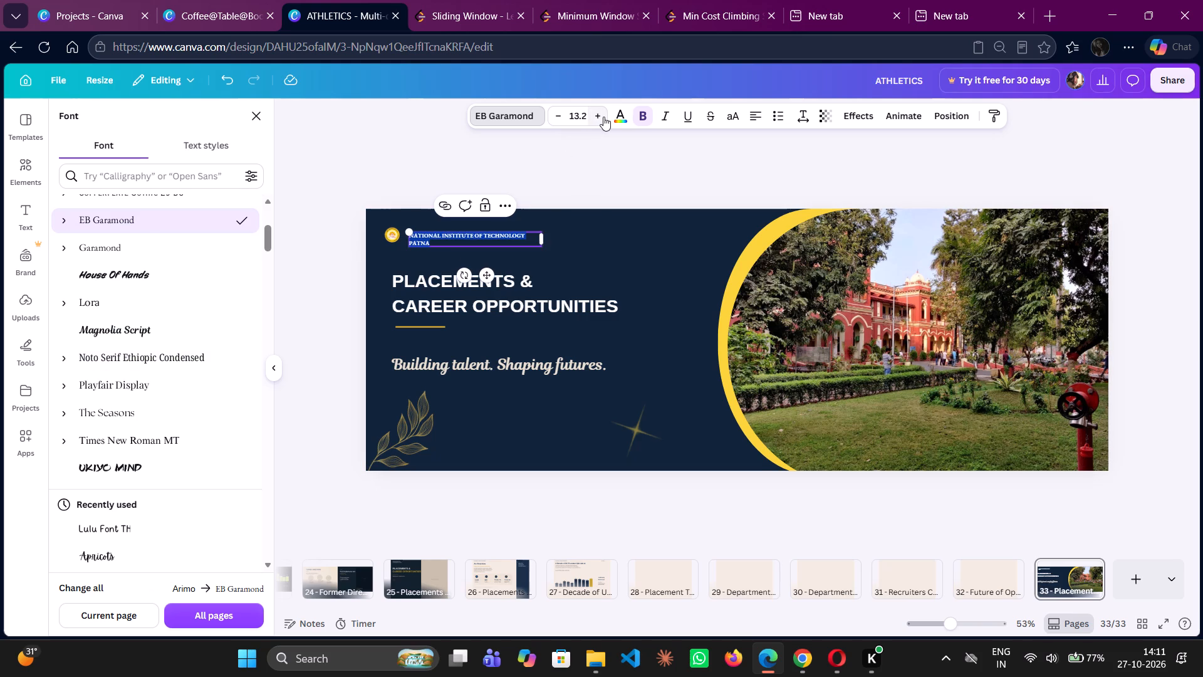
{"action": "left_click_drag", "start_coordinate": [542, 236], "coordinate": [554, 236]}
{"action": "left_click_drag", "start_coordinate": [554, 236], "coordinate": [558, 236]}
{"action": "left_click", "coordinate": [491, 264]}
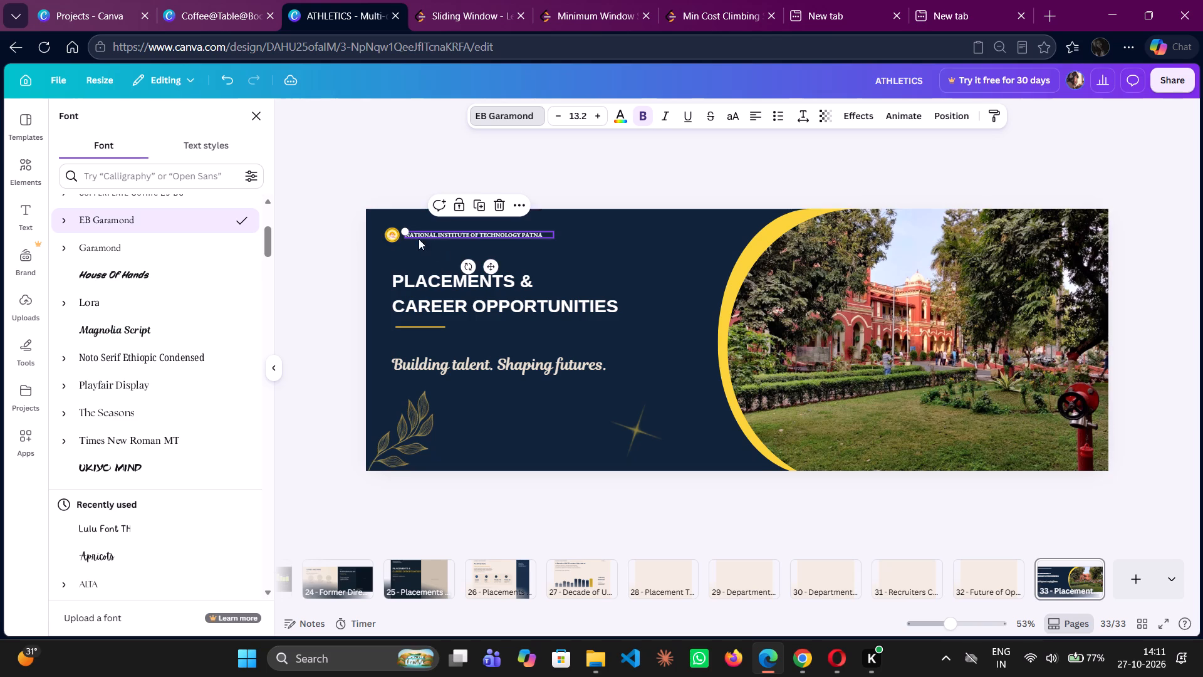
Enlarge the institute logo to about 62 by 62 and nudge it back into line with the institute name.
{"action": "double_click", "coordinate": [397, 231]}
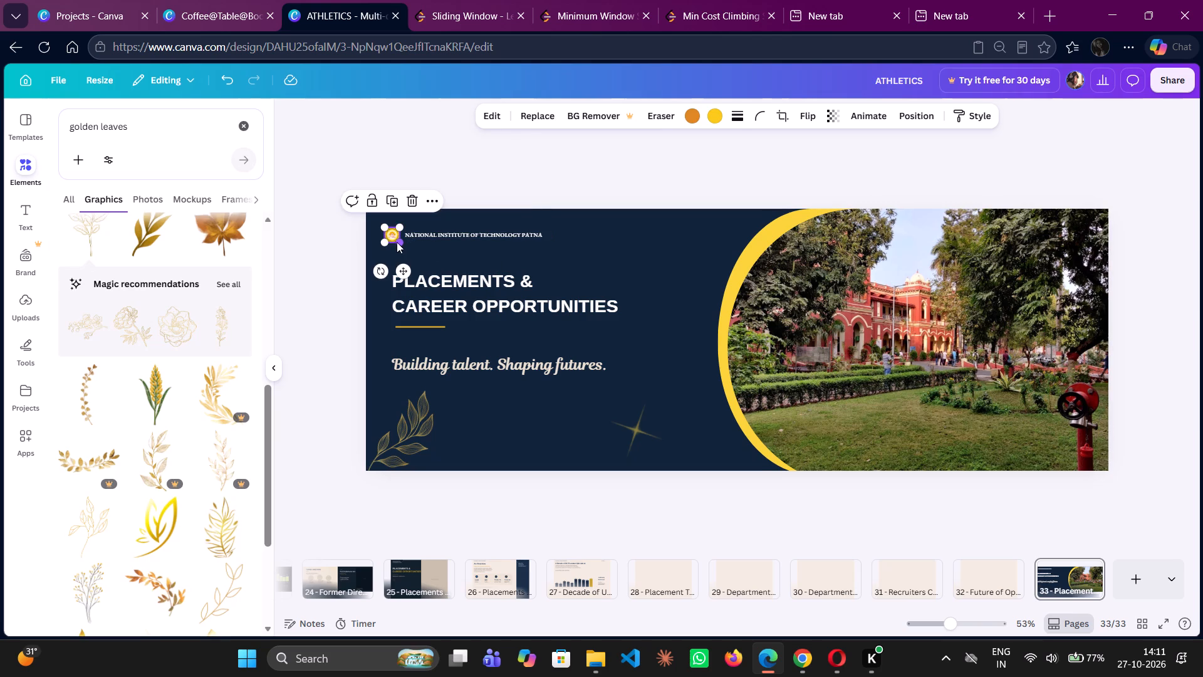
{"action": "left_click_drag", "start_coordinate": [400, 241], "coordinate": [406, 244]}
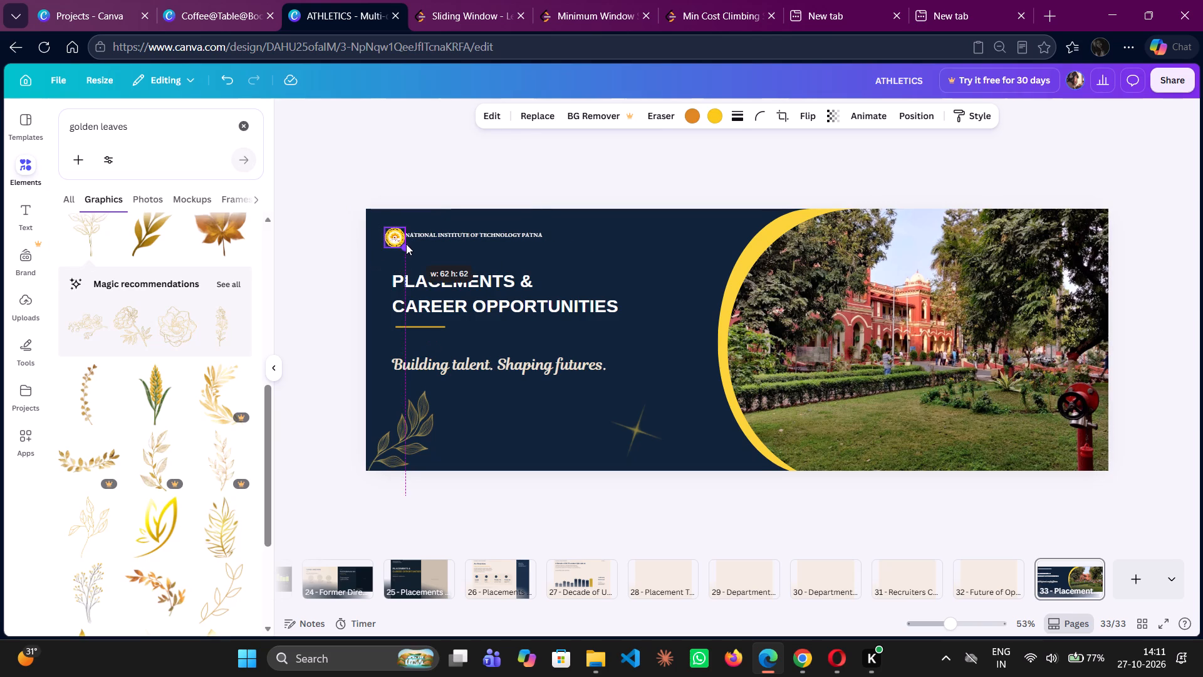
{"action": "left_click_drag", "start_coordinate": [406, 244], "coordinate": [407, 244]}
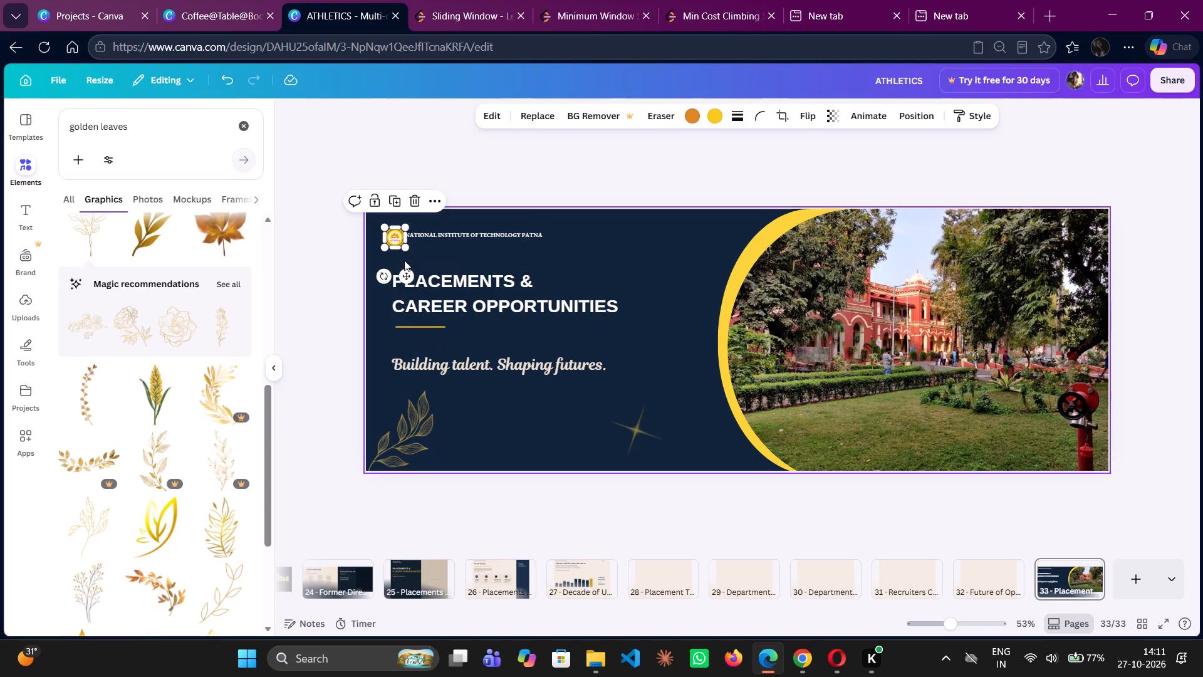
{"action": "left_click_drag", "start_coordinate": [404, 274], "coordinate": [398, 272]}
Check the heading on the Coffee@Table@Booklet placements page, then change the "PLACEMENTS & CAREER OPPORTUNITIES" font to Noto Serif Ethiopic Condensed.
{"action": "triple_click", "coordinate": [459, 296]}
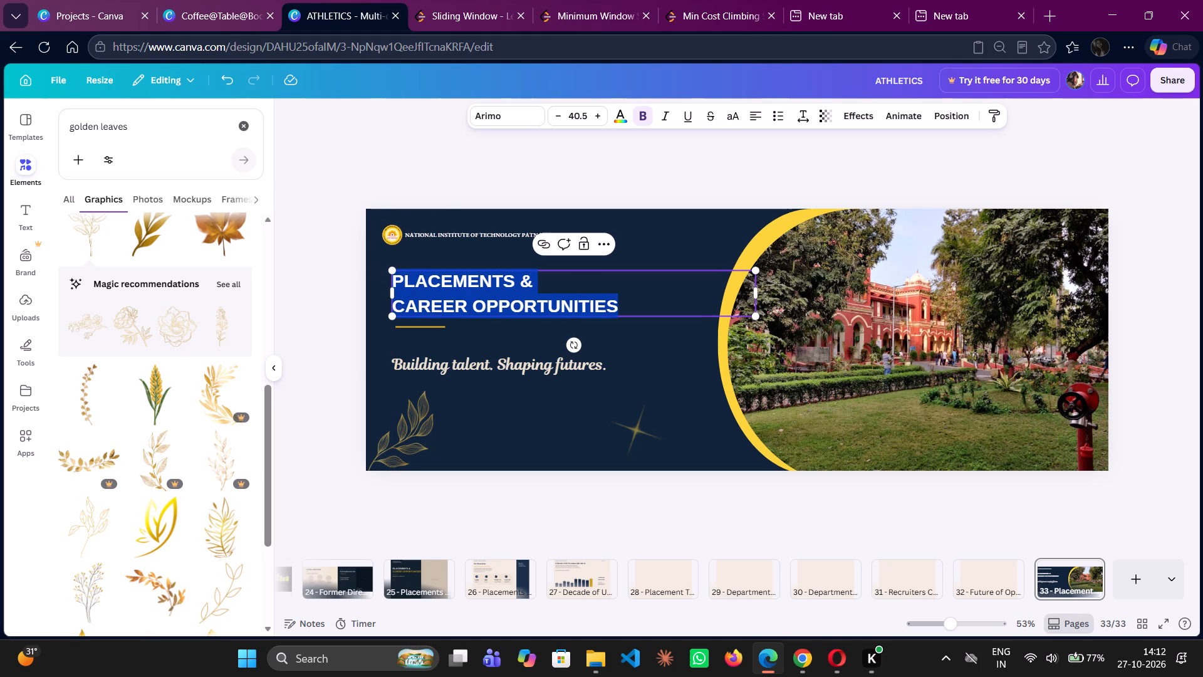
{"action": "left_click", "coordinate": [459, 296]}
{"action": "key", "text": "ctrl+a"}
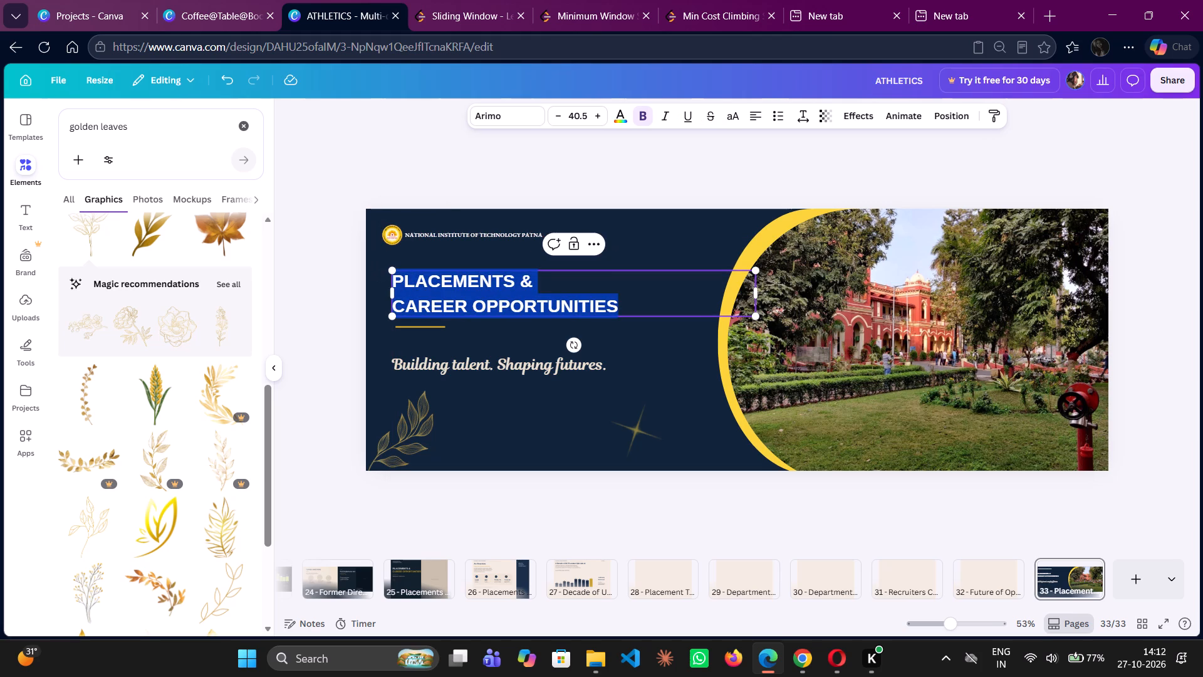
{"action": "left_click", "coordinate": [236, 0]}
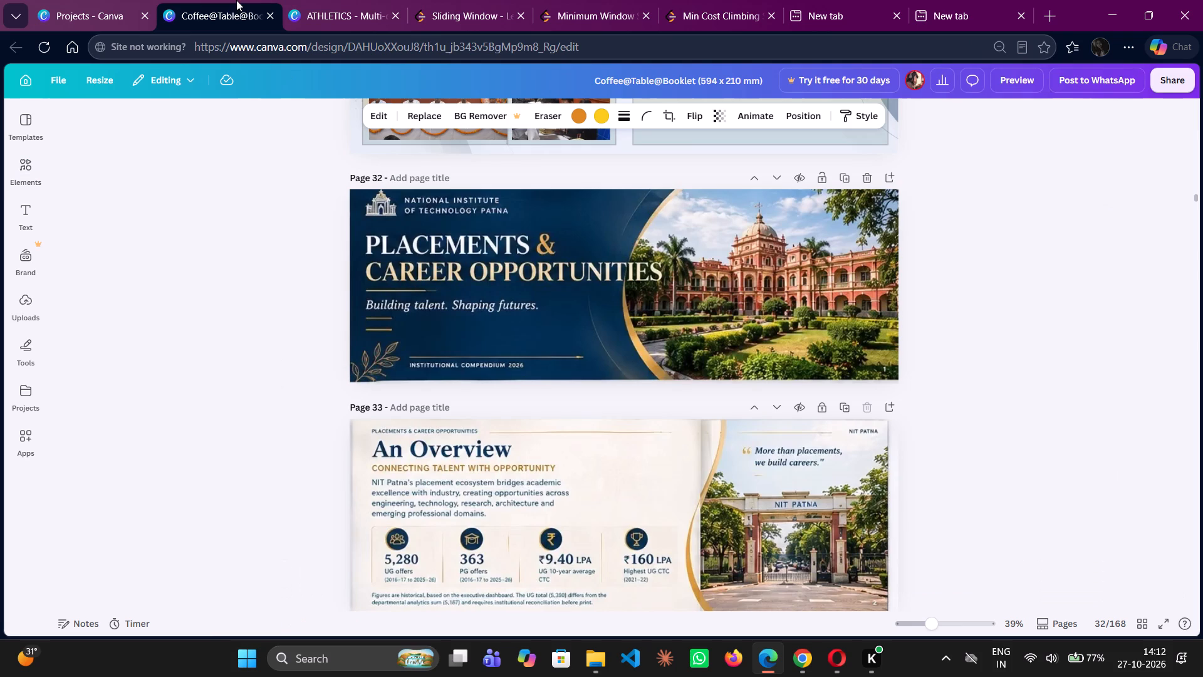
{"action": "left_click", "coordinate": [340, 2]}
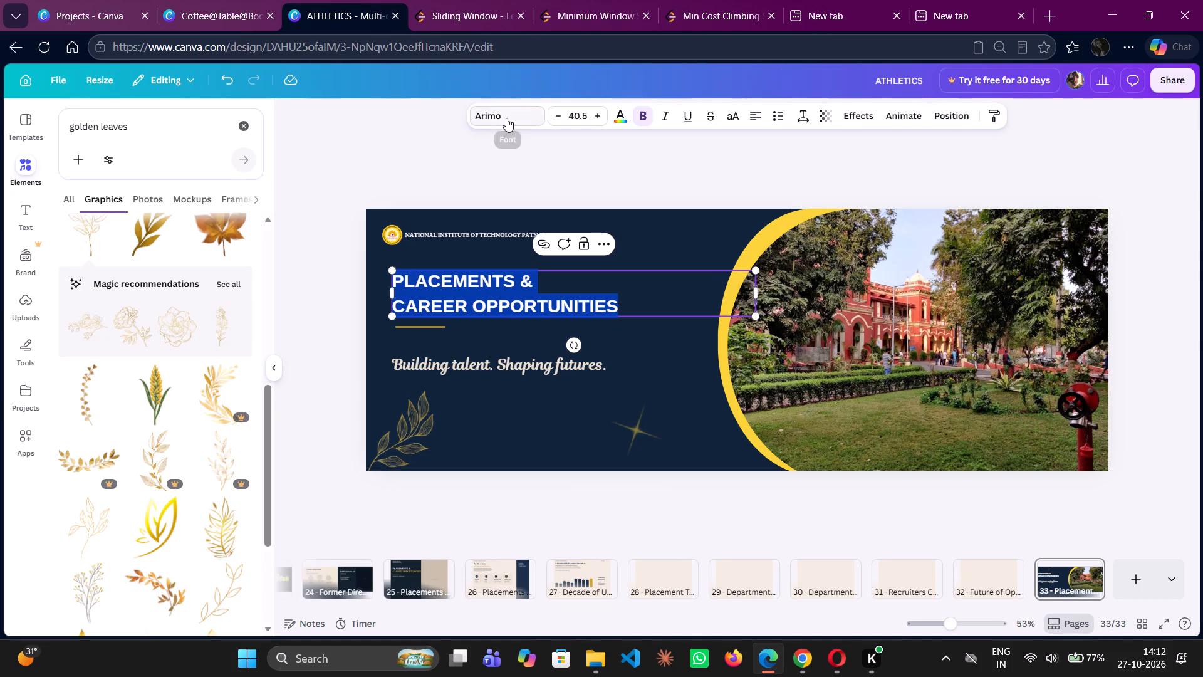
{"action": "left_click", "coordinate": [506, 118]}
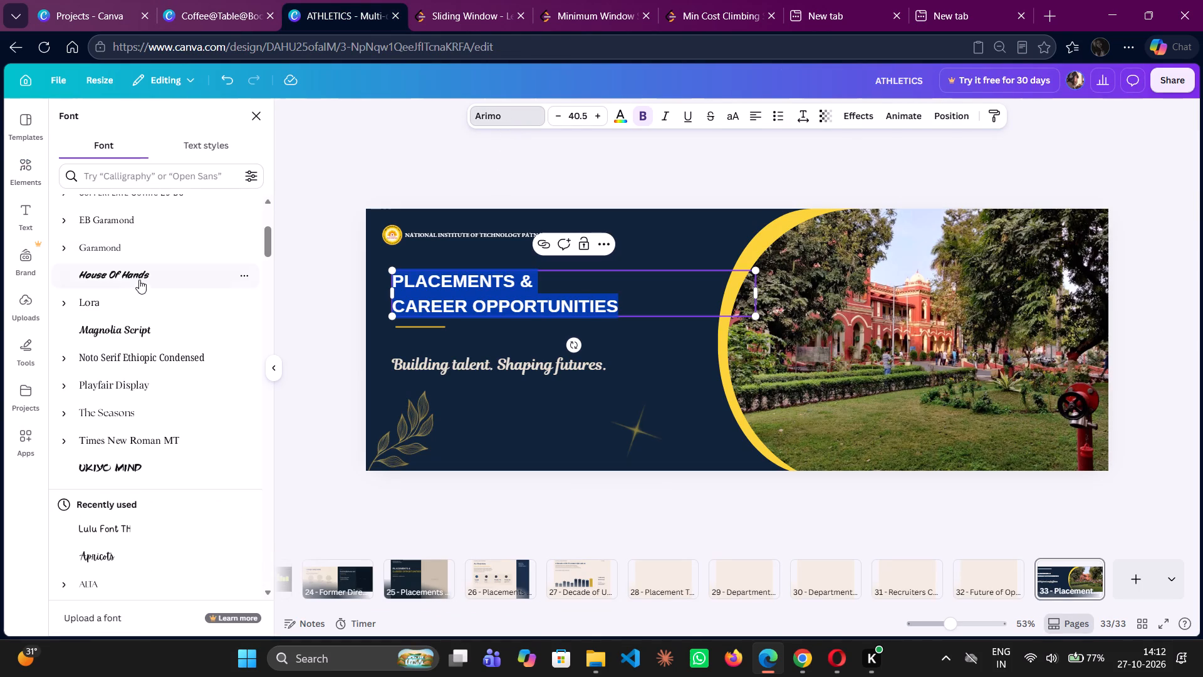
{"action": "left_click", "coordinate": [150, 357]}
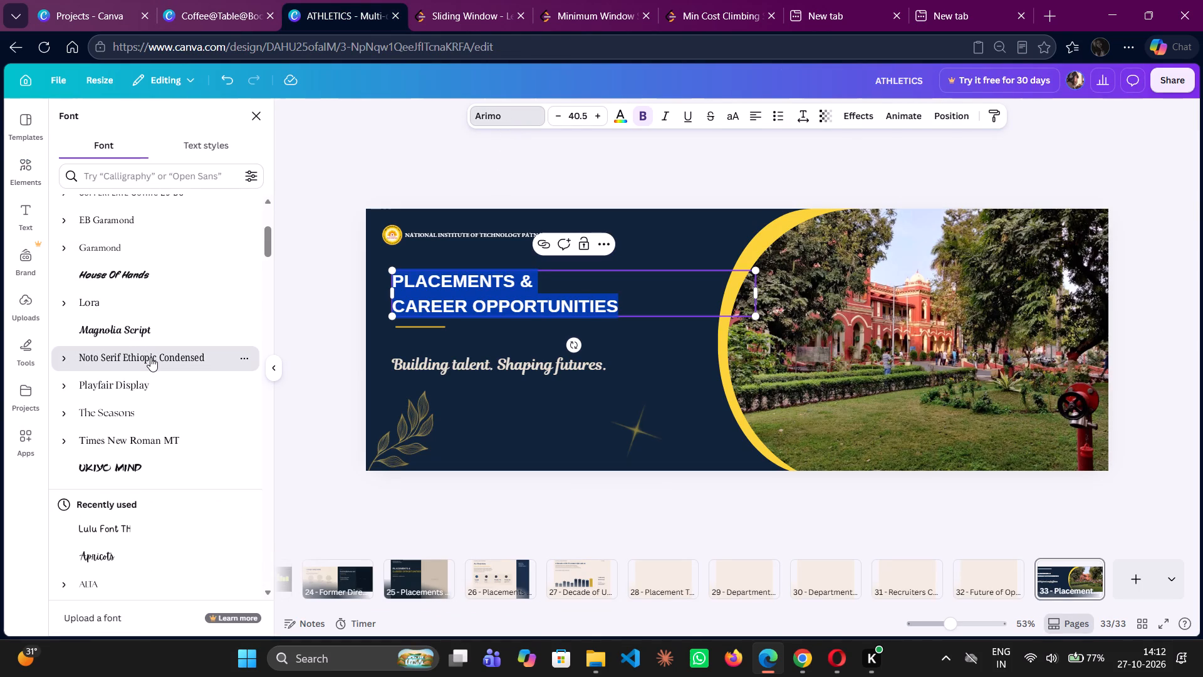
Increase the heading's font size to 48.5, comparing with the reference page, and narrow its text box to end before the yellow curve.
{"action": "triple_click", "coordinate": [605, 113]}
{"action": "left_click", "coordinate": [605, 113]}
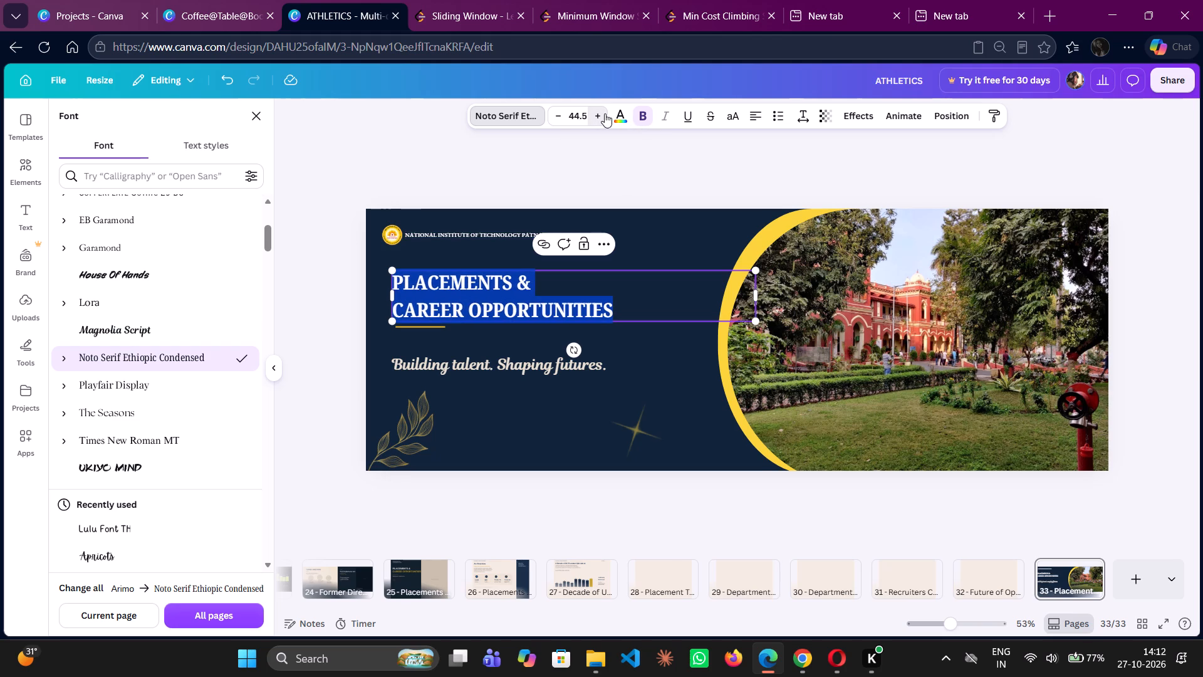
{"action": "left_click", "coordinate": [605, 113]}
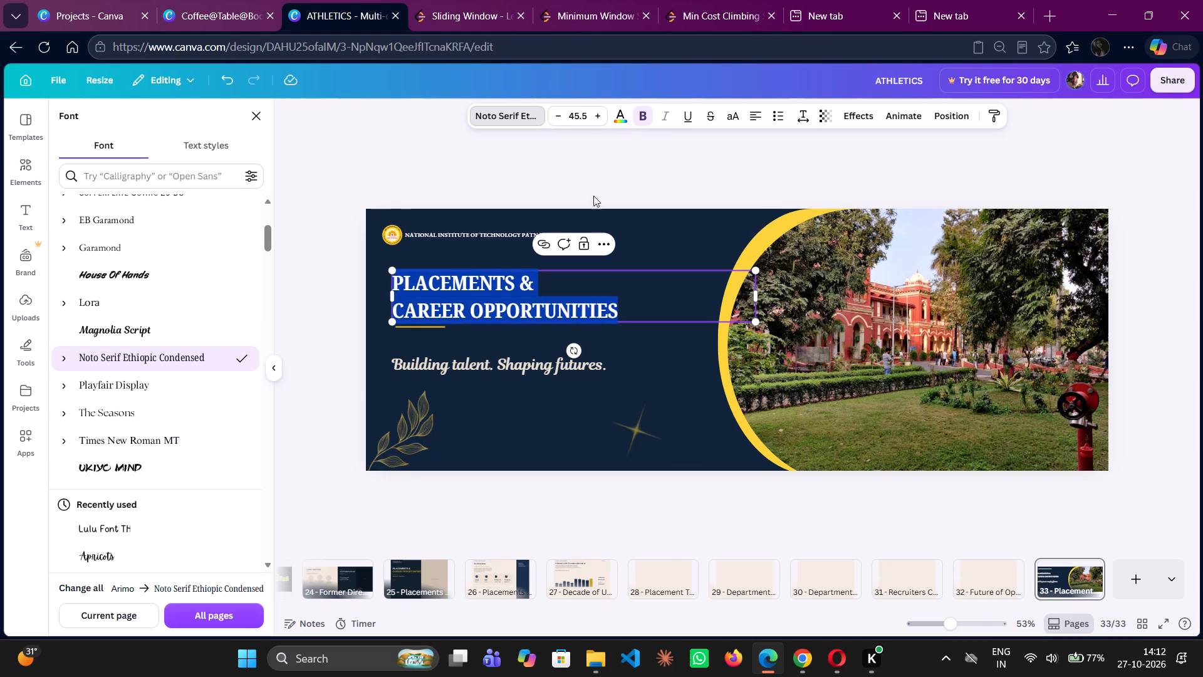
{"action": "left_click", "coordinate": [258, 6]}
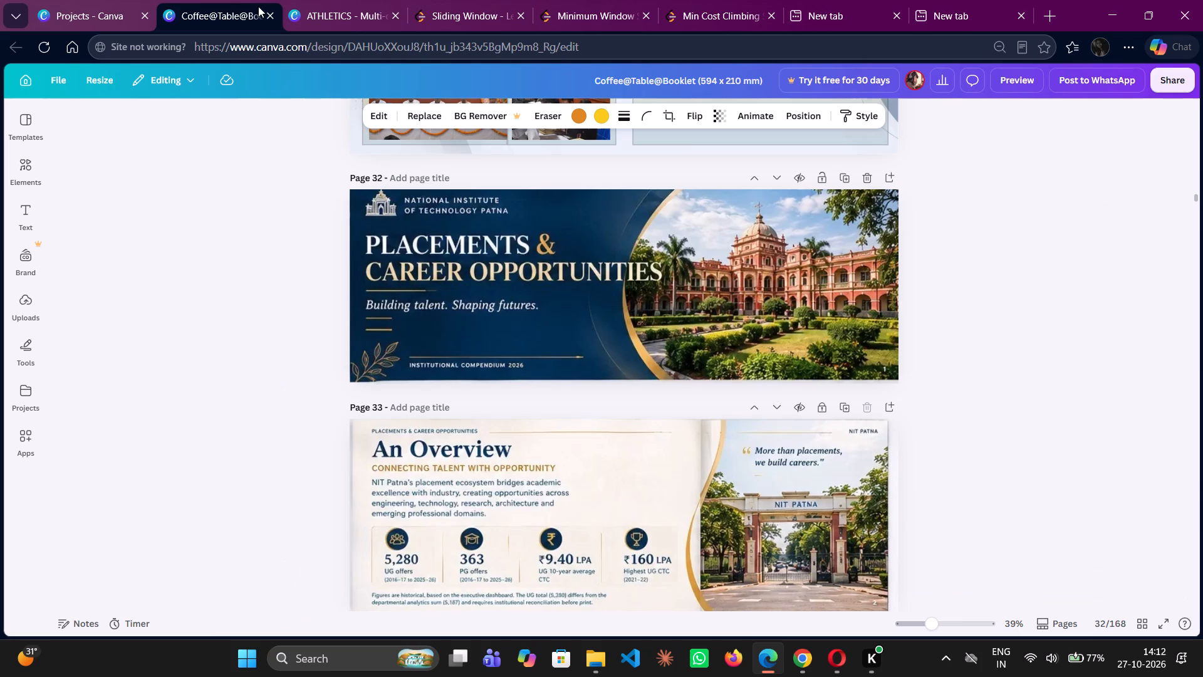
{"action": "left_click", "coordinate": [355, 0]}
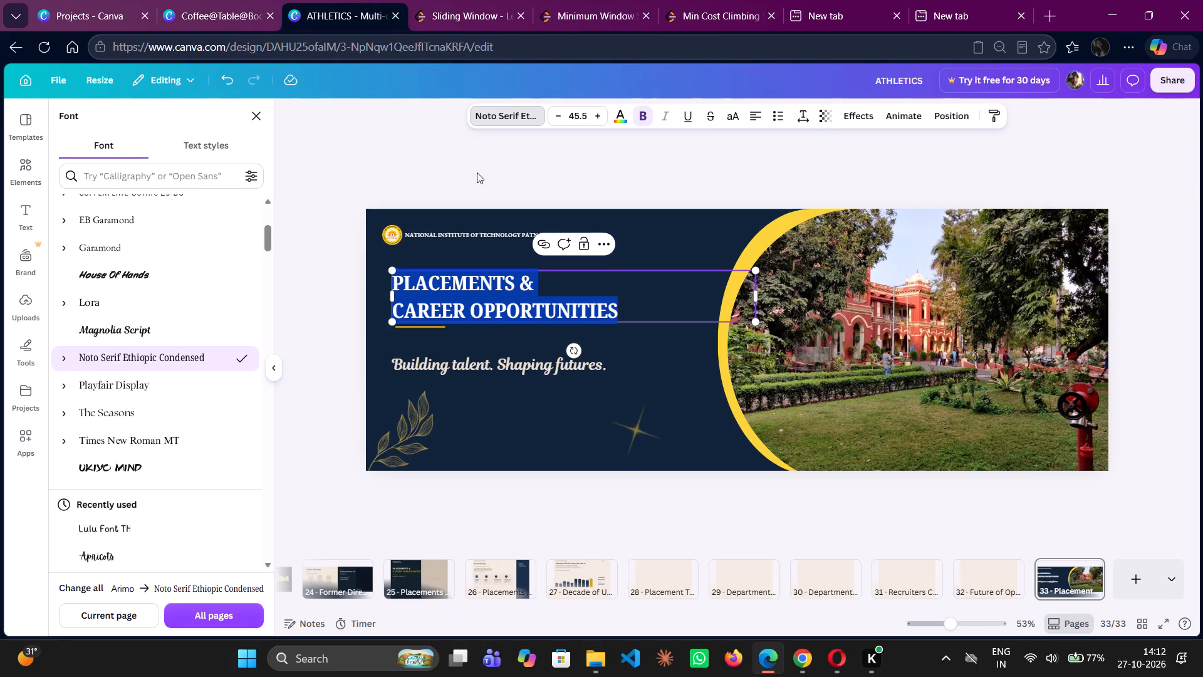
{"action": "left_click_drag", "start_coordinate": [759, 298], "coordinate": [761, 298]}
{"action": "left_click_drag", "start_coordinate": [761, 298], "coordinate": [708, 298]}
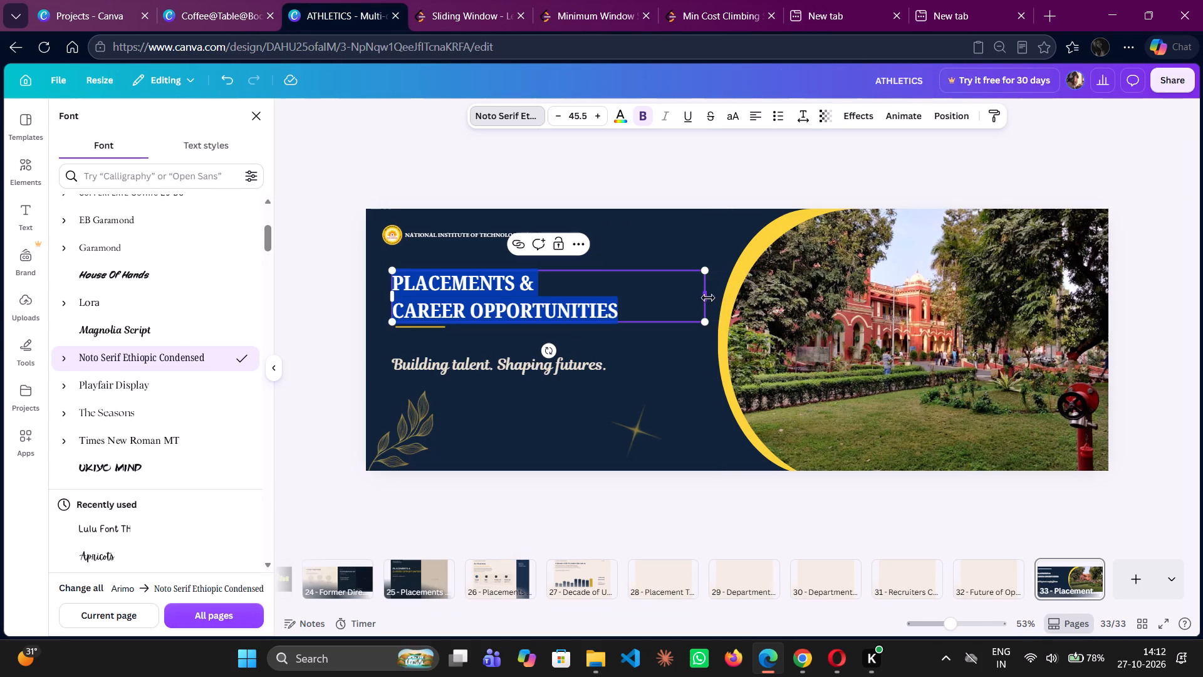
{"action": "triple_click", "coordinate": [596, 115]}
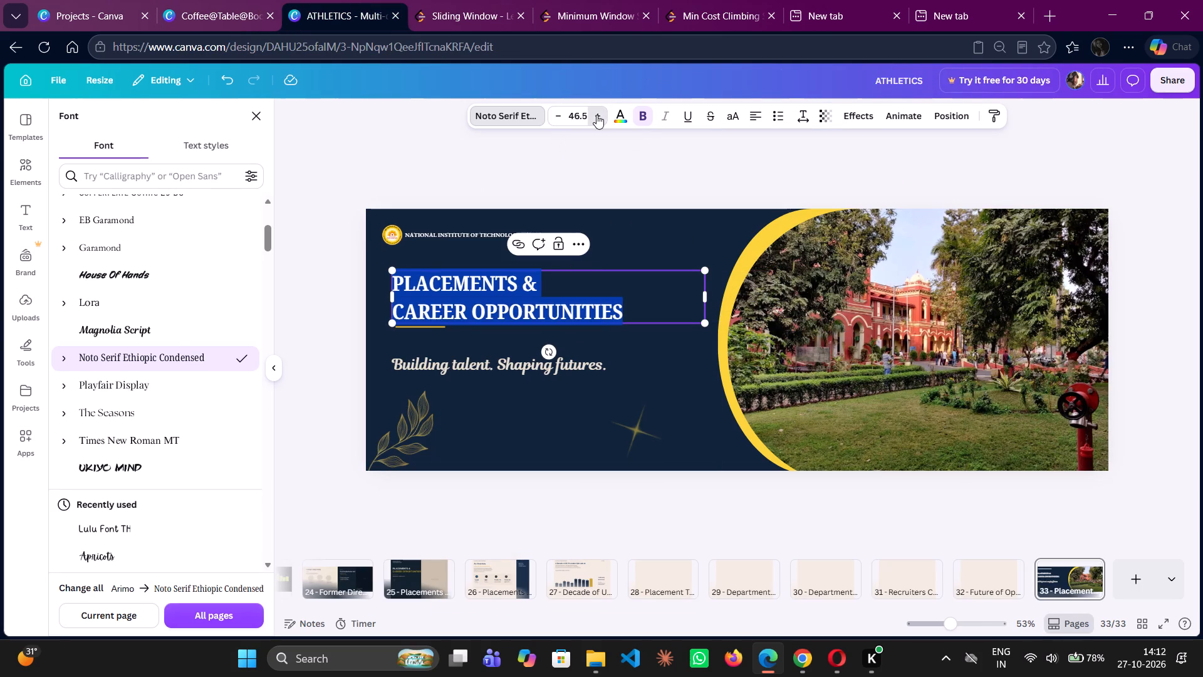
Move the "PLACEMENTS & CAREER OPPORTUNITIES" heading up slightly so it sits clear of the gold divider line.
{"action": "left_click_drag", "start_coordinate": [472, 291], "coordinate": [477, 270]}
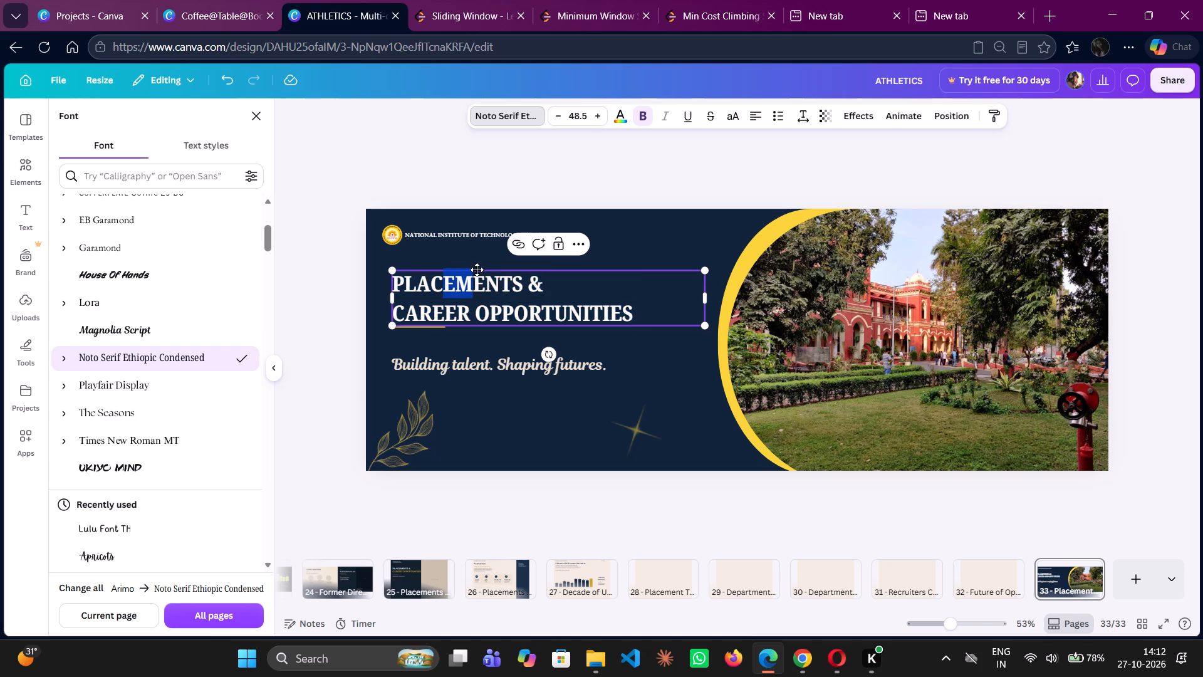
{"action": "left_click_drag", "start_coordinate": [477, 270], "coordinate": [477, 270]}
{"action": "left_click", "coordinate": [633, 275]}
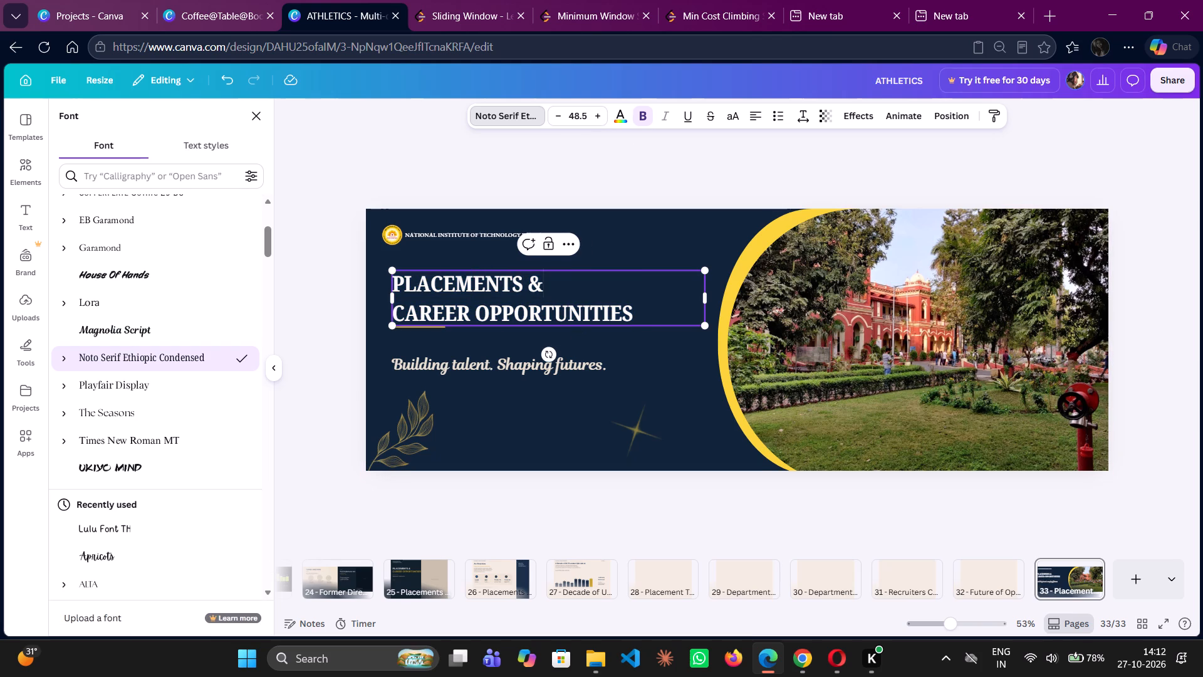
{"action": "left_click_drag", "start_coordinate": [635, 329], "coordinate": [633, 317]}
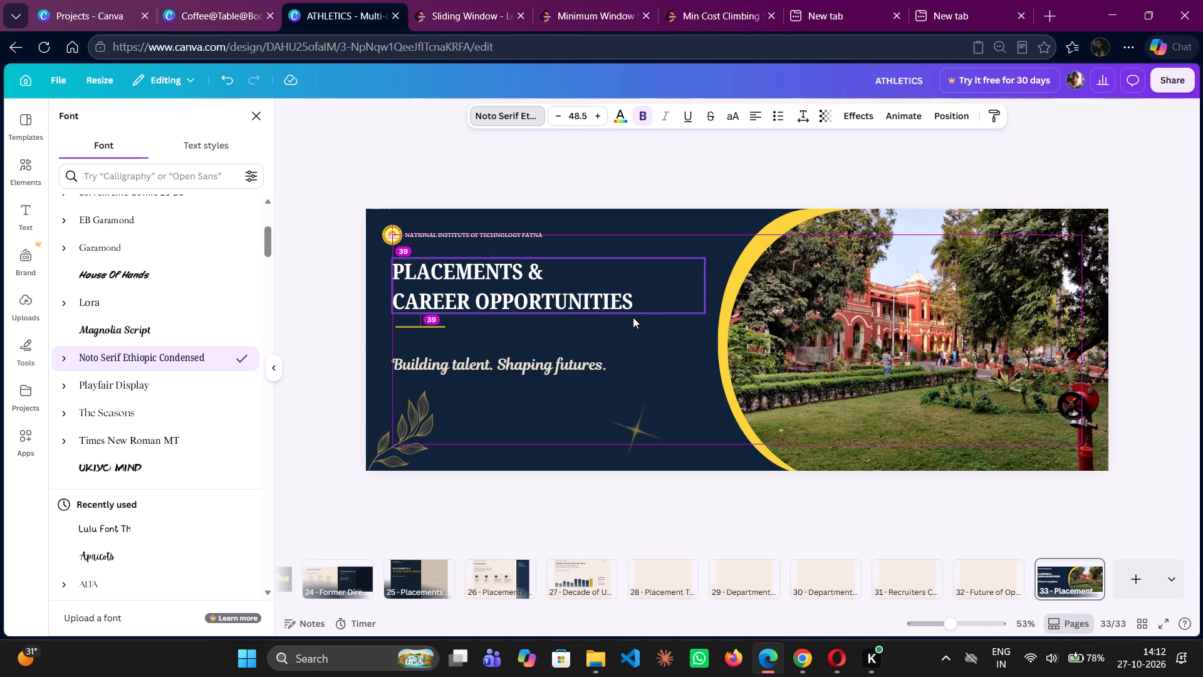
{"action": "left_click_drag", "start_coordinate": [633, 317], "coordinate": [633, 320]}
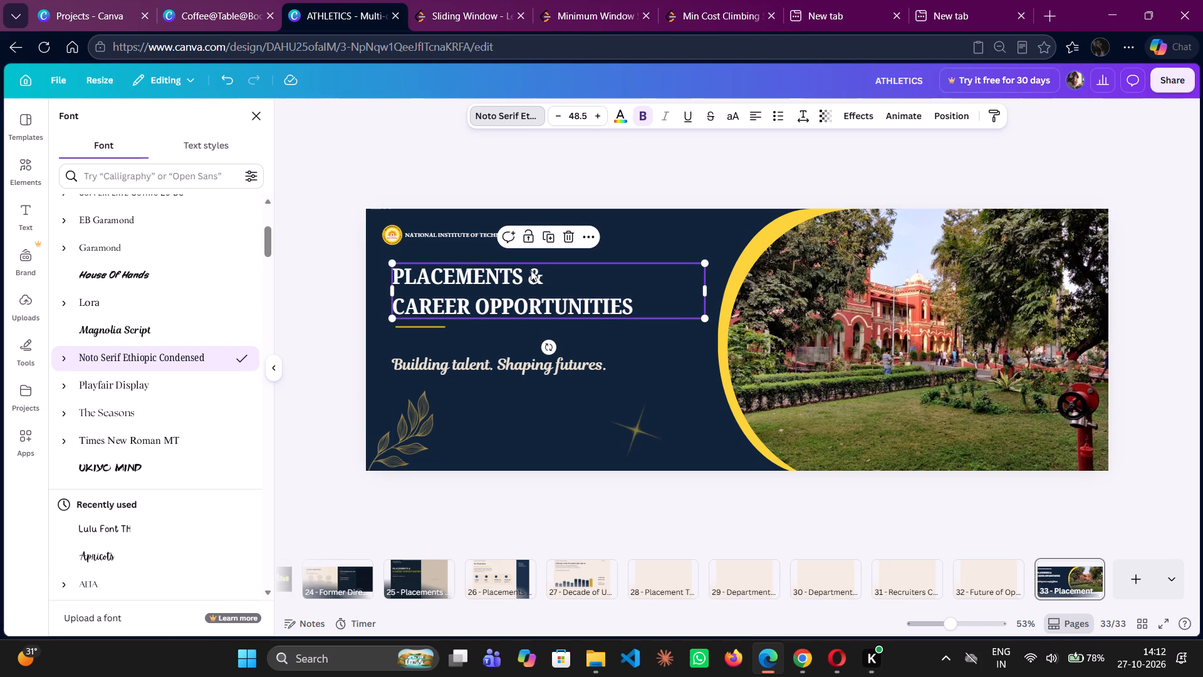
Recolour "& CAREER OPPORTUNITIES" in the heading with the golden tan from the design's colours, leaving "PLACEMENTS" white.
{"action": "double_click", "coordinate": [534, 273]}
{"action": "left_click", "coordinate": [534, 273]}
{"action": "left_click", "coordinate": [534, 273]}
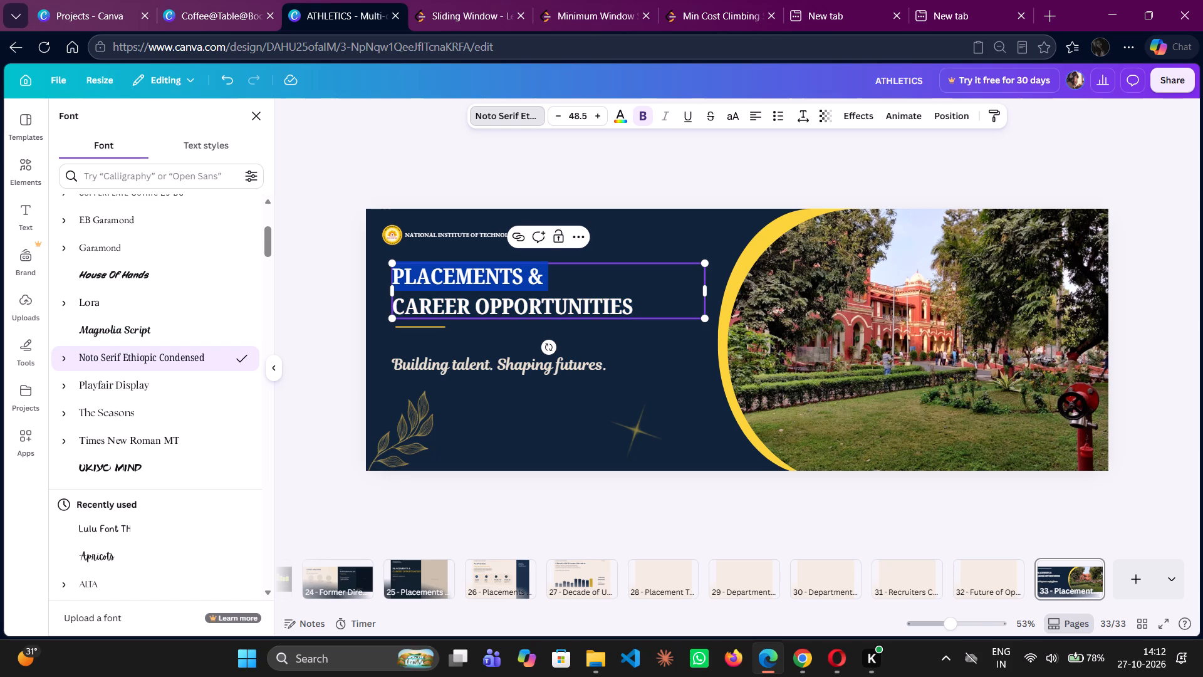
{"action": "left_click_drag", "start_coordinate": [534, 273], "coordinate": [643, 302]}
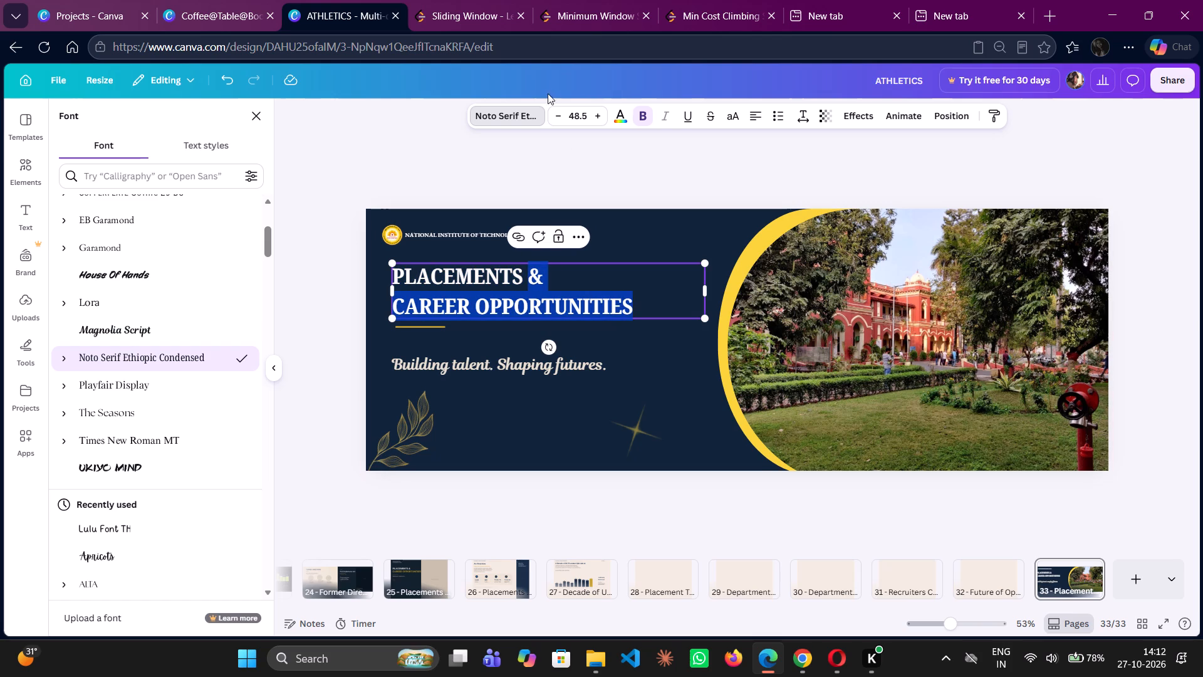
{"action": "left_click", "coordinate": [619, 114]}
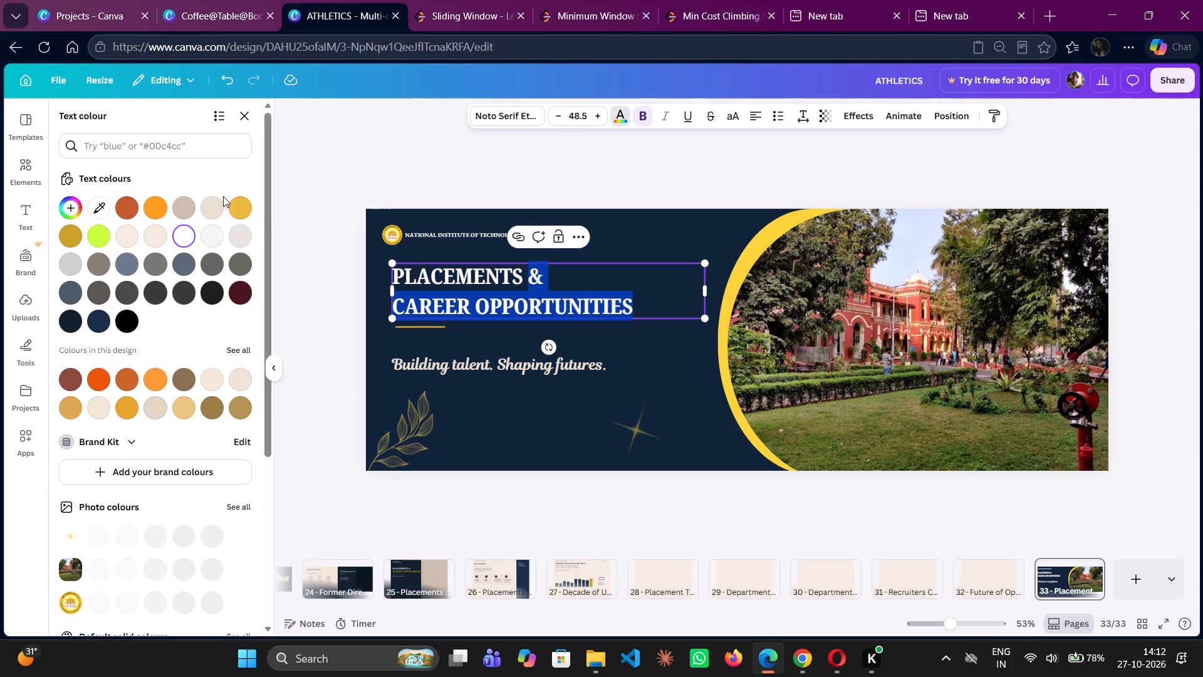
{"action": "left_click", "coordinate": [77, 413]}
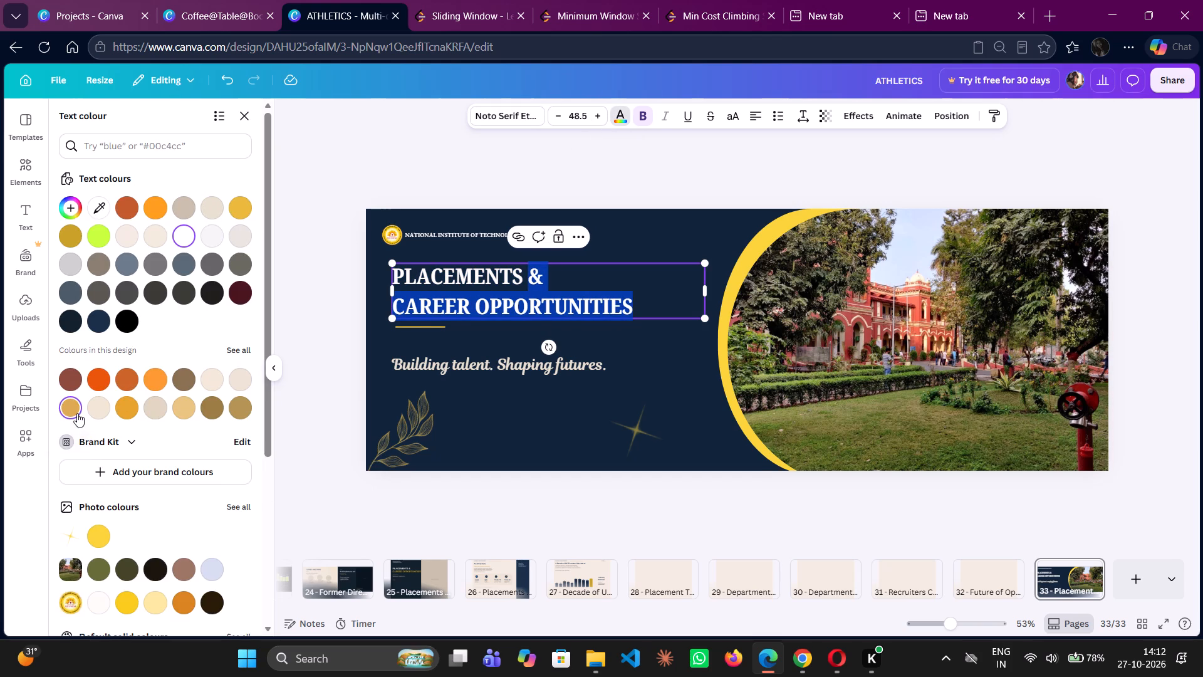
{"action": "left_click", "coordinate": [628, 184]}
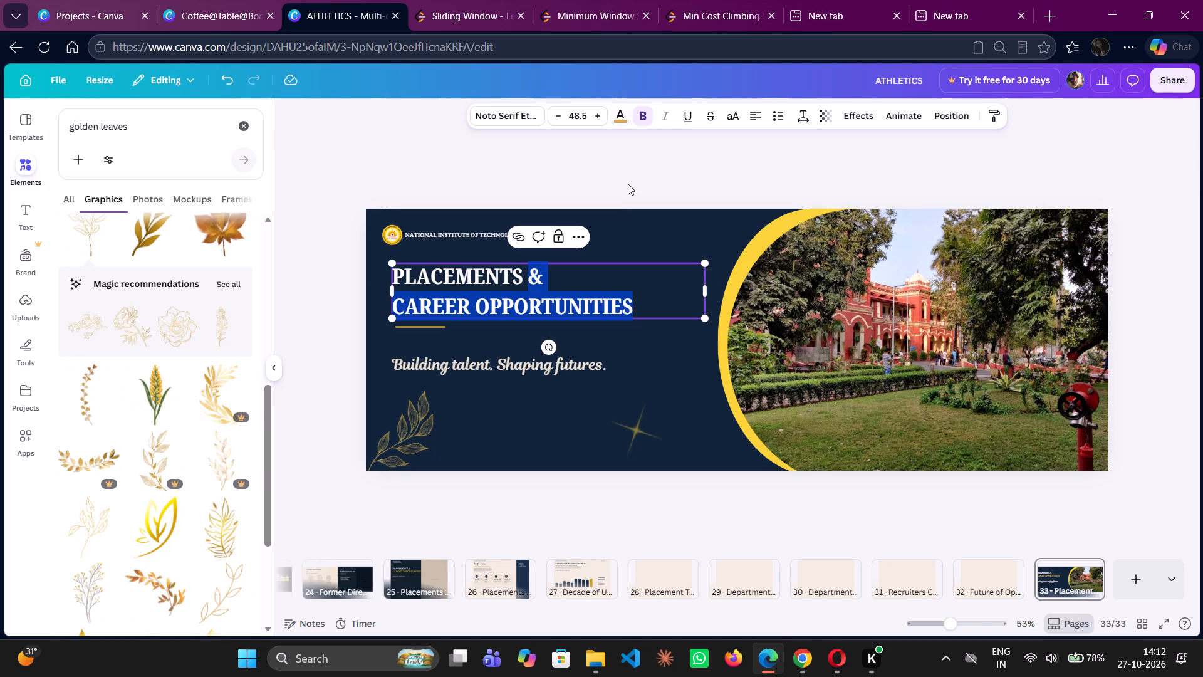
{"action": "left_click", "coordinate": [674, 248]}
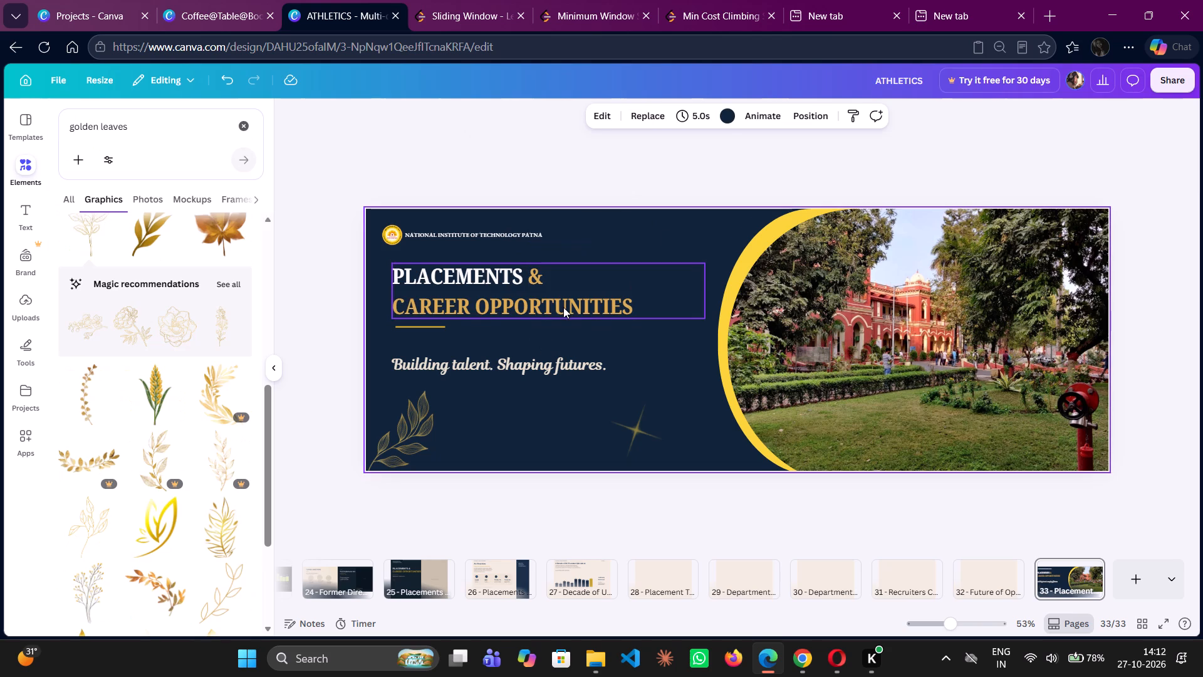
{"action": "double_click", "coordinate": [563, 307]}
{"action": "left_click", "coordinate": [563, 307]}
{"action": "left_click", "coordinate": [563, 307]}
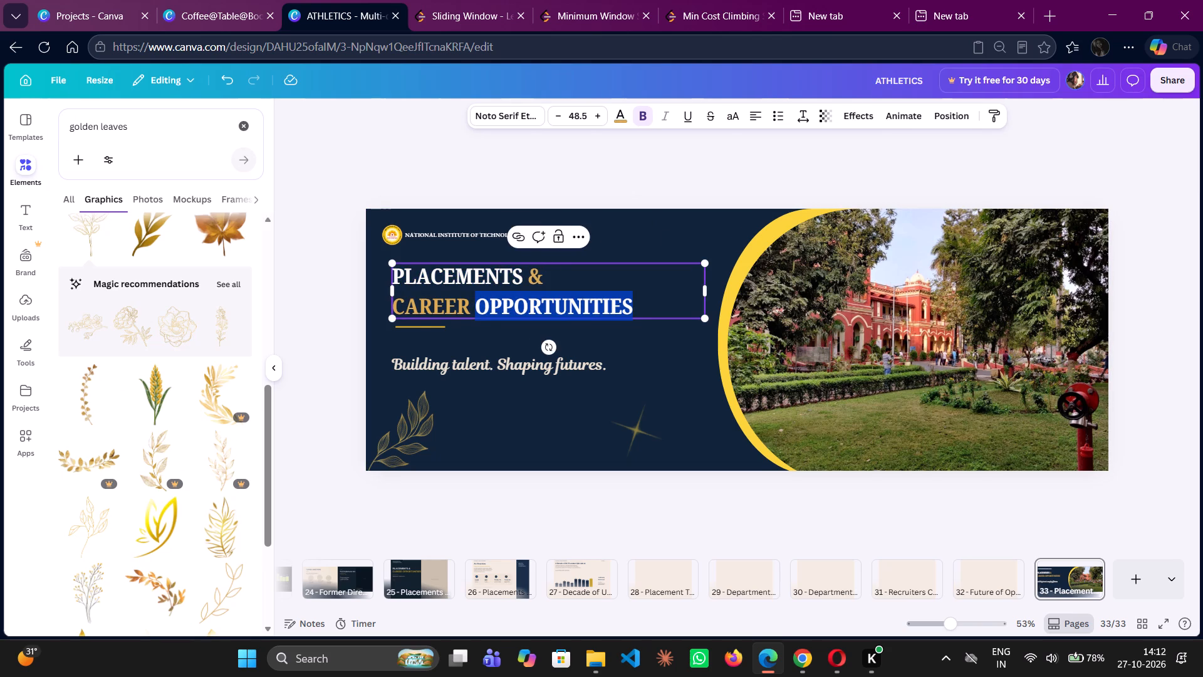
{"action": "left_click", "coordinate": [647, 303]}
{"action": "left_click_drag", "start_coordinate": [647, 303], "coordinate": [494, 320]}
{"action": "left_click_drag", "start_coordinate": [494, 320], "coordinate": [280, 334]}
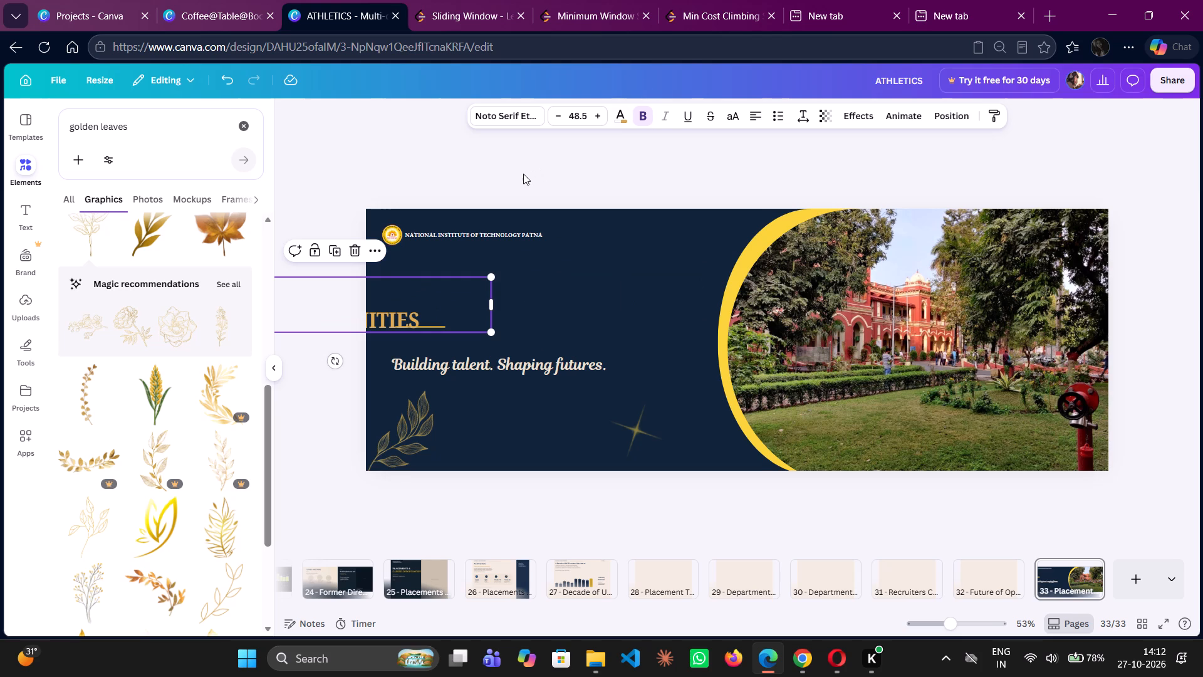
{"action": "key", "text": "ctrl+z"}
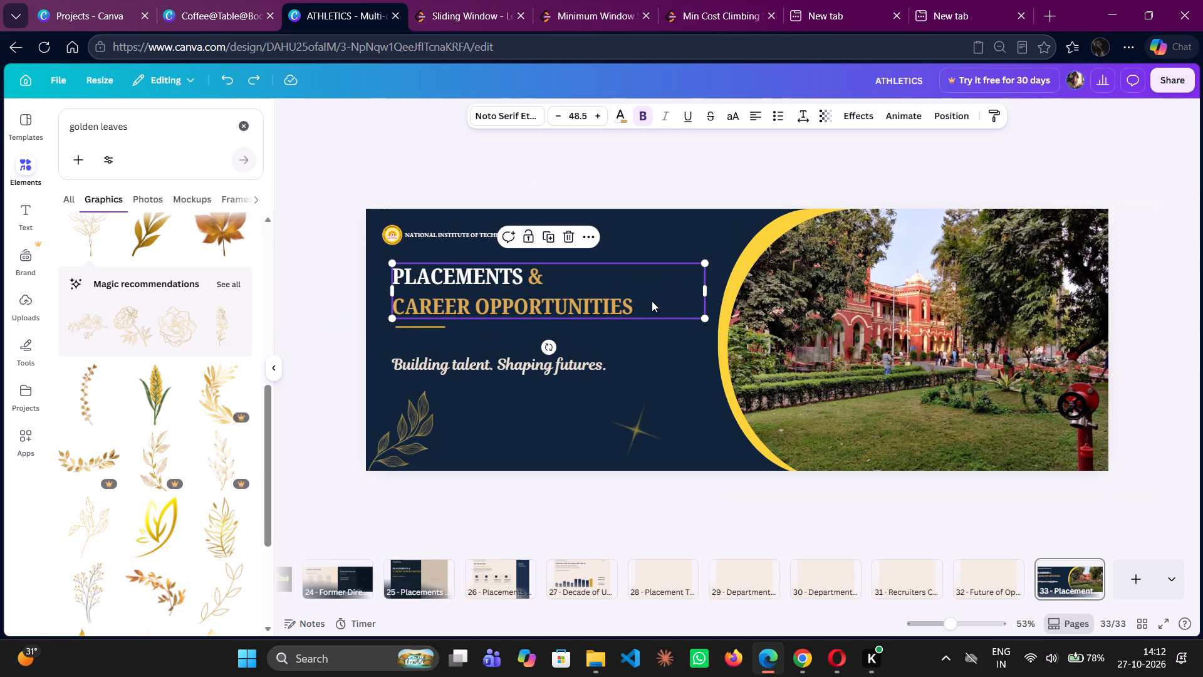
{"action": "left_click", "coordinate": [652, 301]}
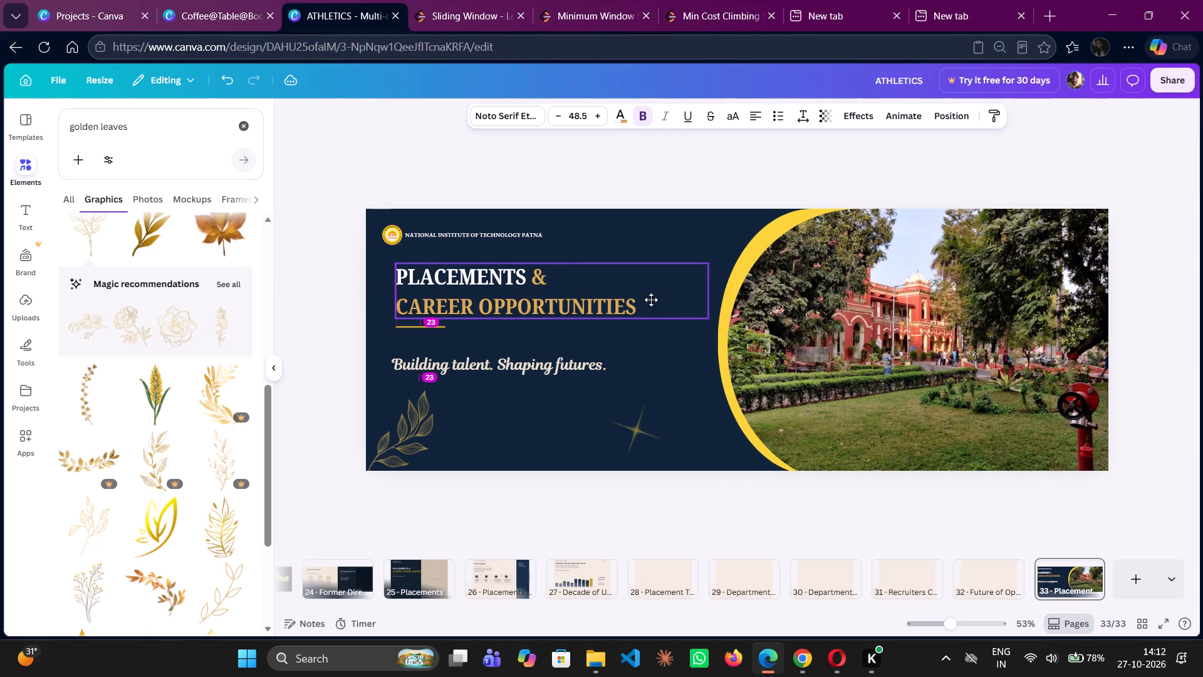
Recolour "CAREER OPPORTUNITIES" in the heading, apart from its initial C, with the brighter golden yellow among the existing text colours.
{"action": "left_click", "coordinate": [422, 307]}
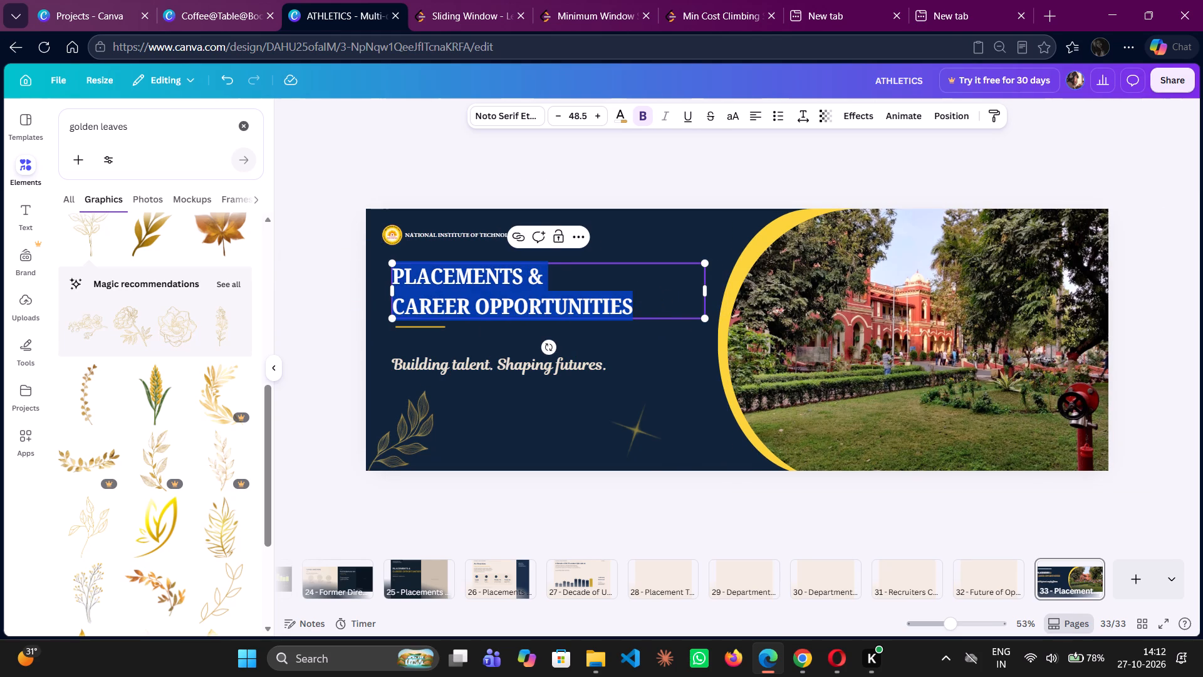
{"action": "left_click", "coordinate": [422, 307]}
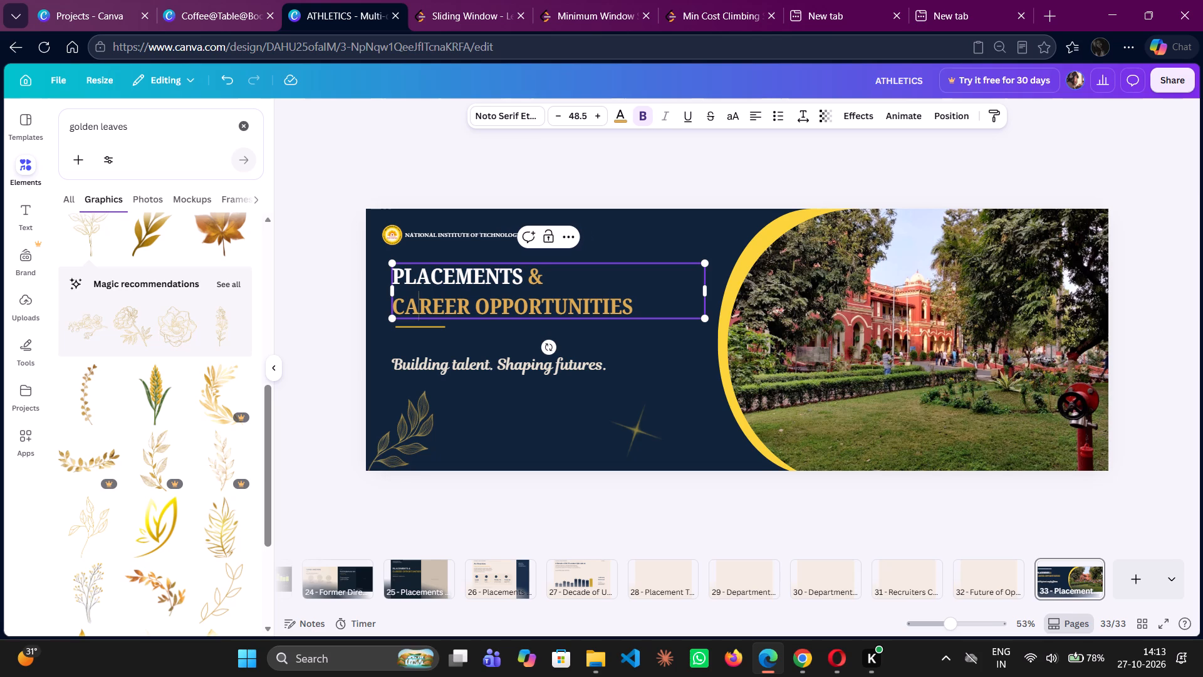
{"action": "left_click_drag", "start_coordinate": [400, 306], "coordinate": [669, 300]}
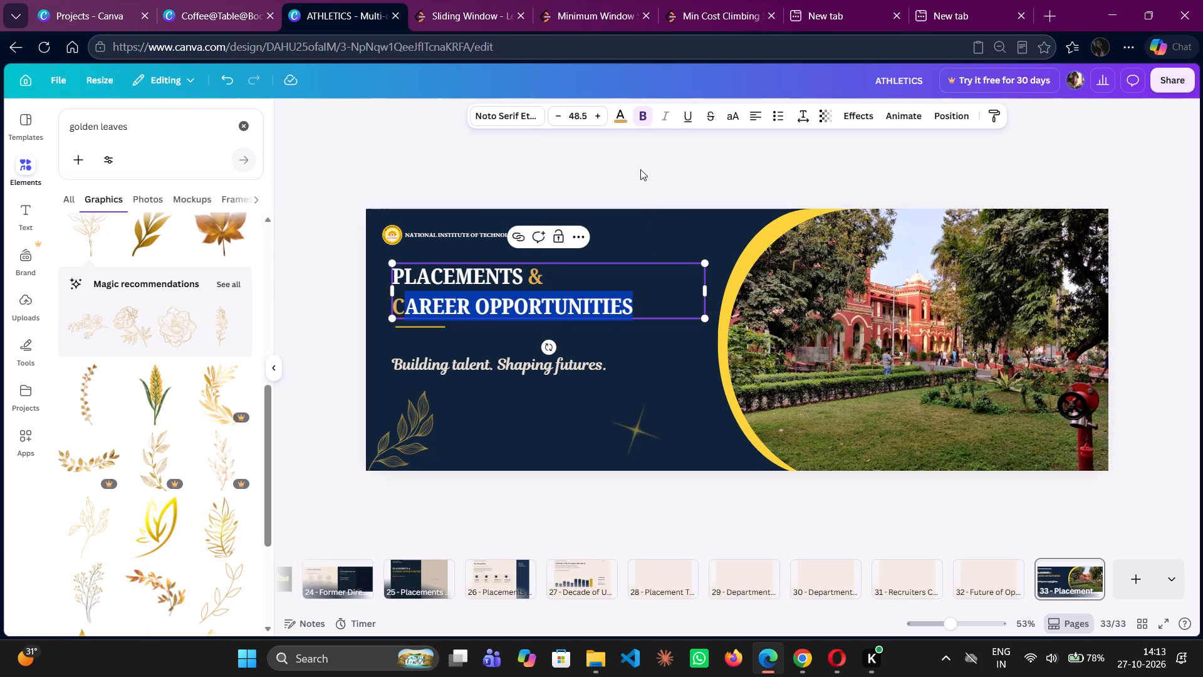
{"action": "left_click", "coordinate": [621, 117]}
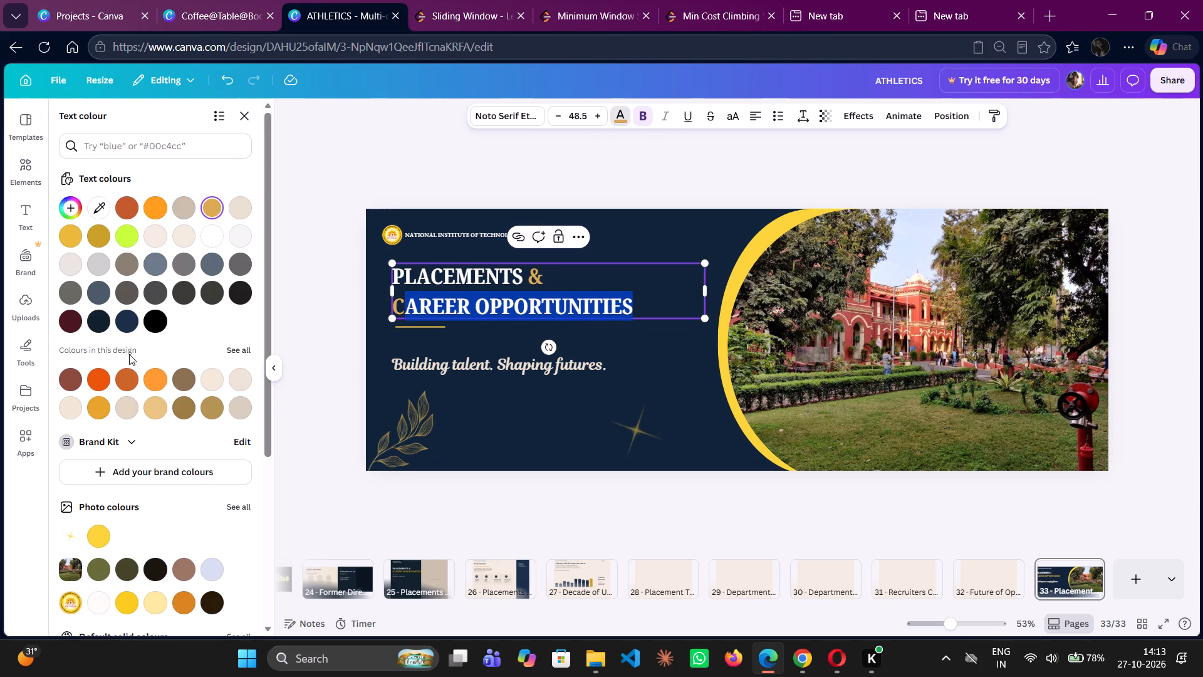
{"action": "left_click", "coordinate": [64, 233]}
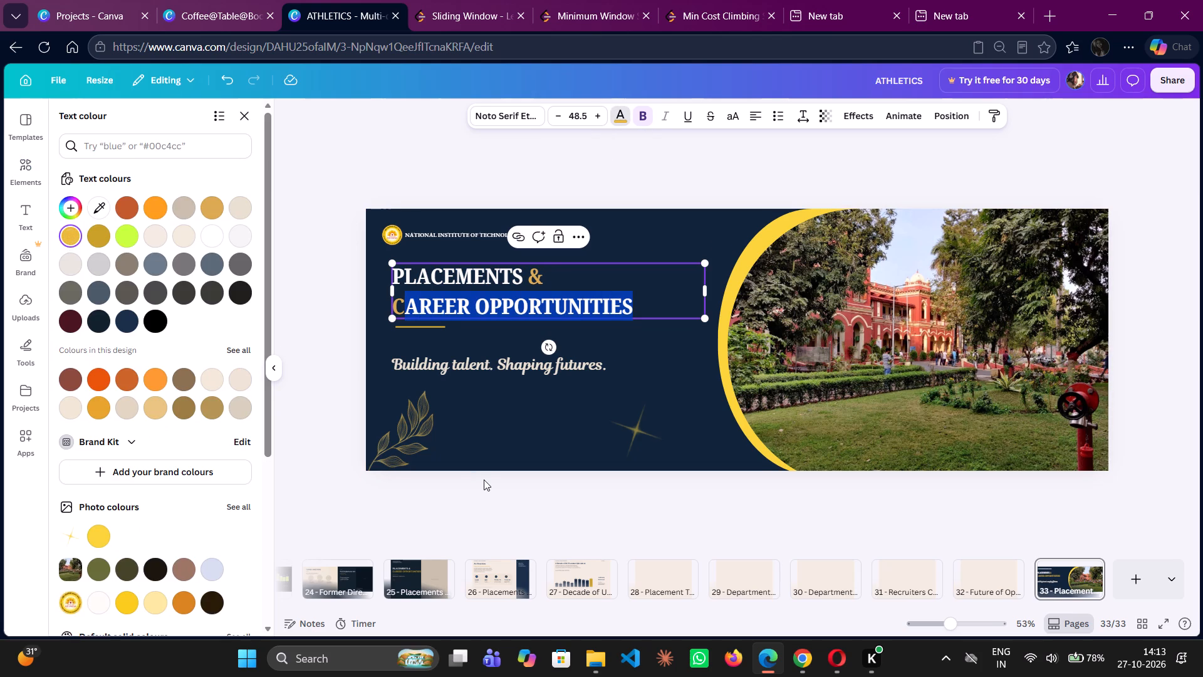
{"action": "left_click", "coordinate": [492, 379]}
Move the "Building talent. Shaping futures." tagline slightly up, aligning its start with the start of the gold divider line.
{"action": "left_click_drag", "start_coordinate": [487, 358], "coordinate": [493, 351]}
Move the gold divider under the heading slightly down and lengthen it to about 463 wide.
{"action": "left_click", "coordinate": [426, 325]}
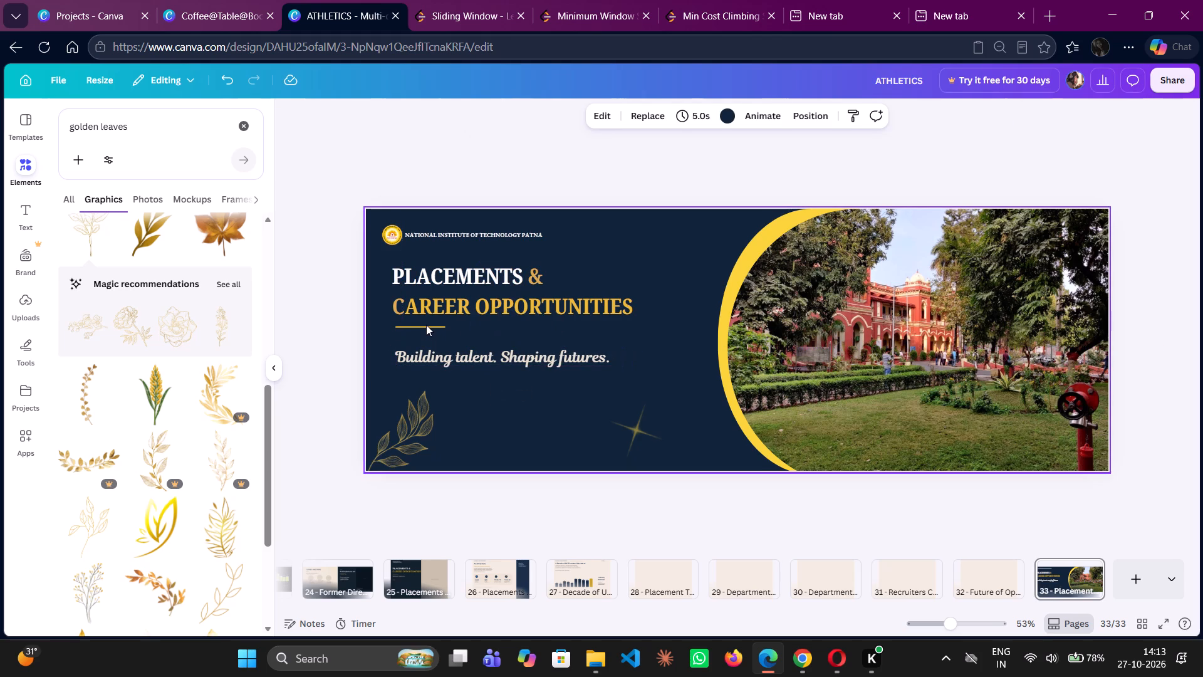
{"action": "left_click", "coordinate": [426, 325]}
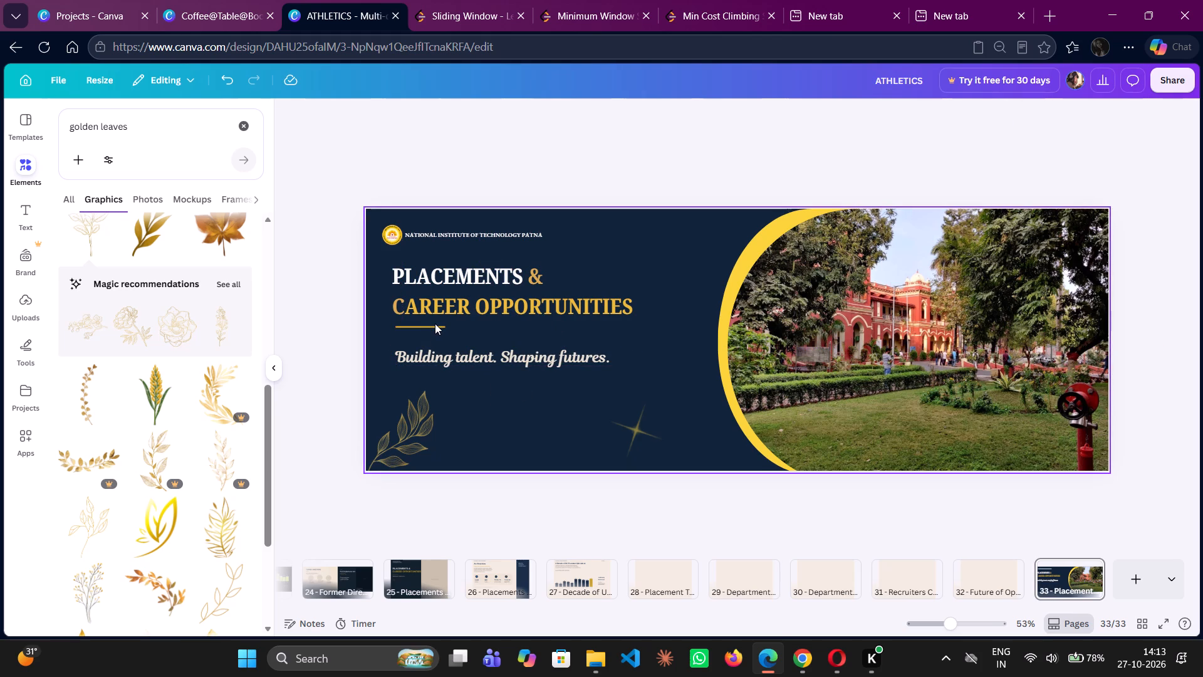
{"action": "left_click", "coordinate": [435, 326]}
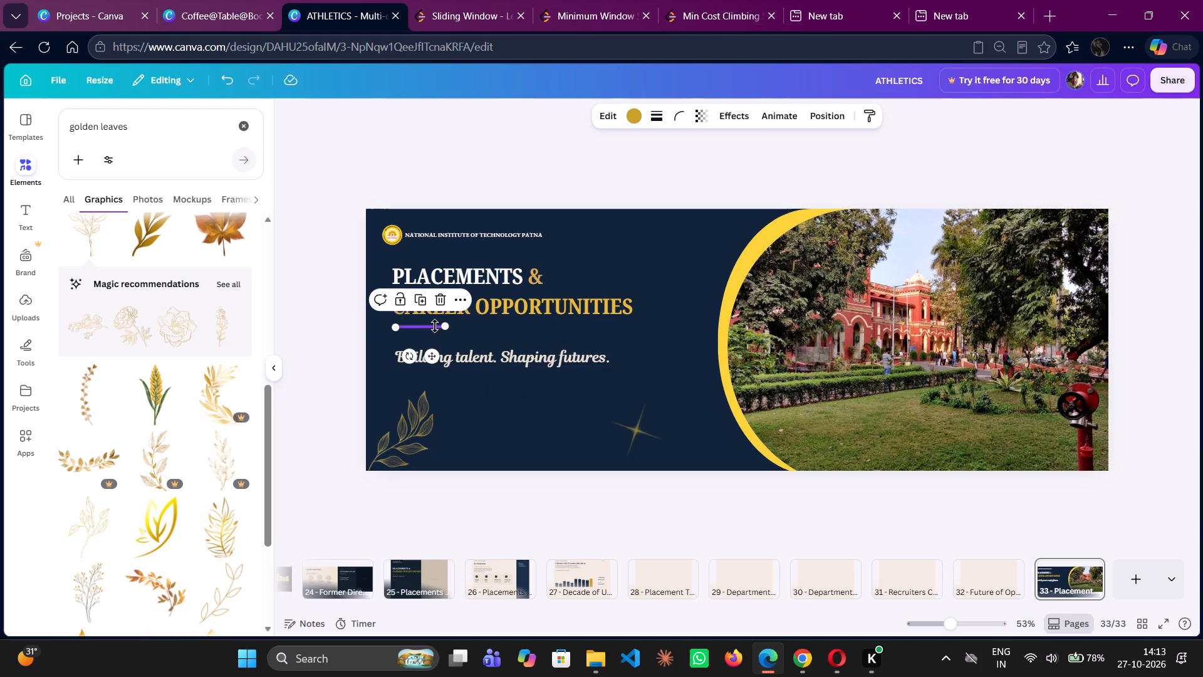
{"action": "left_click", "coordinate": [433, 354]}
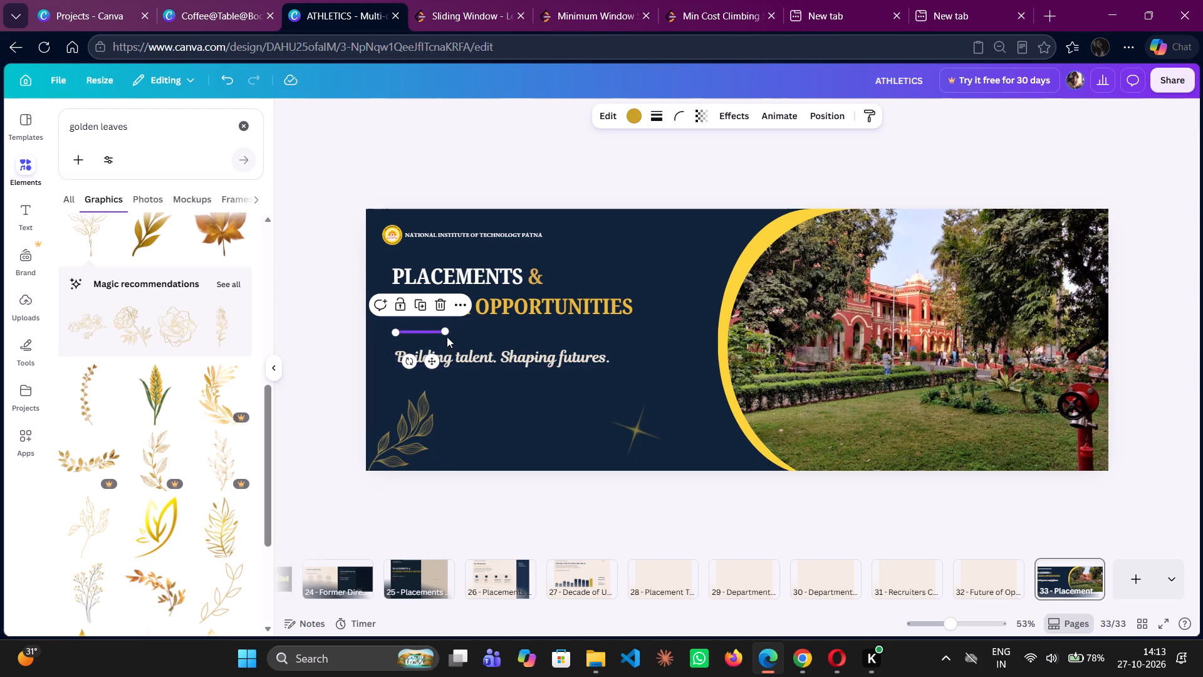
{"action": "left_click_drag", "start_coordinate": [447, 332], "coordinate": [583, 325]}
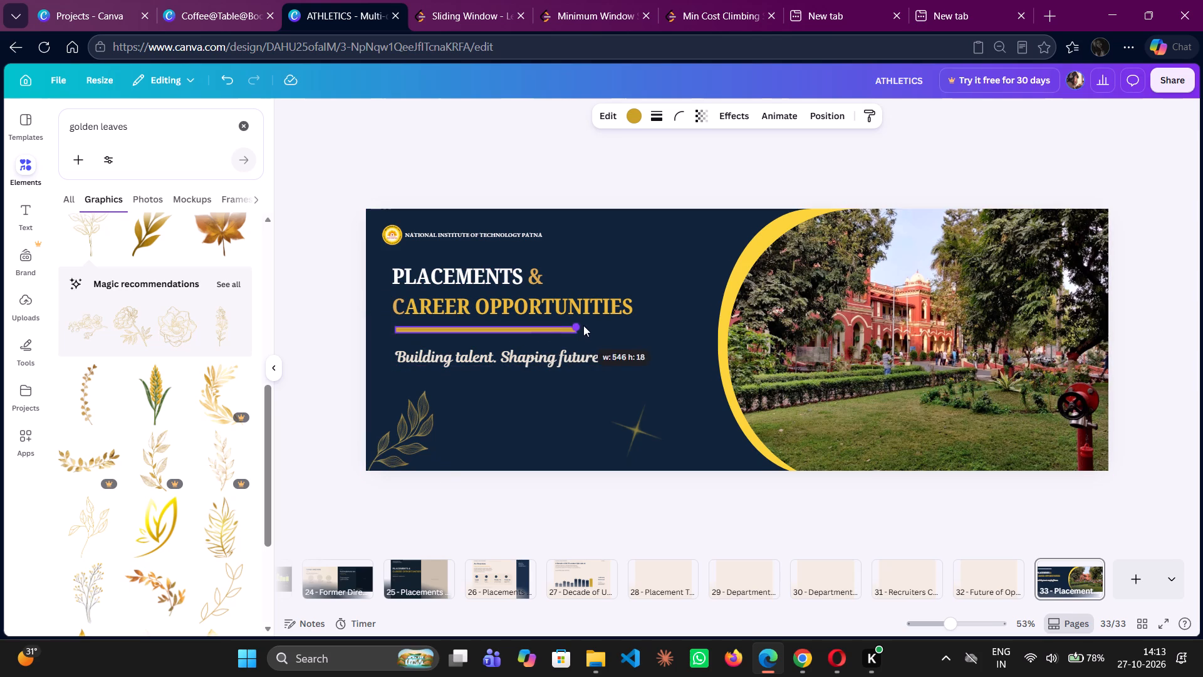
{"action": "left_click_drag", "start_coordinate": [583, 325], "coordinate": [611, 340]}
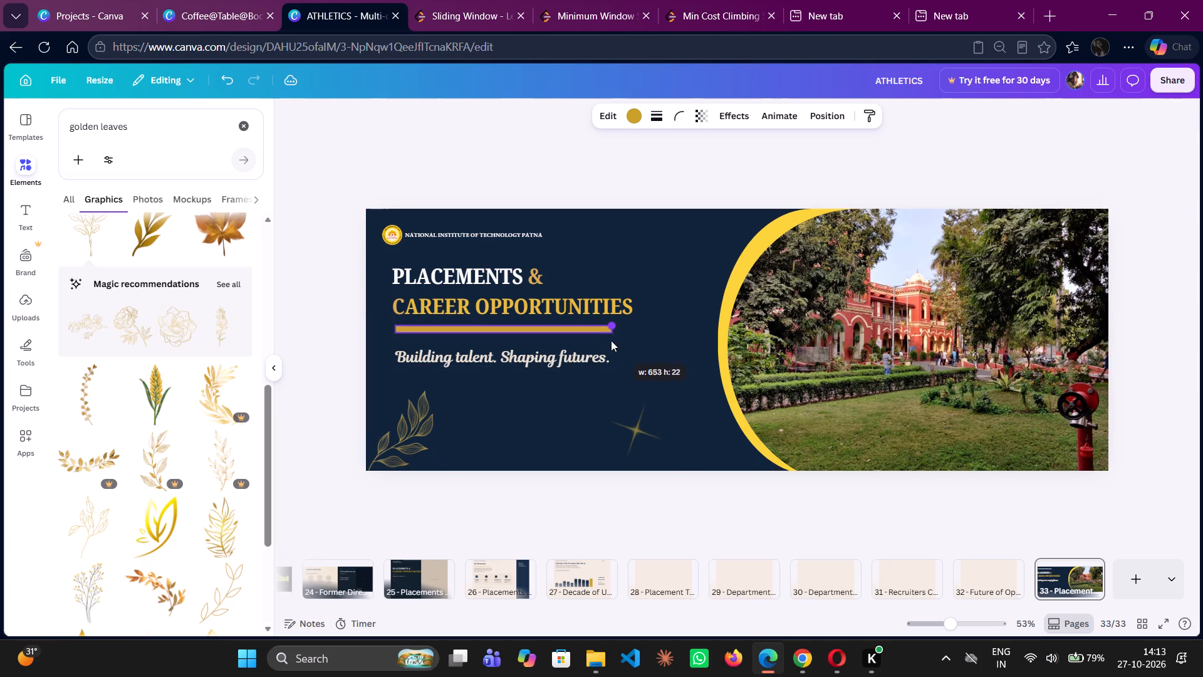
{"action": "left_click_drag", "start_coordinate": [611, 340], "coordinate": [553, 356]}
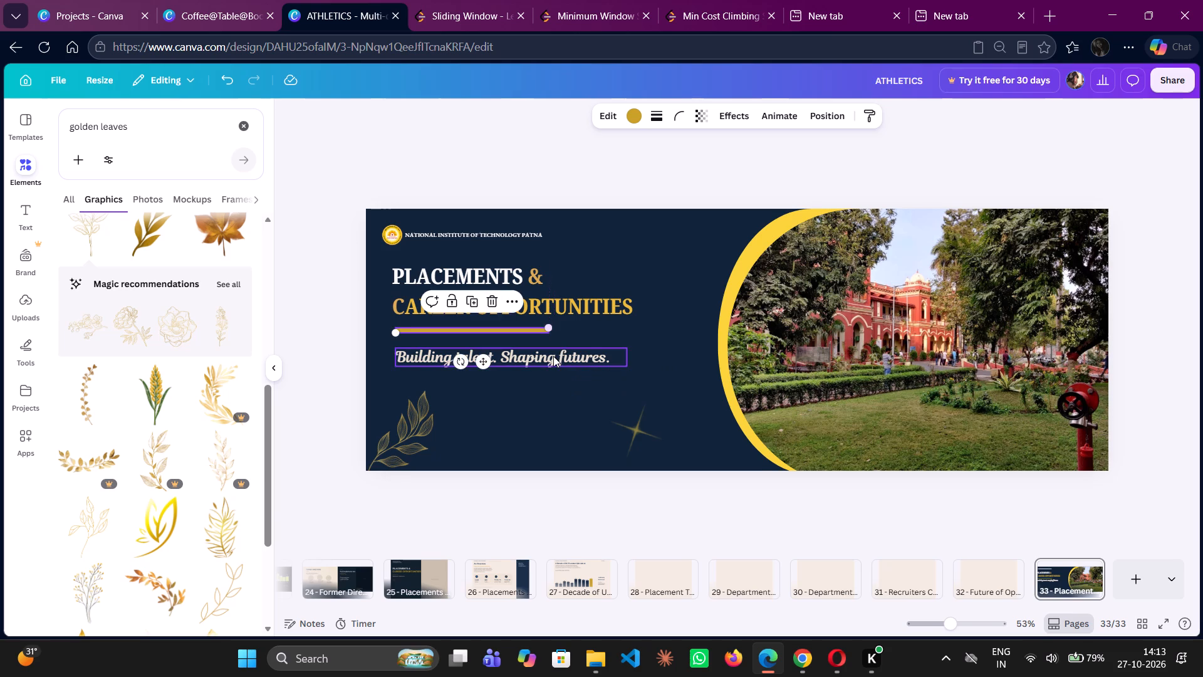
Reduce the thickness of the lengthened gold divider so it becomes a fine line.
{"action": "scroll", "coordinate": [553, 356], "scroll_direction": "right", "scroll_amount": 1}
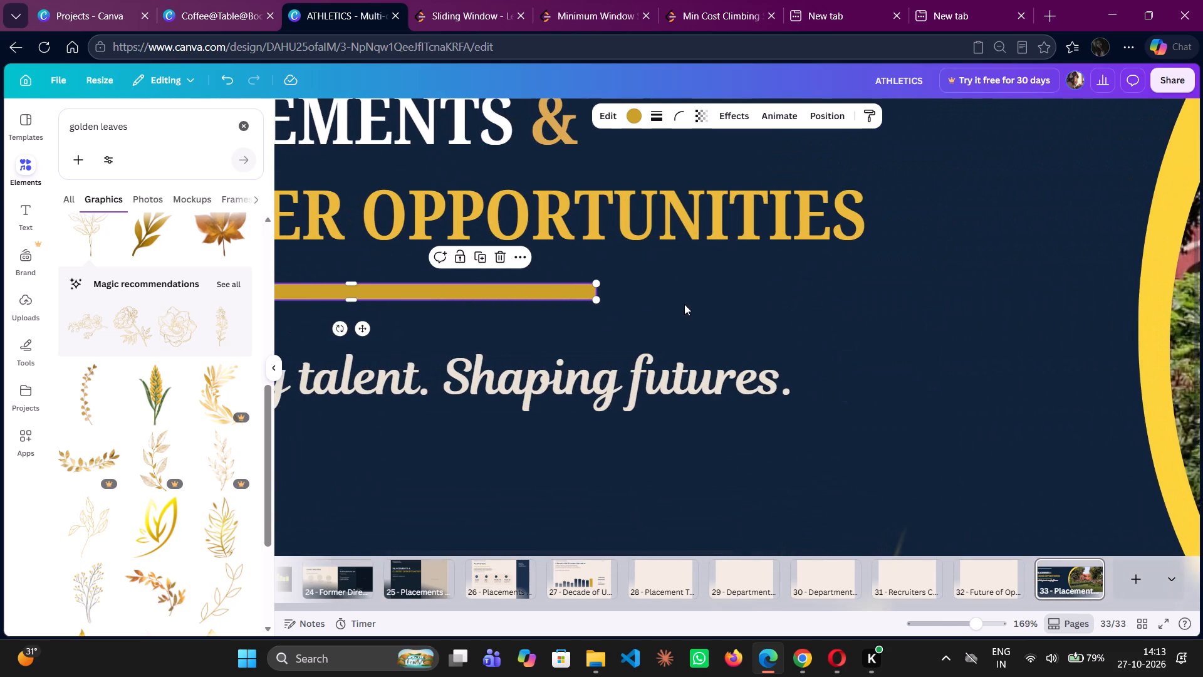
{"action": "scroll", "coordinate": [532, 306], "scroll_direction": "right", "scroll_amount": 2}
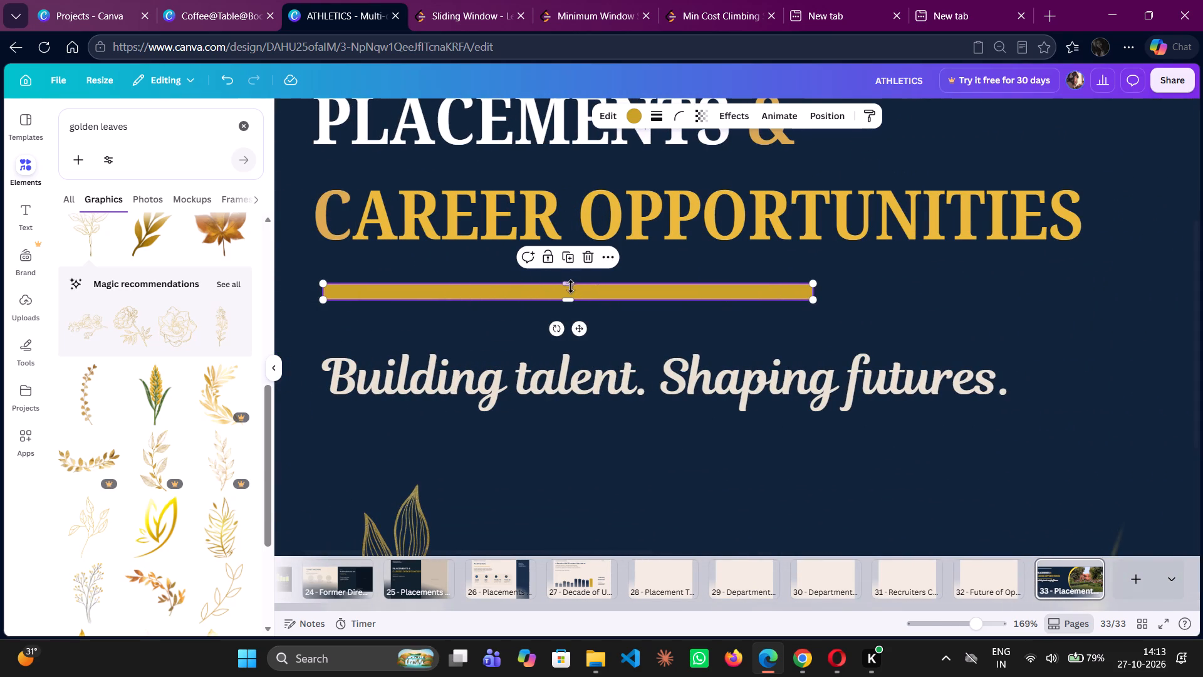
{"action": "left_click_drag", "start_coordinate": [568, 286], "coordinate": [572, 298]}
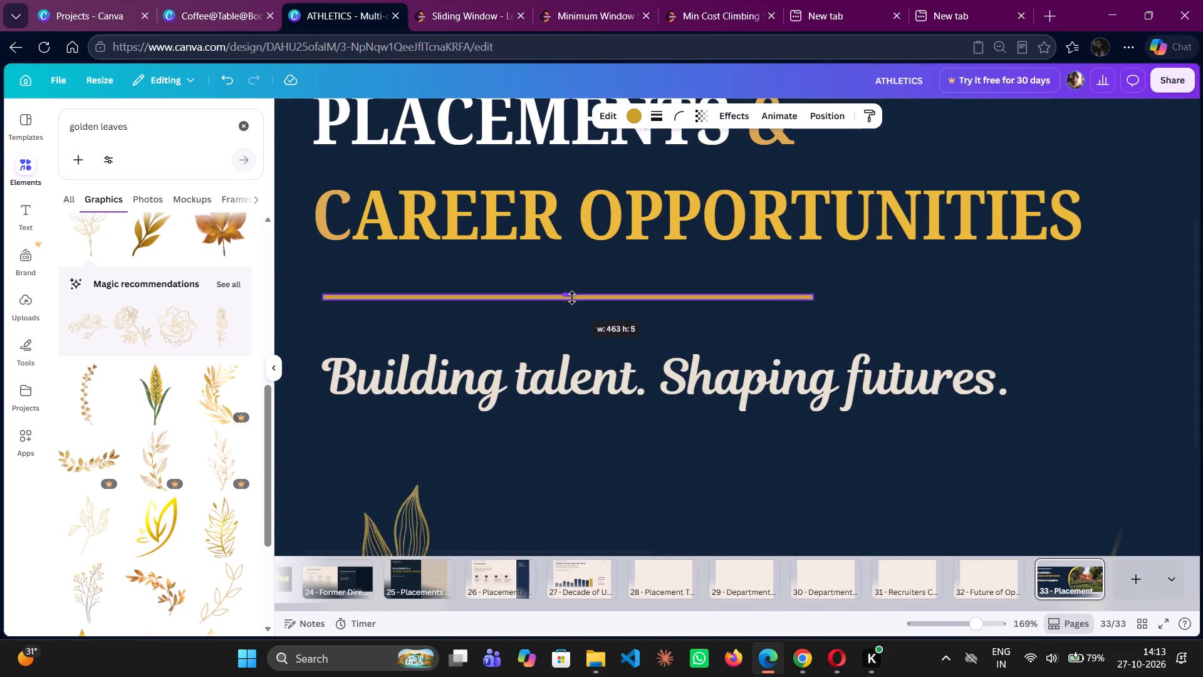
{"action": "left_click_drag", "start_coordinate": [572, 298], "coordinate": [574, 300]}
{"action": "left_click", "coordinate": [479, 327]}
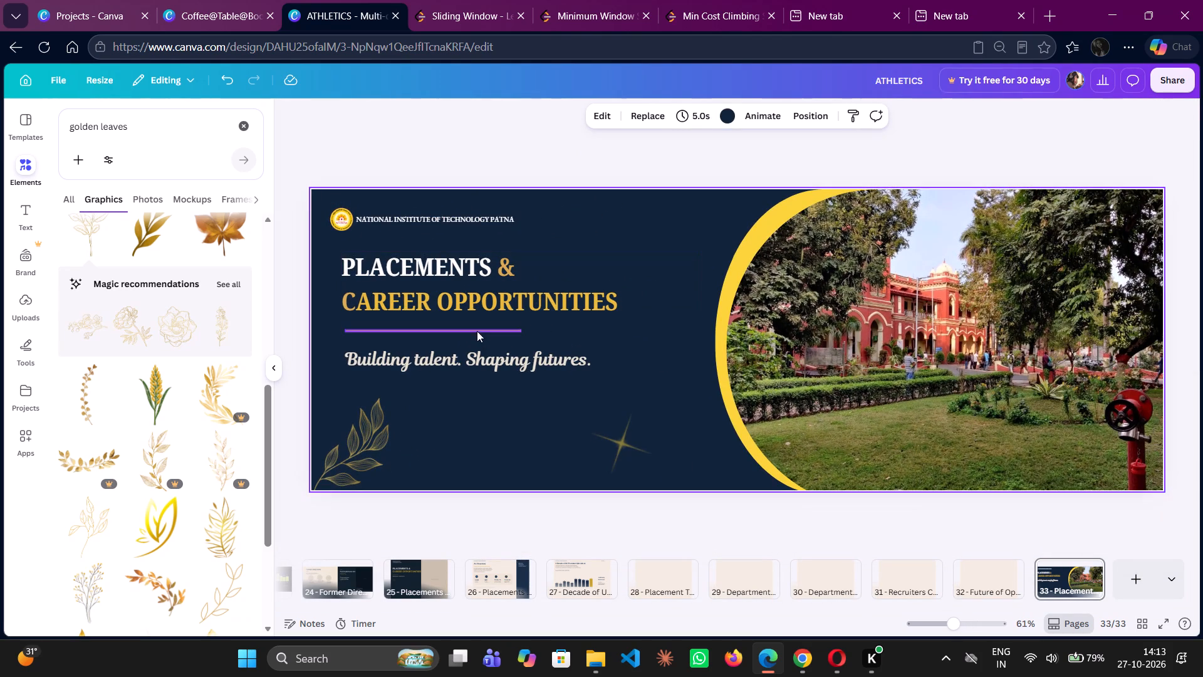
Set the corner rounding of the gold divider line to 100.
{"action": "left_click", "coordinate": [477, 331]}
{"action": "left_click", "coordinate": [682, 112]}
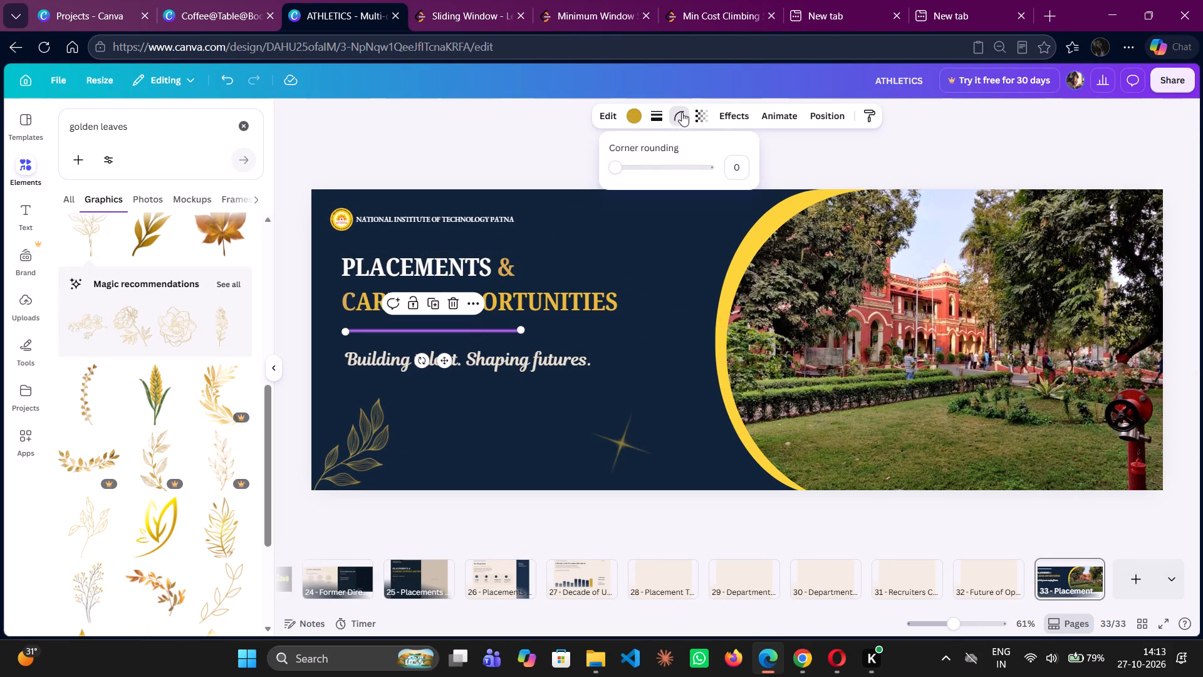
{"action": "left_click_drag", "start_coordinate": [618, 167], "coordinate": [778, 149]}
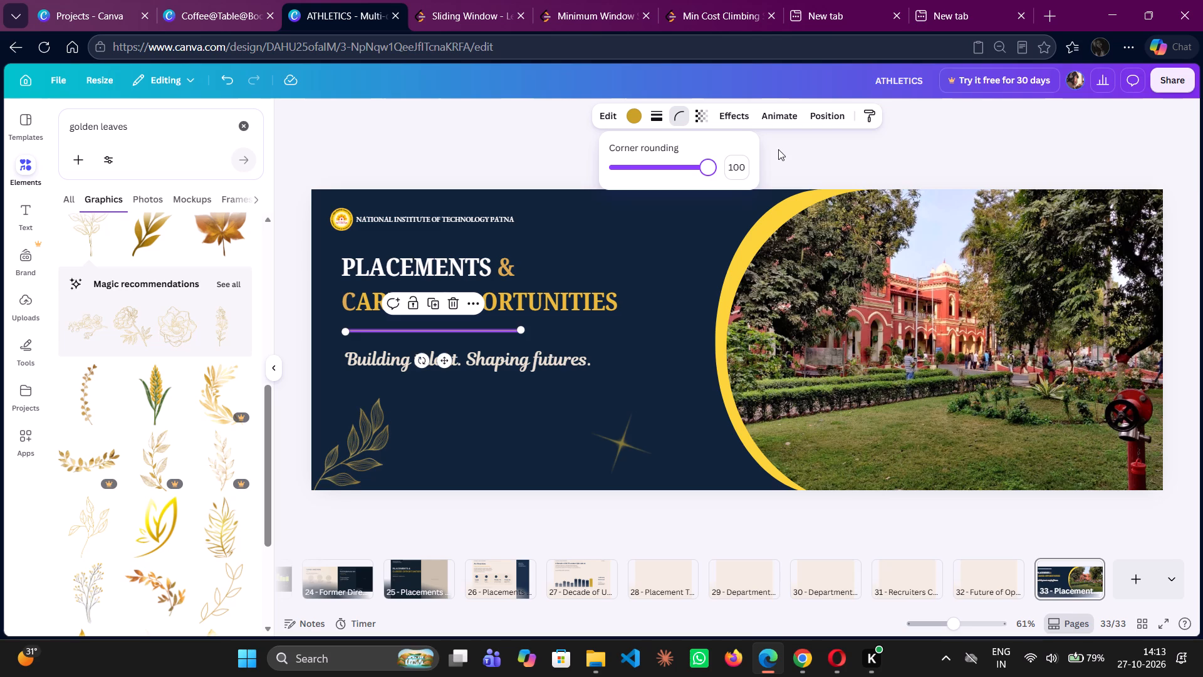
{"action": "left_click", "coordinate": [703, 251]}
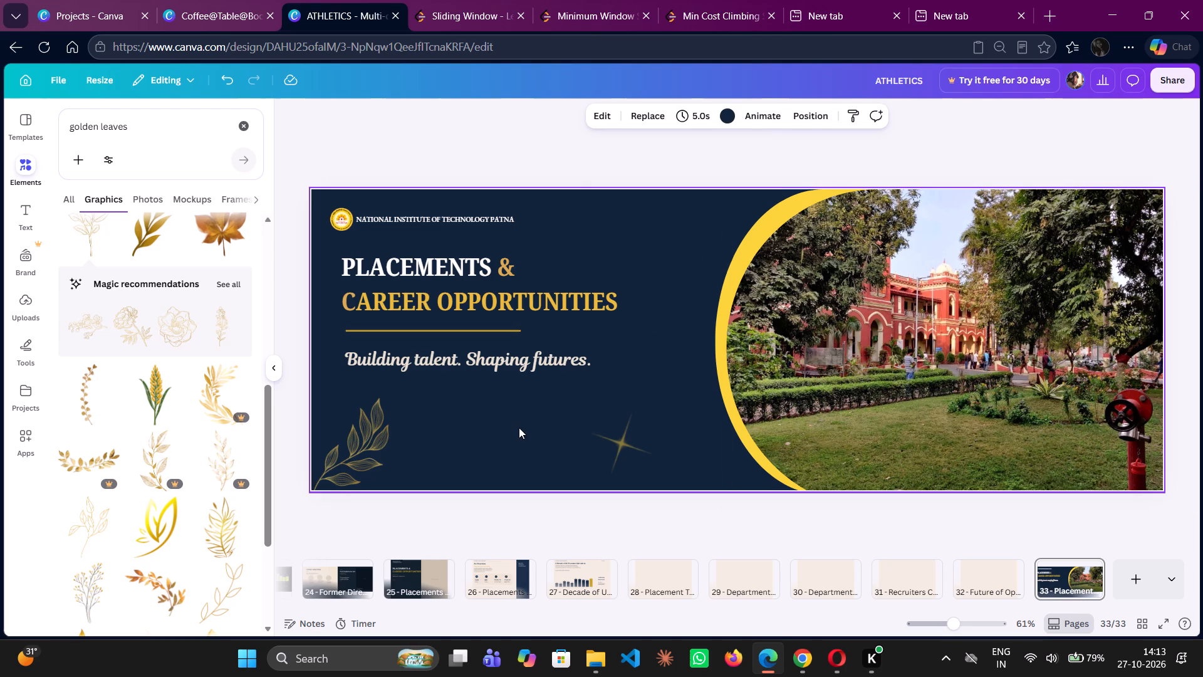
Raise the corner rounding of the yellow curve beside the campus photo to its maximum.
{"action": "left_click", "coordinate": [732, 281]}
{"action": "left_click", "coordinate": [721, 322]}
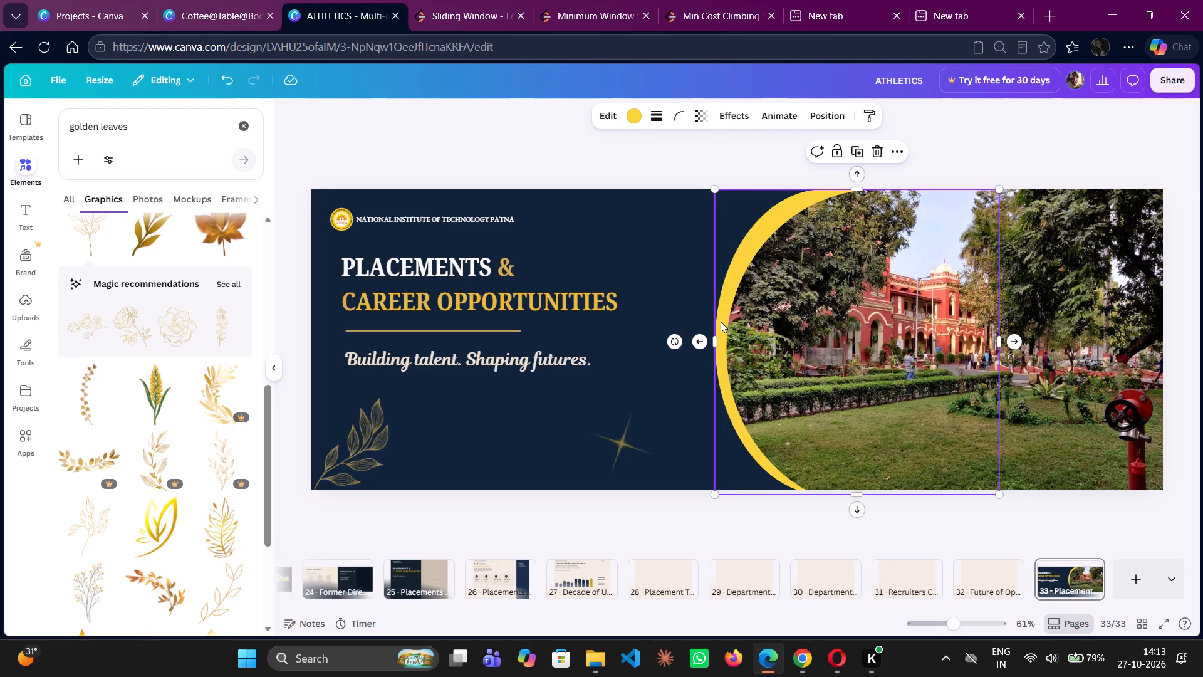
{"action": "left_click", "coordinate": [683, 120]}
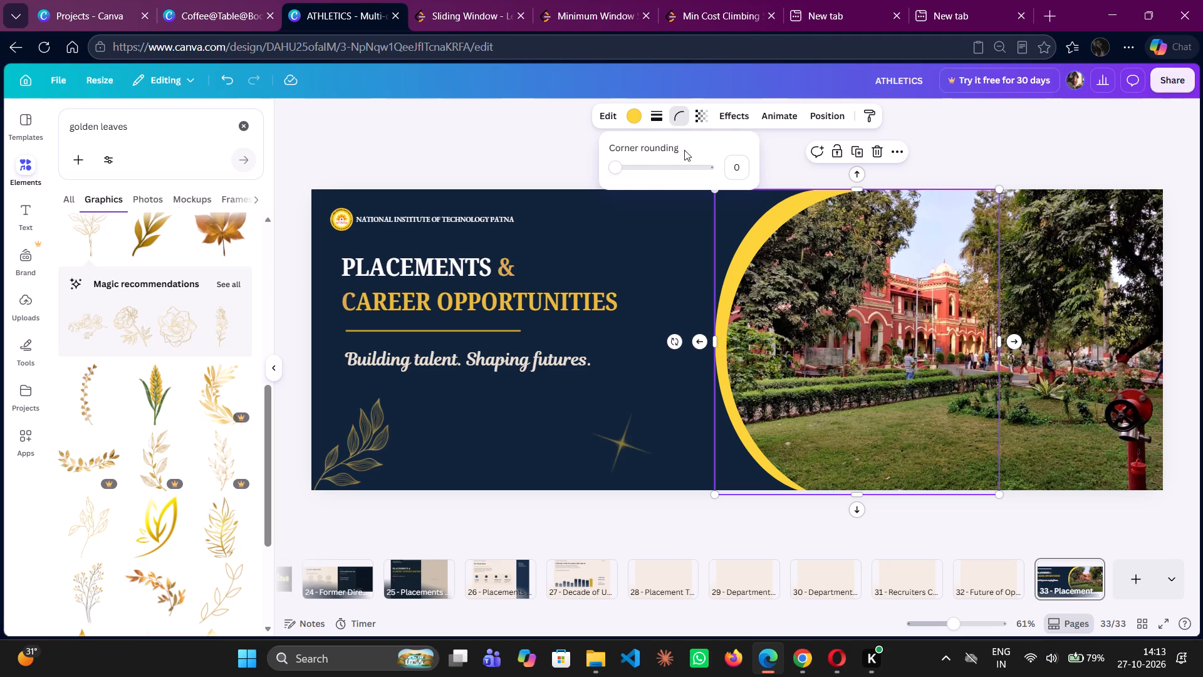
{"action": "left_click_drag", "start_coordinate": [618, 169], "coordinate": [788, 156]}
{"action": "left_click", "coordinate": [630, 251]}
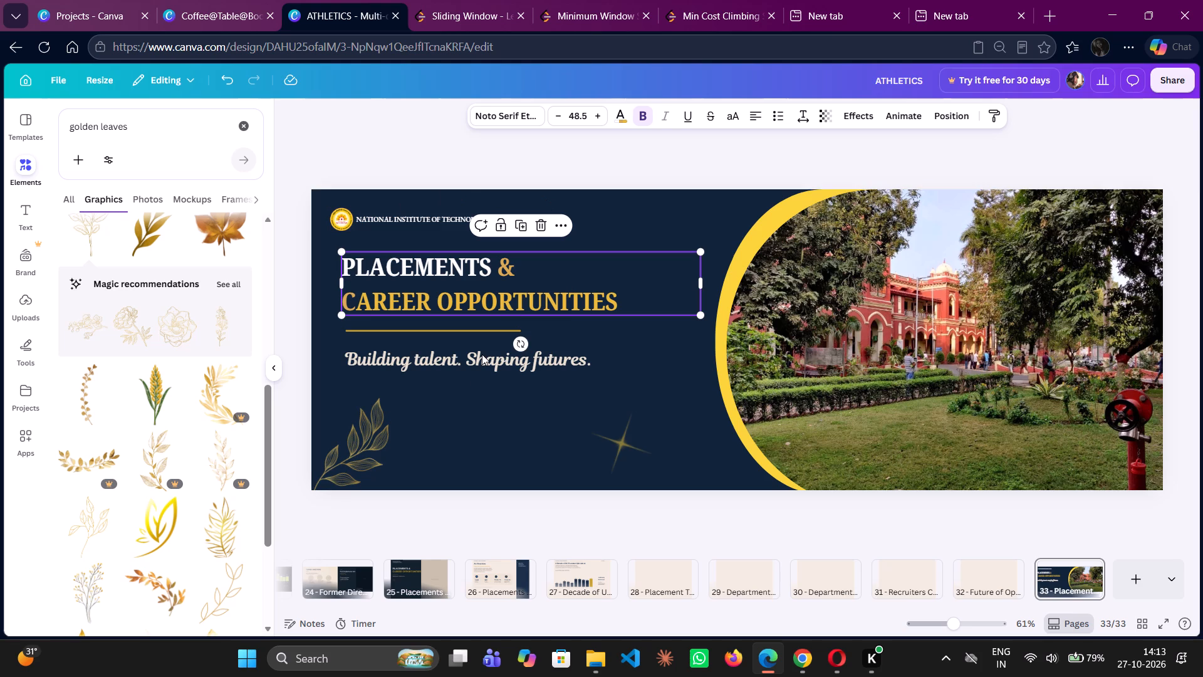
Compare with the Coffee@Table@Booklet reference, slightly shrink the yellow curve beside the campus photo, and align it with the page's top edge.
{"action": "left_click", "coordinate": [240, 0]}
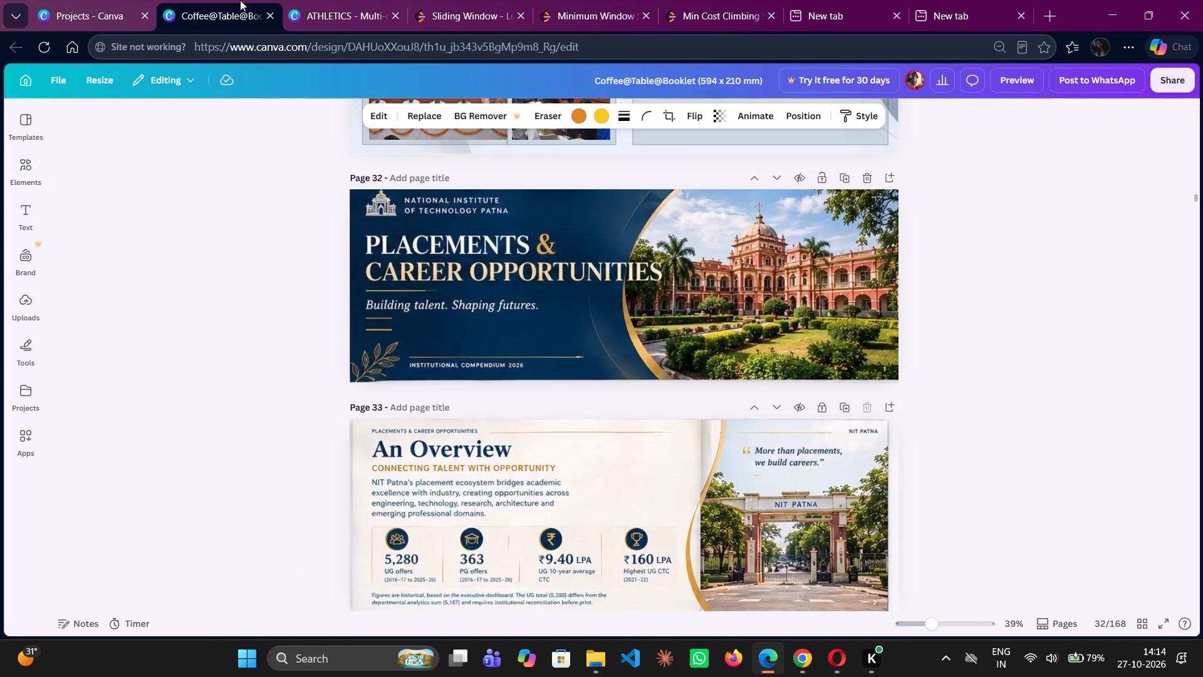
{"action": "left_click", "coordinate": [363, 0]}
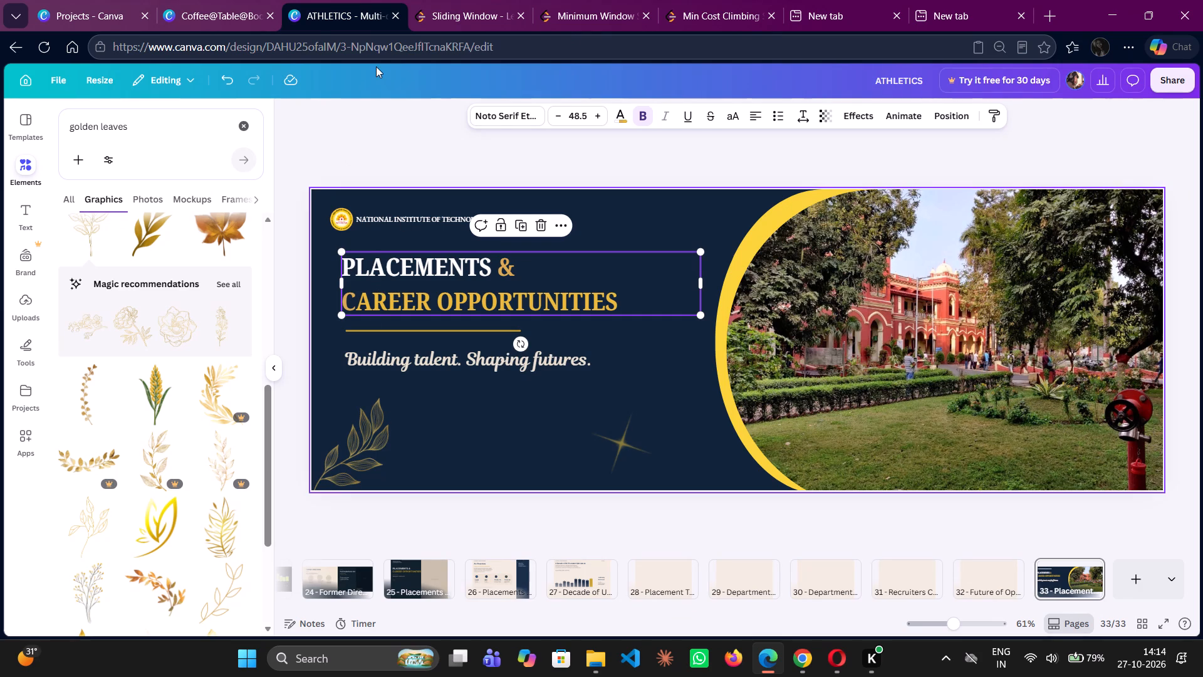
{"action": "left_click", "coordinate": [275, 0]}
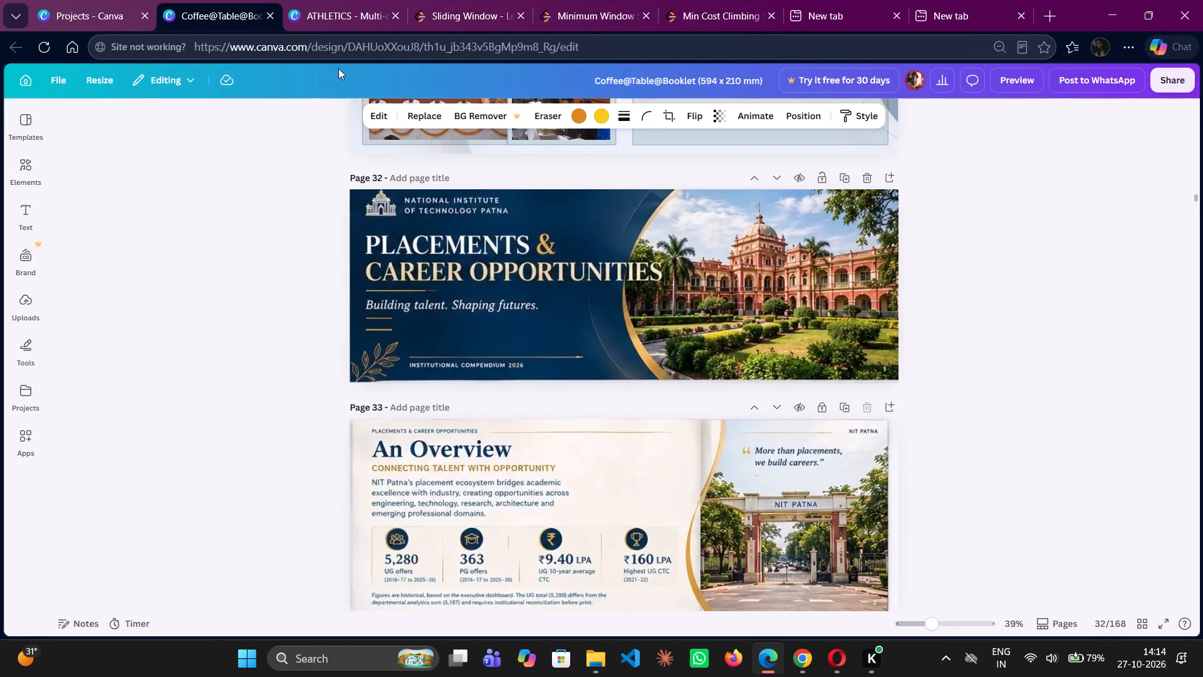
{"action": "left_click", "coordinate": [349, 0]}
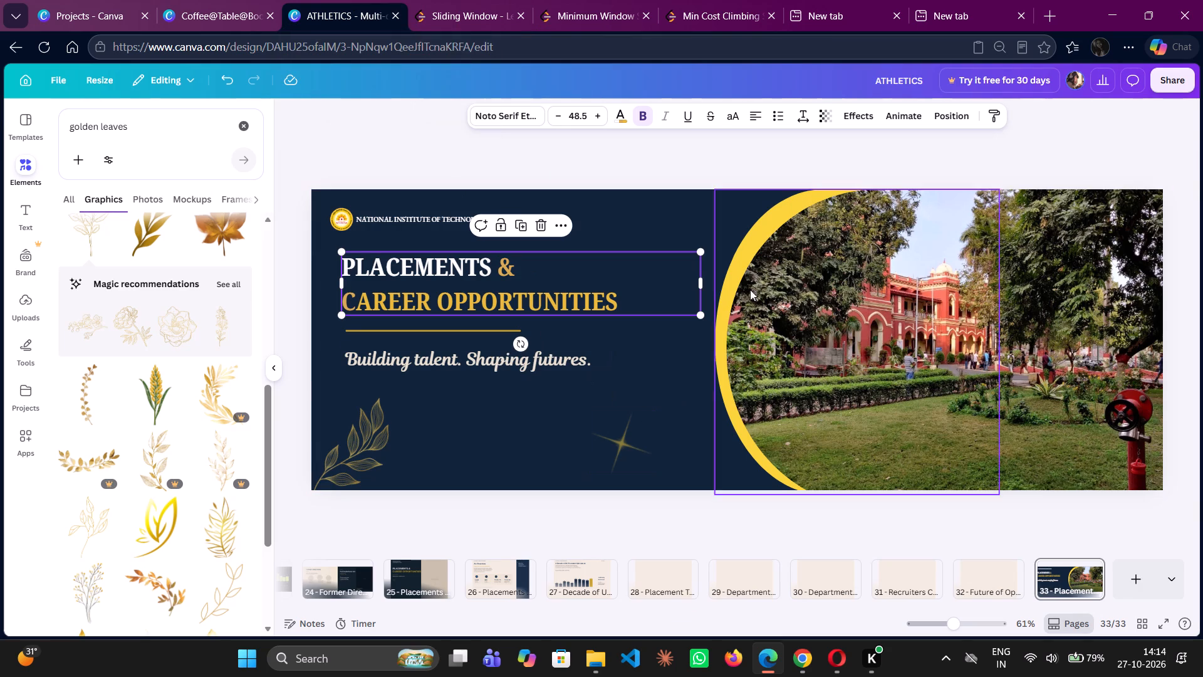
{"action": "left_click", "coordinate": [765, 233]}
{"action": "left_click", "coordinate": [715, 305]}
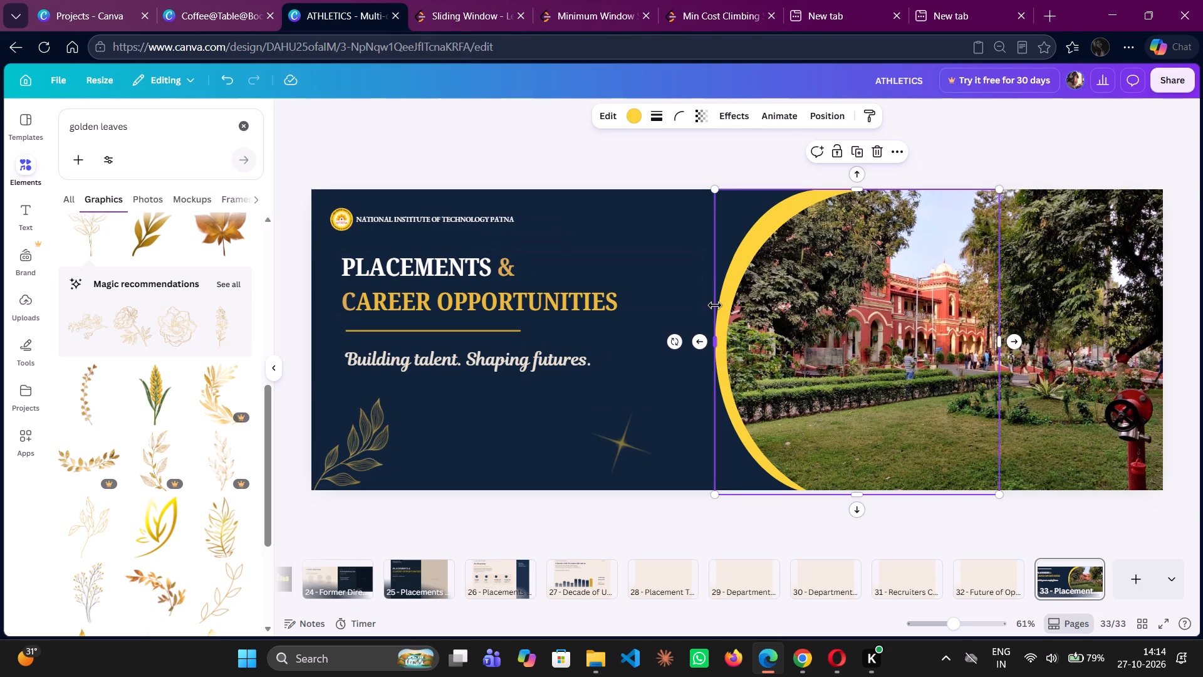
{"action": "left_click_drag", "start_coordinate": [716, 187], "coordinate": [722, 192]}
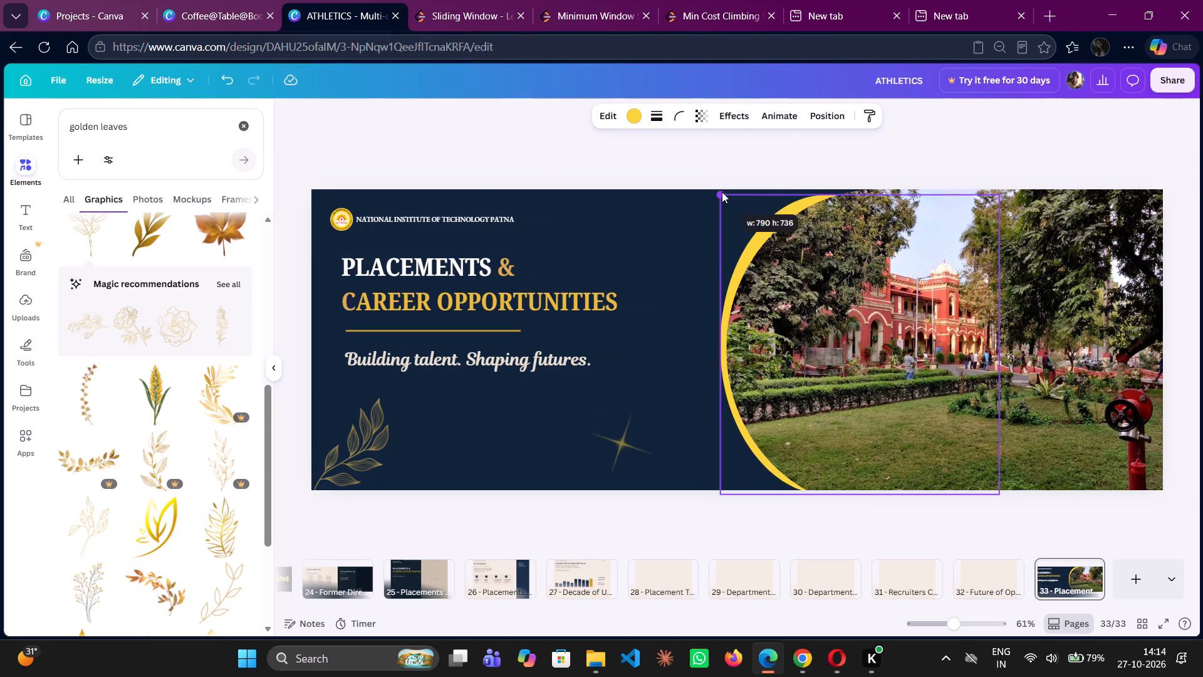
{"action": "left_click_drag", "start_coordinate": [722, 192], "coordinate": [725, 186]}
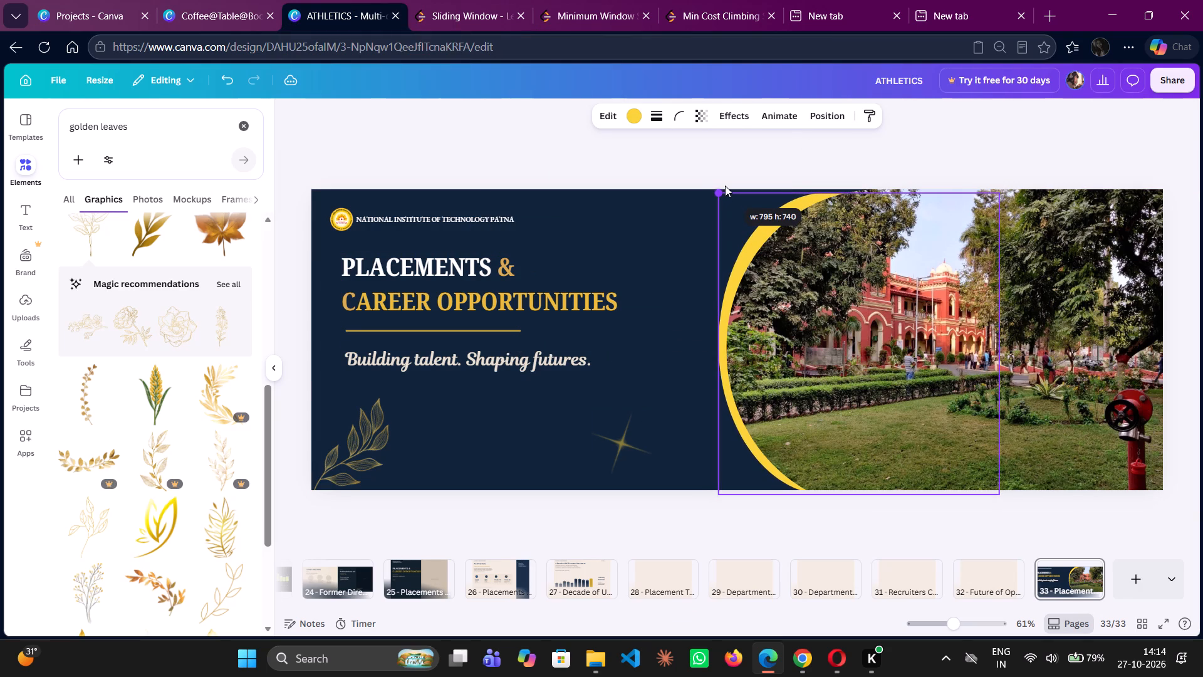
{"action": "left_click_drag", "start_coordinate": [725, 186], "coordinate": [726, 182]}
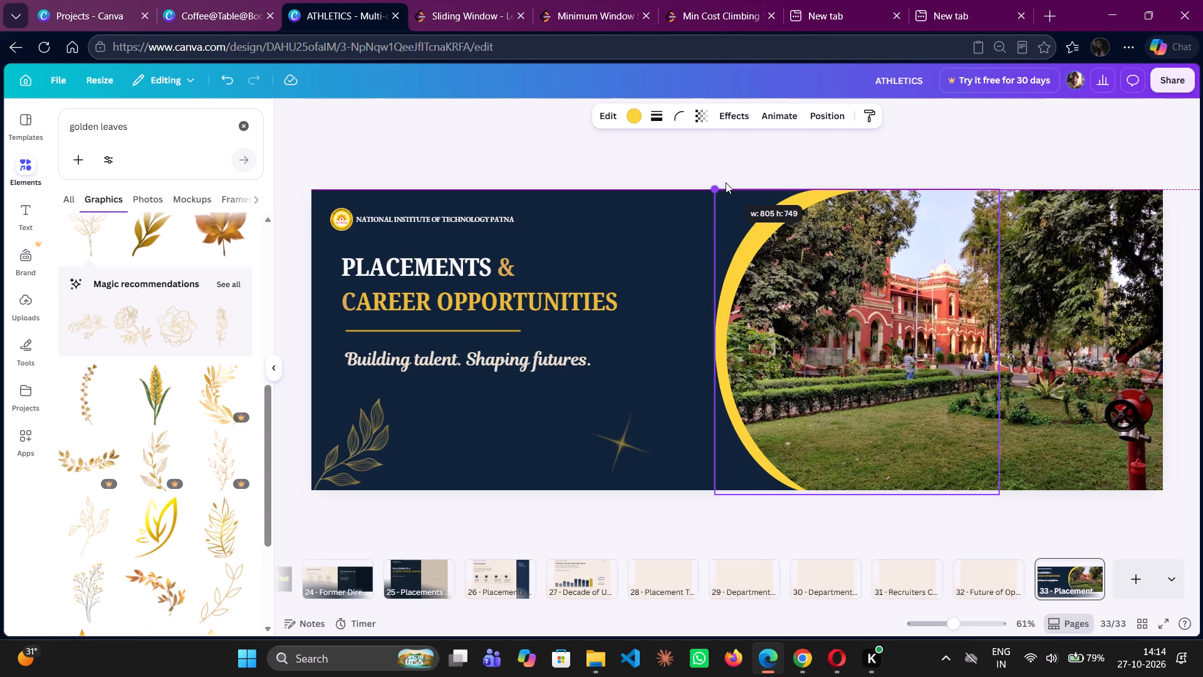
{"action": "left_click_drag", "start_coordinate": [726, 182], "coordinate": [727, 186]}
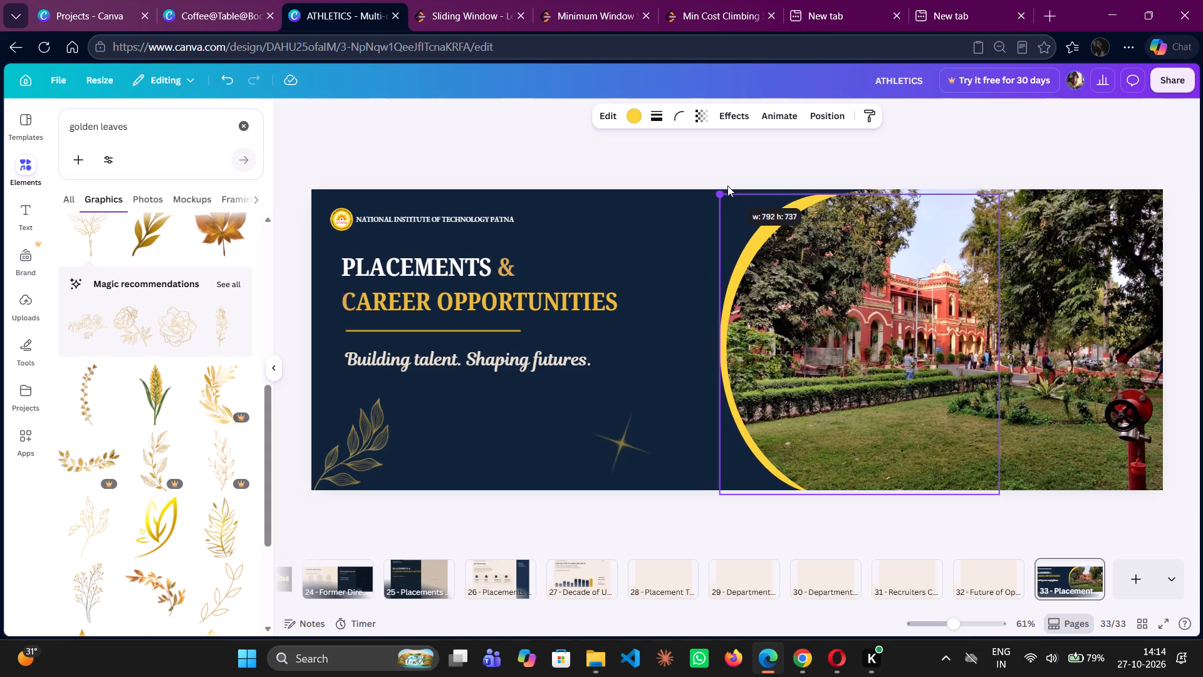
{"action": "left_click_drag", "start_coordinate": [727, 186], "coordinate": [722, 187]}
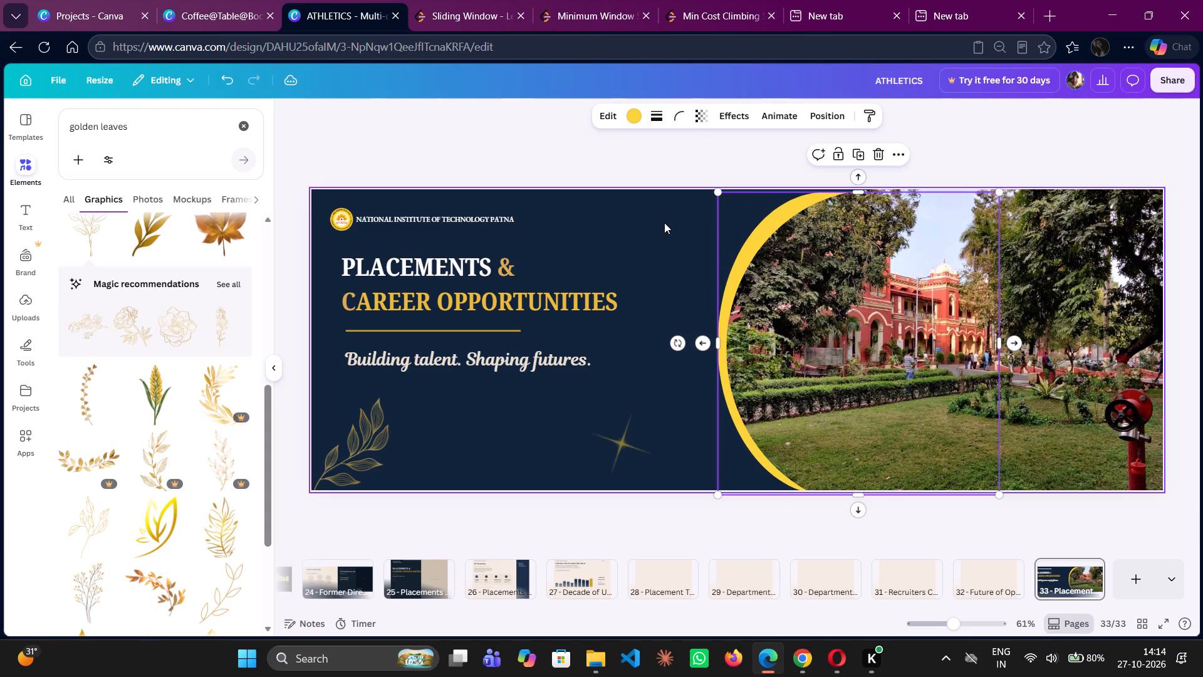
{"action": "left_click", "coordinate": [662, 224]}
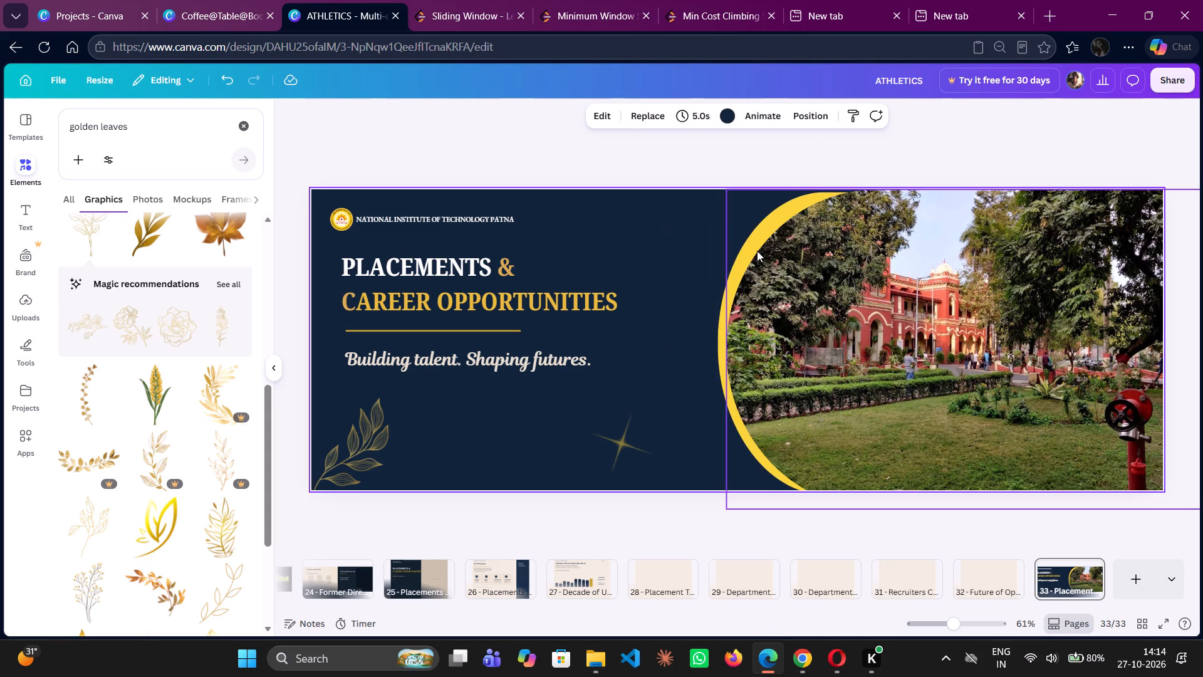
{"action": "left_click", "coordinate": [722, 300]}
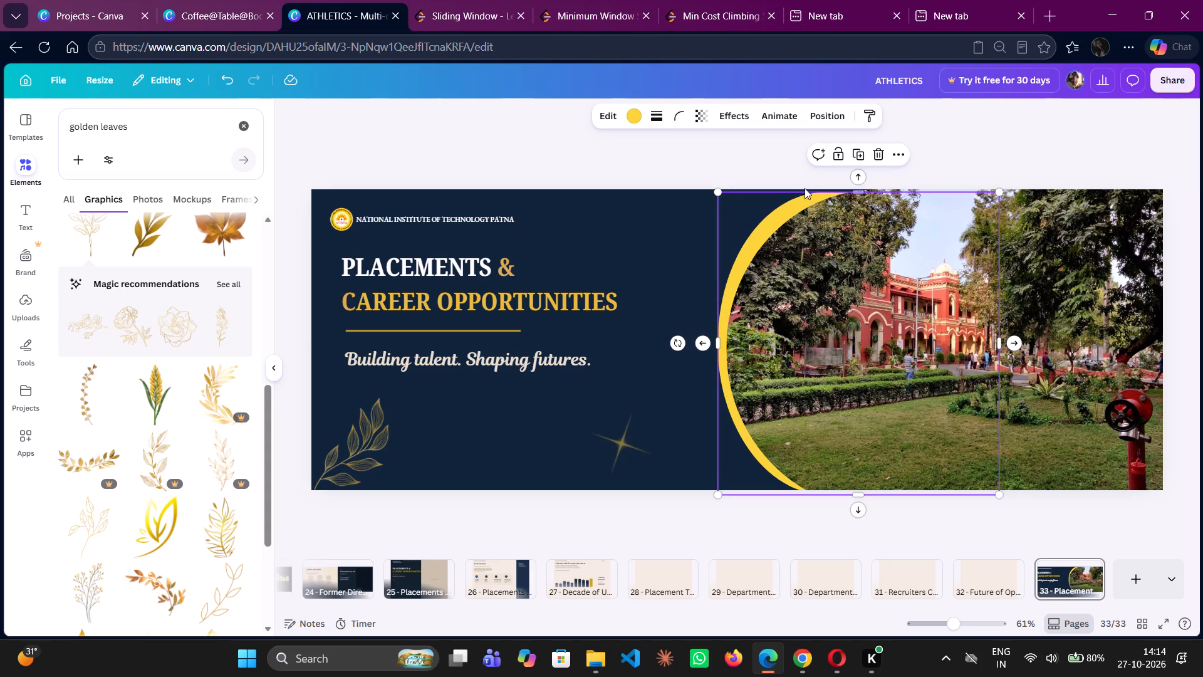
{"action": "left_click", "coordinate": [849, 191]}
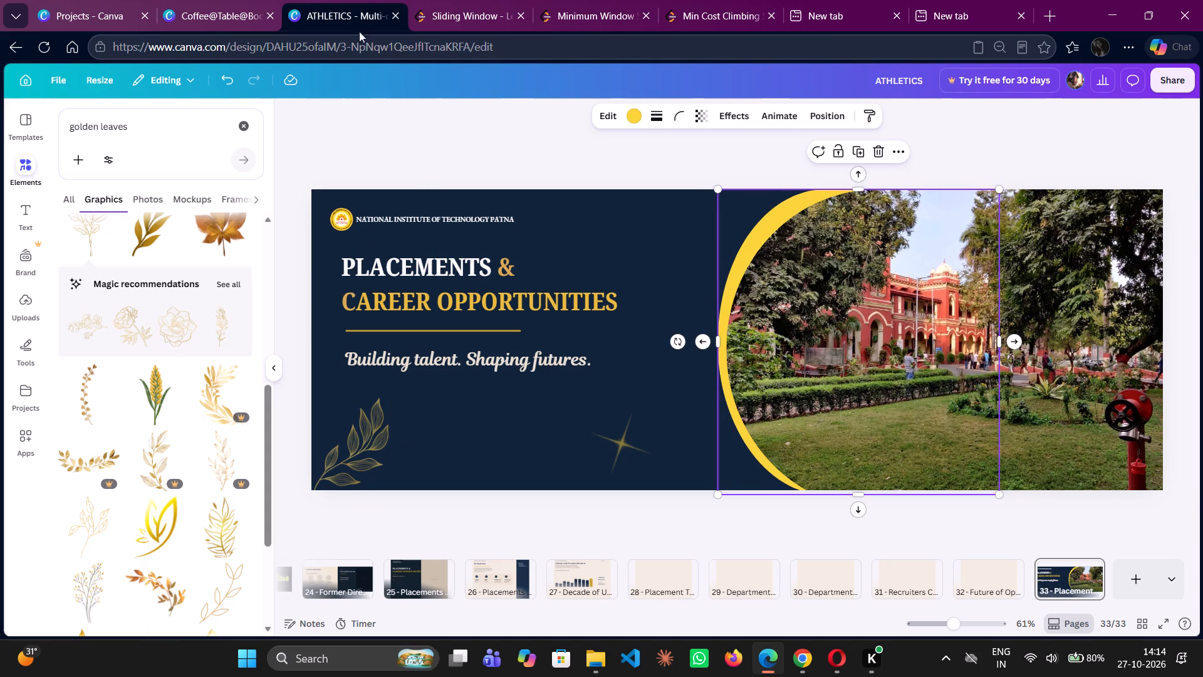
Check the Coffee@Table@Booklet reference page, and search the graphics in the ATHLETICS design for "golden arrow".
{"action": "left_click", "coordinate": [252, 0]}
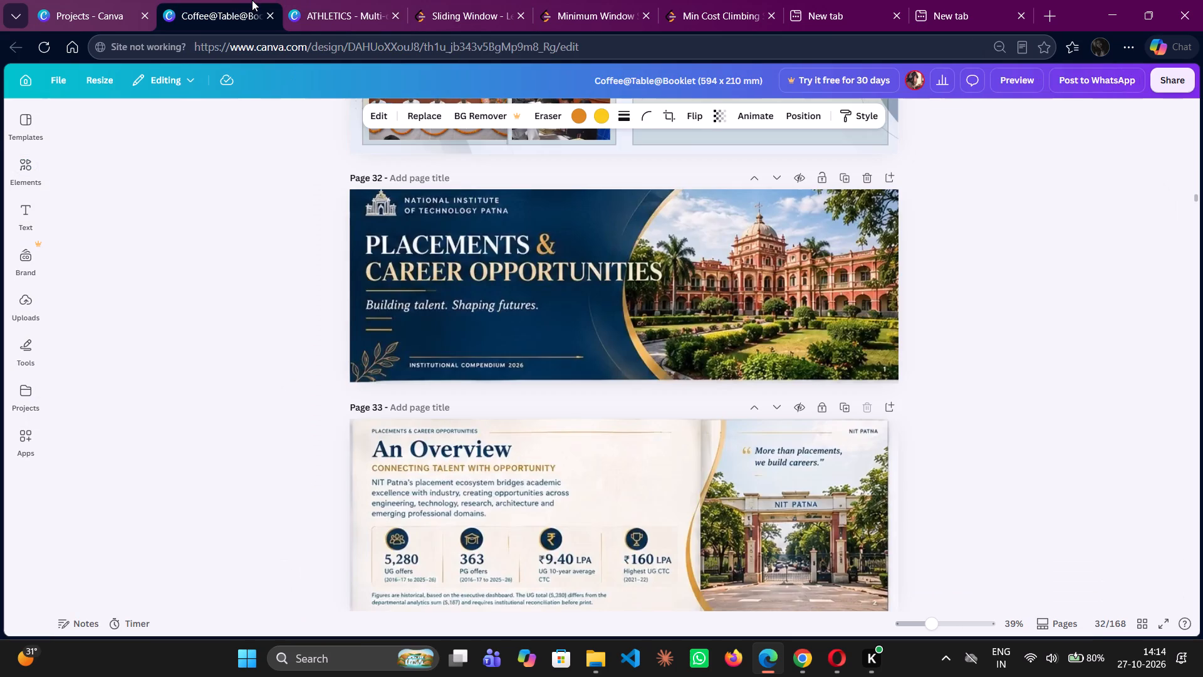
{"action": "left_click", "coordinate": [349, 0]}
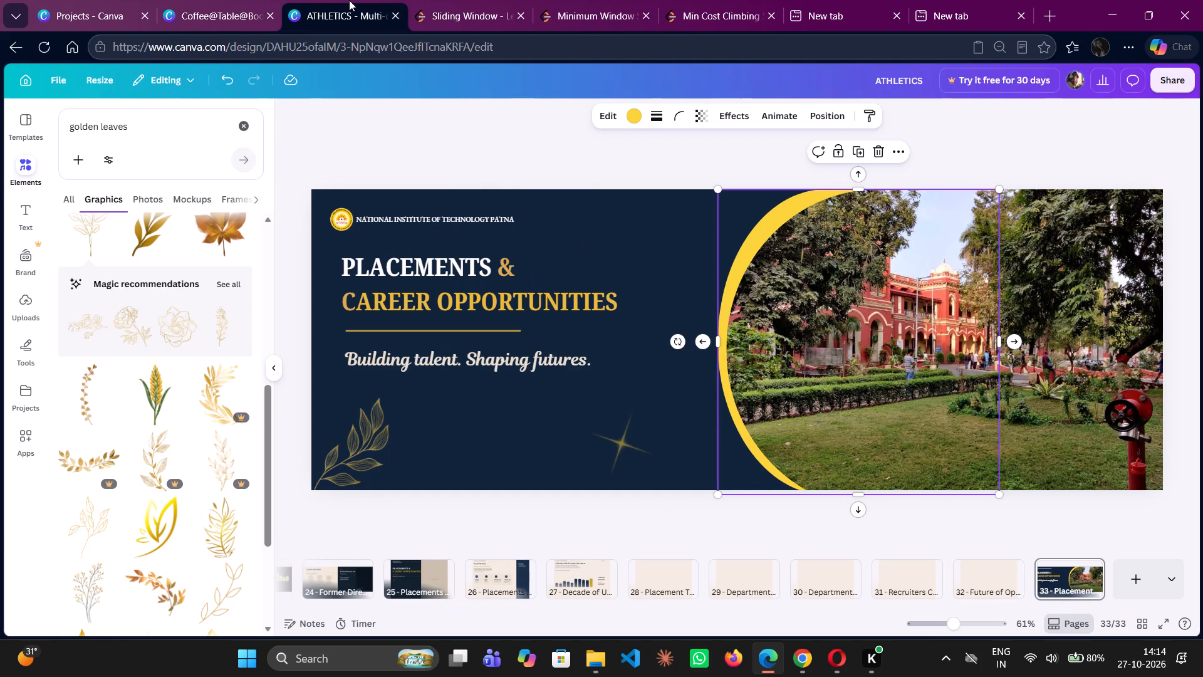
{"action": "left_click_drag", "start_coordinate": [131, 123], "coordinate": [95, 125]}
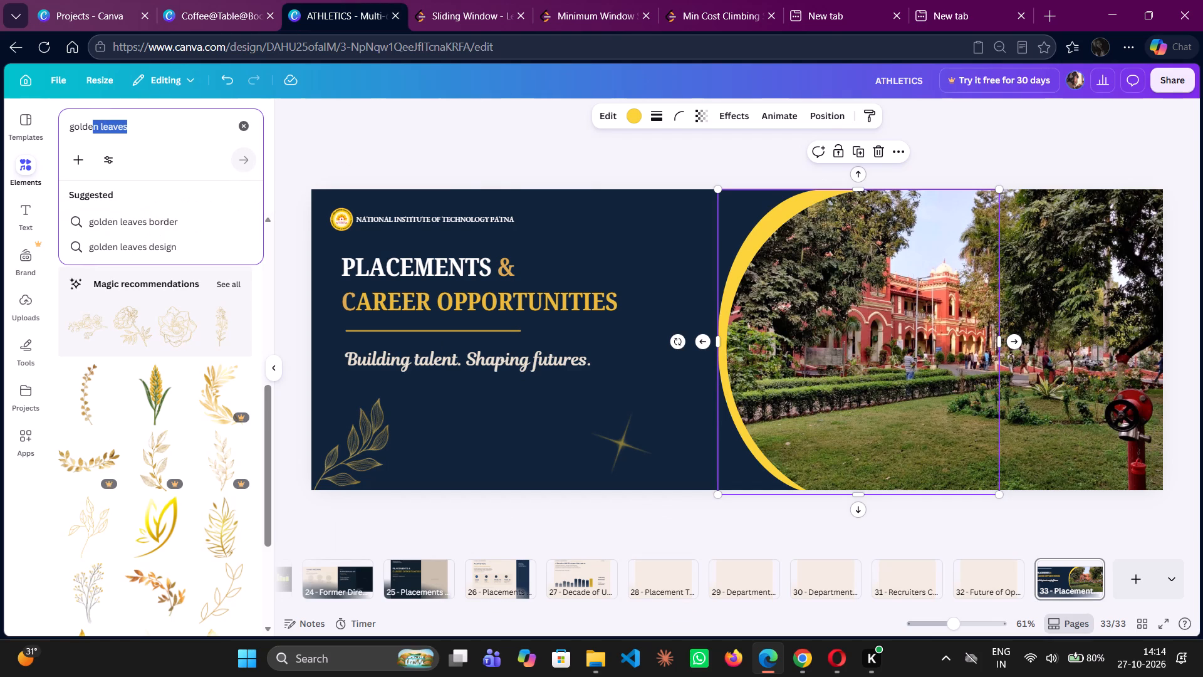
{"action": "left_click_drag", "start_coordinate": [95, 125], "coordinate": [100, 129]}
{"action": "type", "text": "arrow"}
{"action": "key", "text": "Return"}
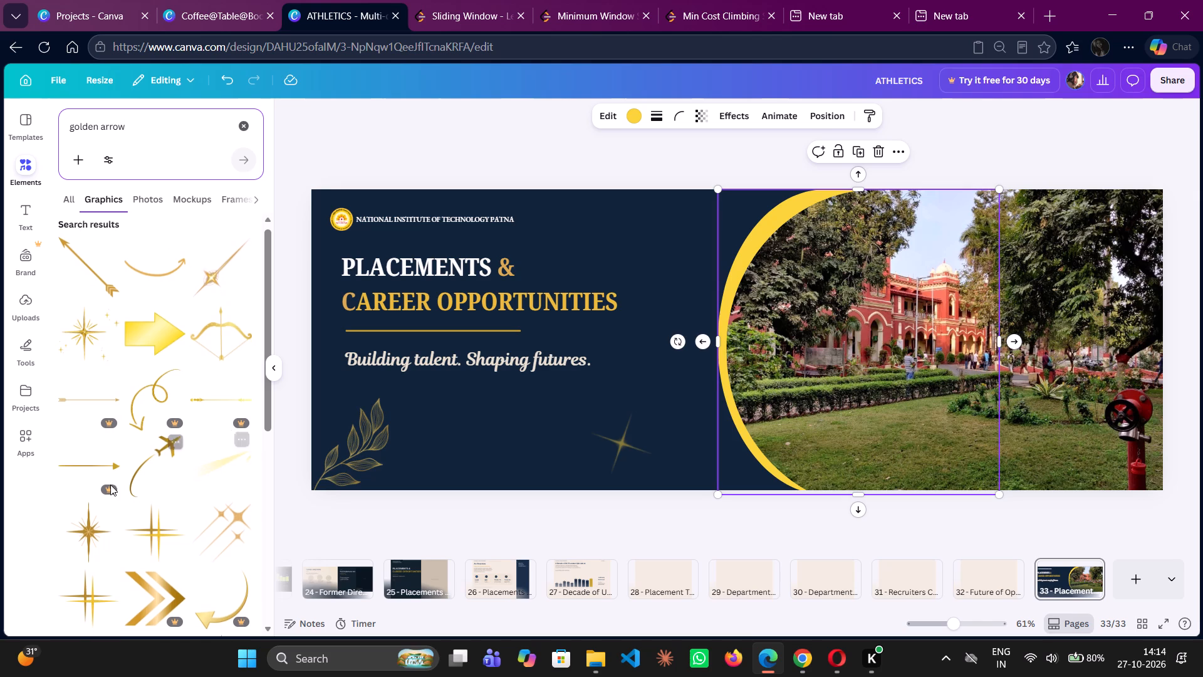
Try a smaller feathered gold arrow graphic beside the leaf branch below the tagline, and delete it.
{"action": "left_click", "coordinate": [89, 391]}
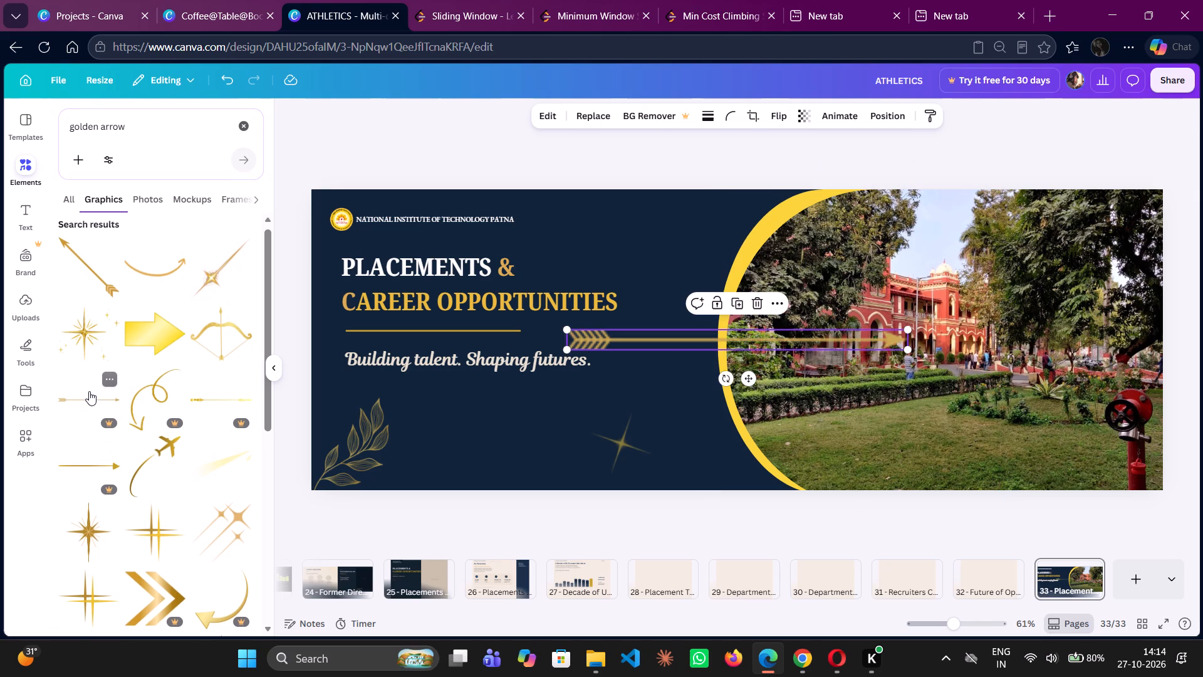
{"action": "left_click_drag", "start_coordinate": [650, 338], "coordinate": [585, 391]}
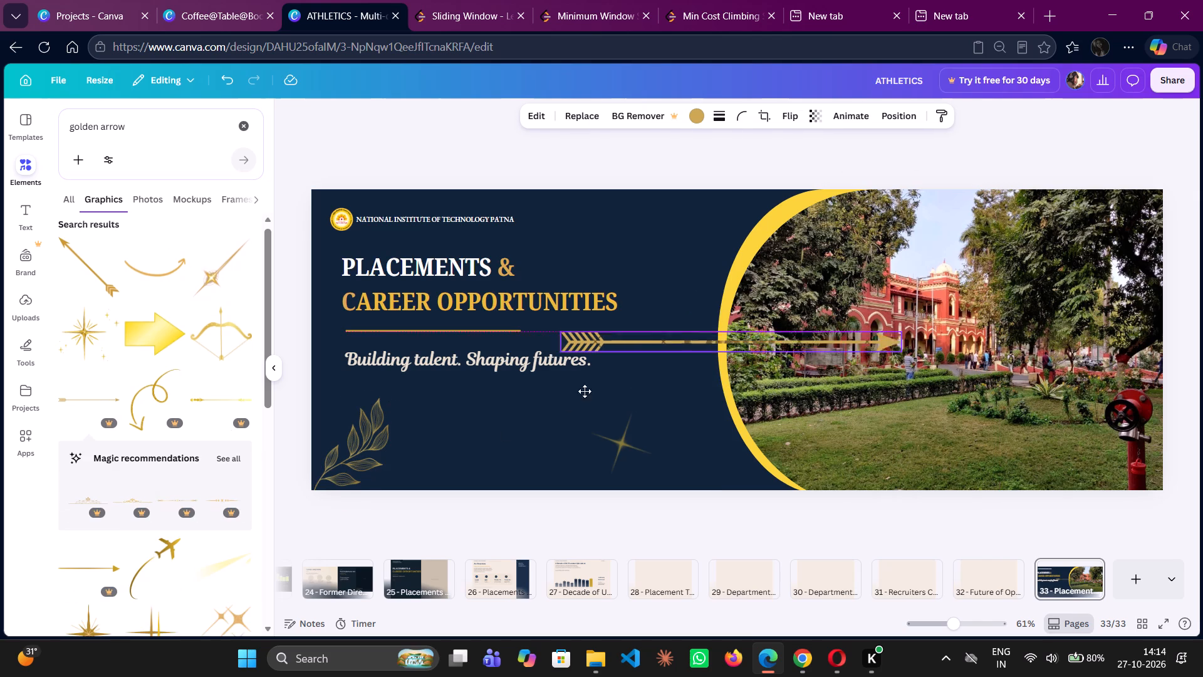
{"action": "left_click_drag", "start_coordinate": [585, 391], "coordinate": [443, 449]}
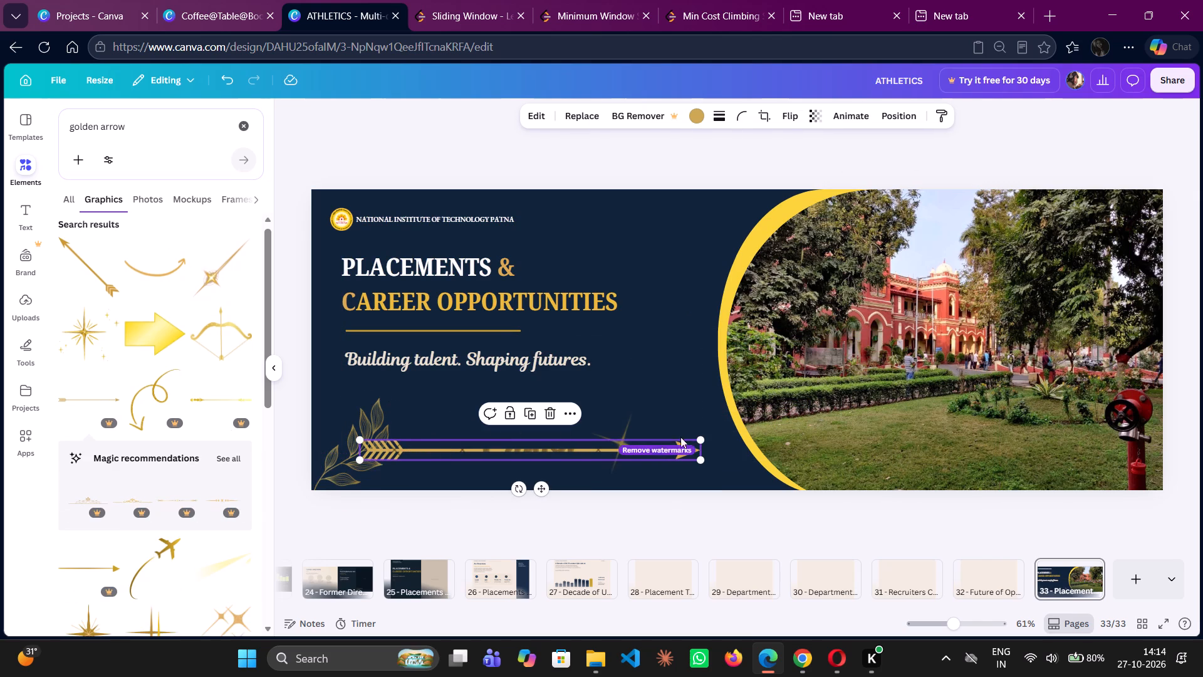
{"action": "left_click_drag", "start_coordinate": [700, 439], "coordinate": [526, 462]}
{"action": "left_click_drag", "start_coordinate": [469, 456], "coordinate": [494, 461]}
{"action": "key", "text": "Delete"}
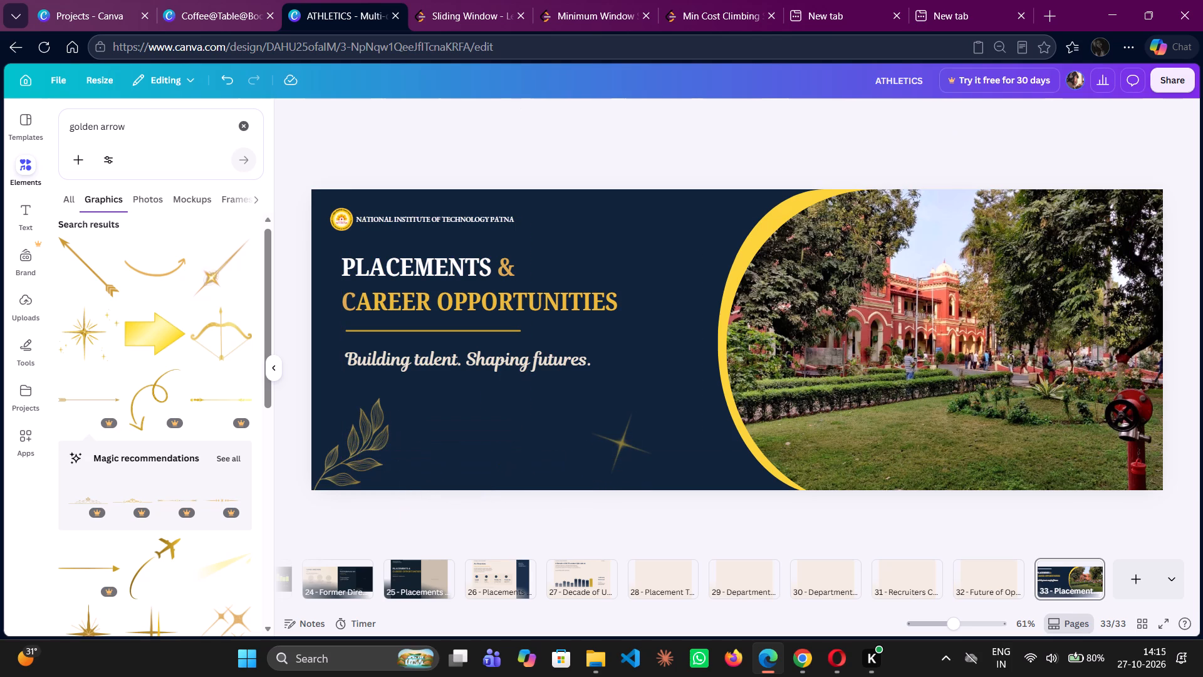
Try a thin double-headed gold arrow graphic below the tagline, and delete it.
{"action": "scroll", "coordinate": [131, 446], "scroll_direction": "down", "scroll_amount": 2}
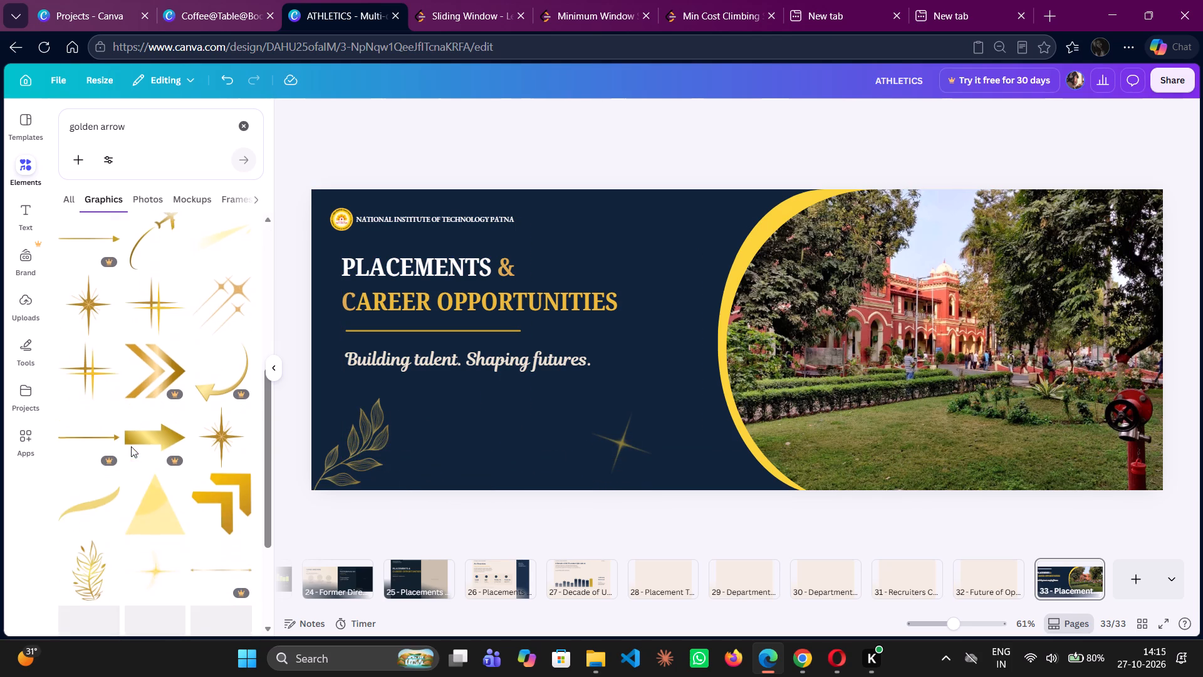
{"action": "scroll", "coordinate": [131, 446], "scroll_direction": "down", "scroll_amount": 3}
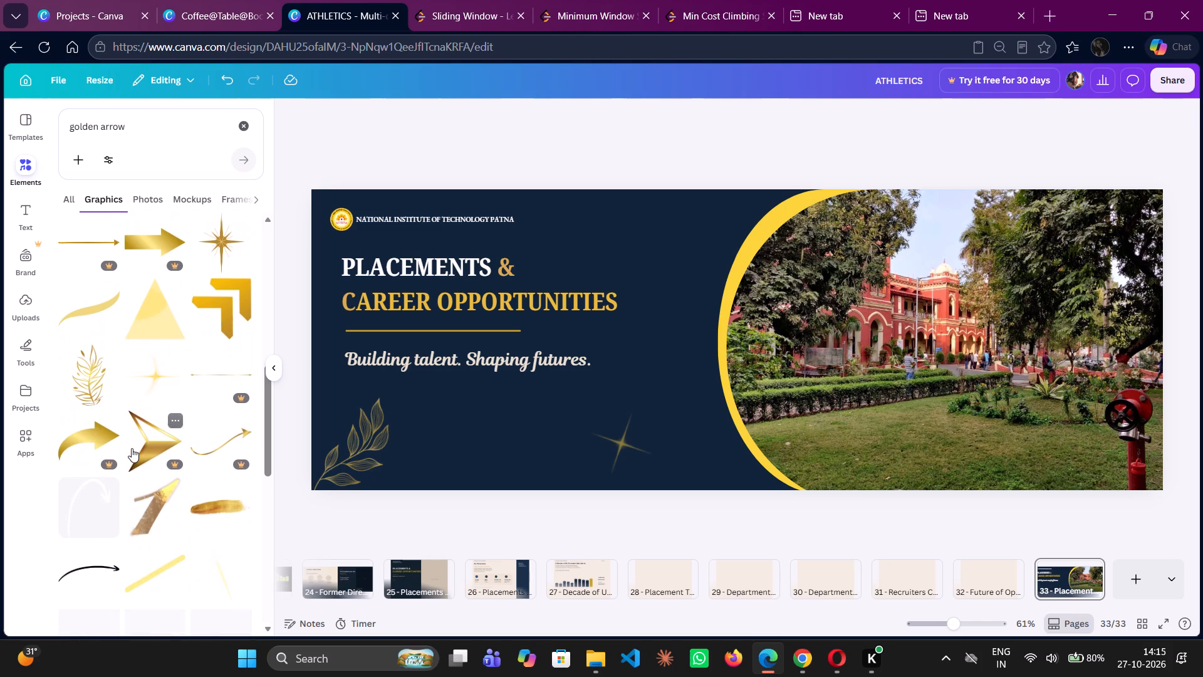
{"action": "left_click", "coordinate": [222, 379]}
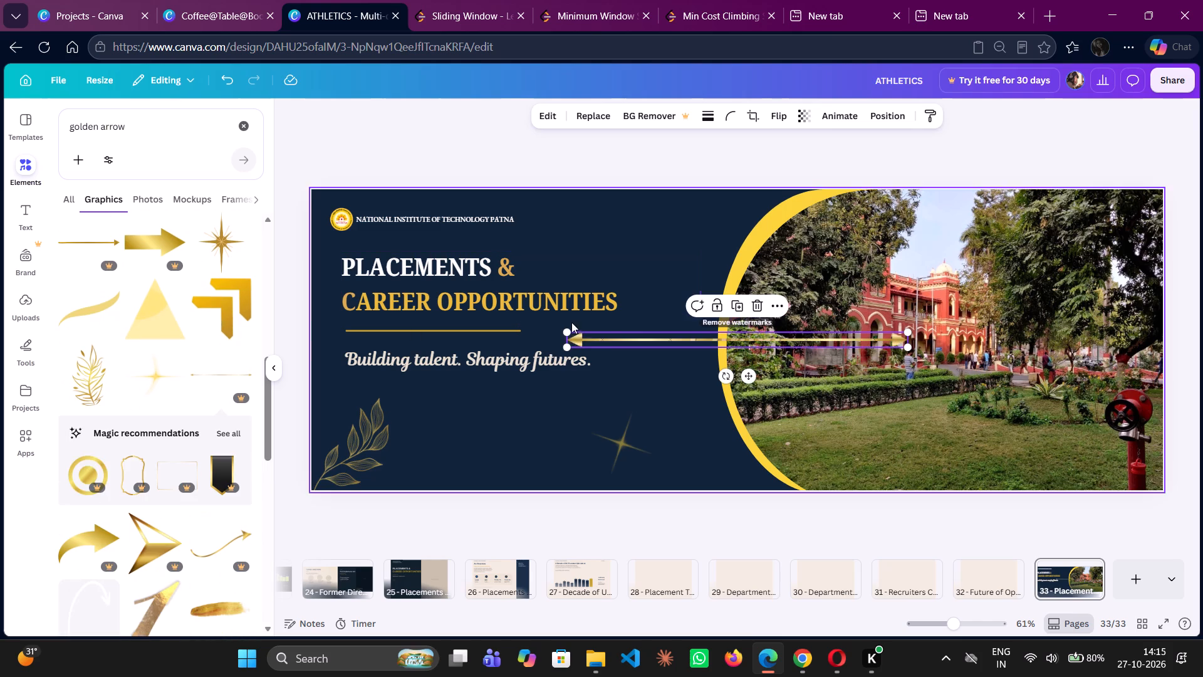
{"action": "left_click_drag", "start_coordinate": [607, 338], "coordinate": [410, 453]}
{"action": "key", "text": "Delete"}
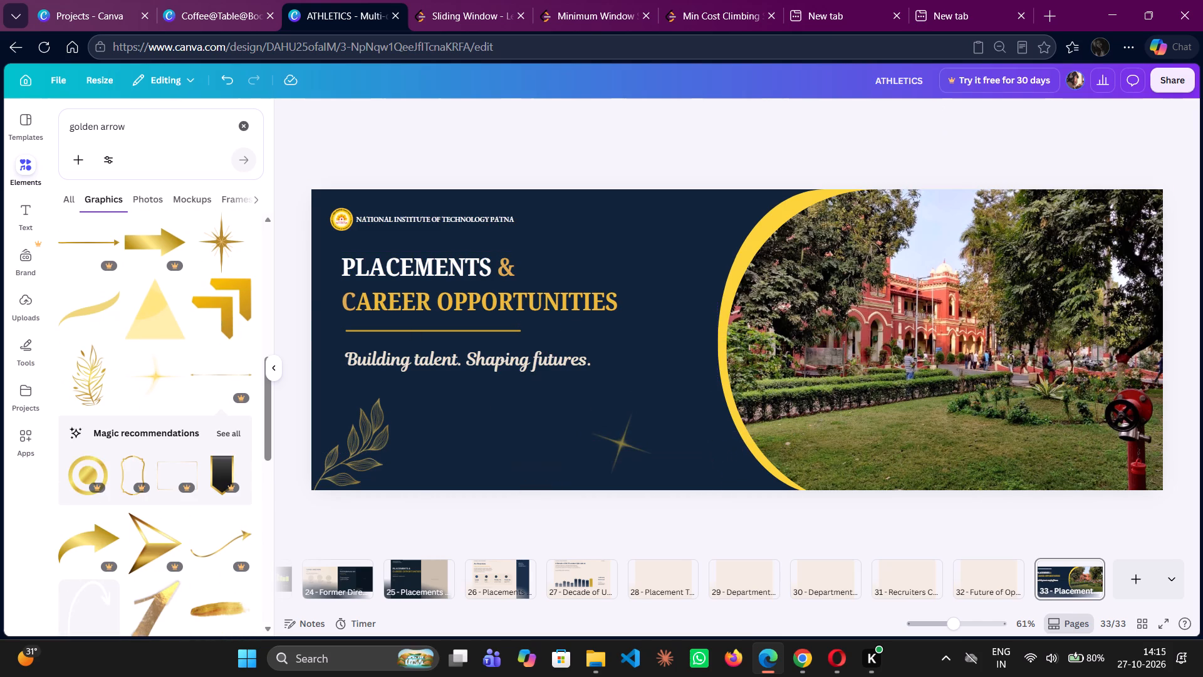
Shrink the golden leaf branch and tuck it closer into the page's lower-left corner.
{"action": "left_click", "coordinate": [334, 462]}
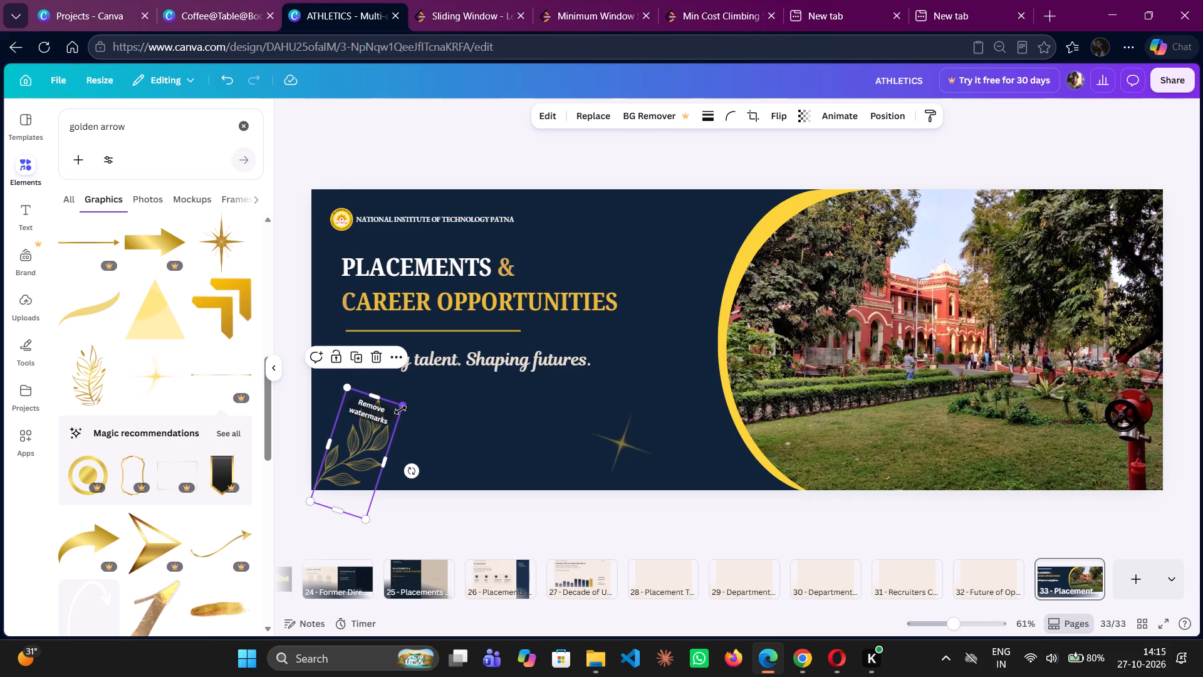
{"action": "left_click_drag", "start_coordinate": [400, 410], "coordinate": [375, 429]}
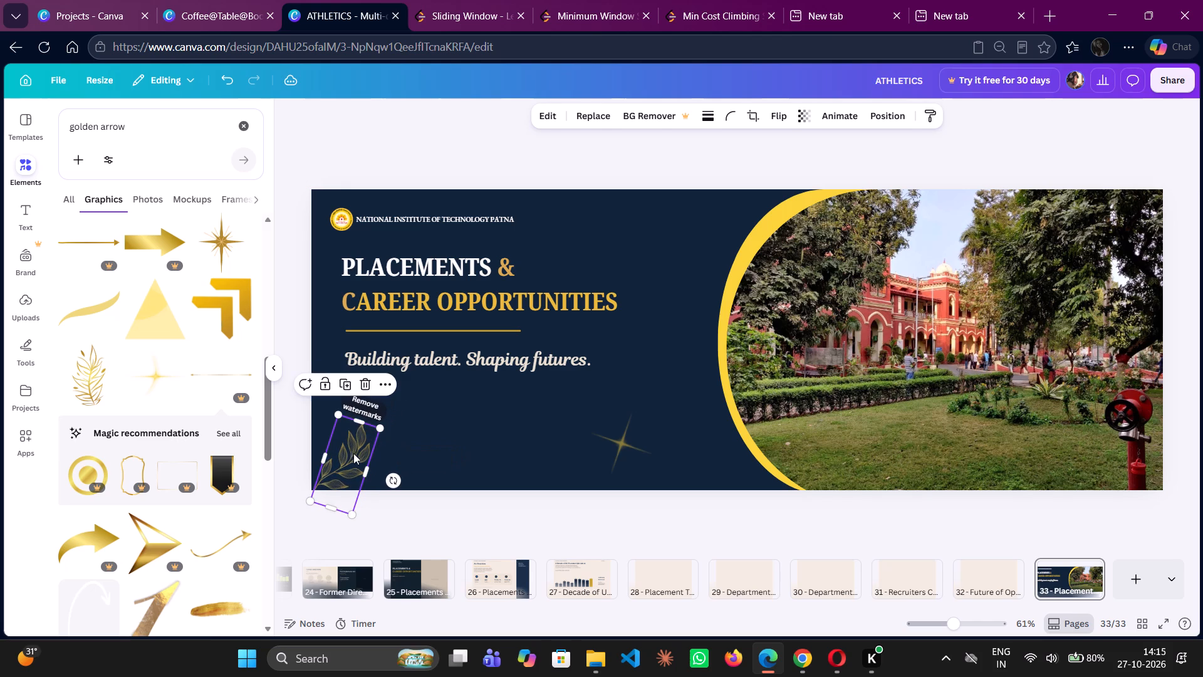
{"action": "left_click", "coordinate": [352, 454]}
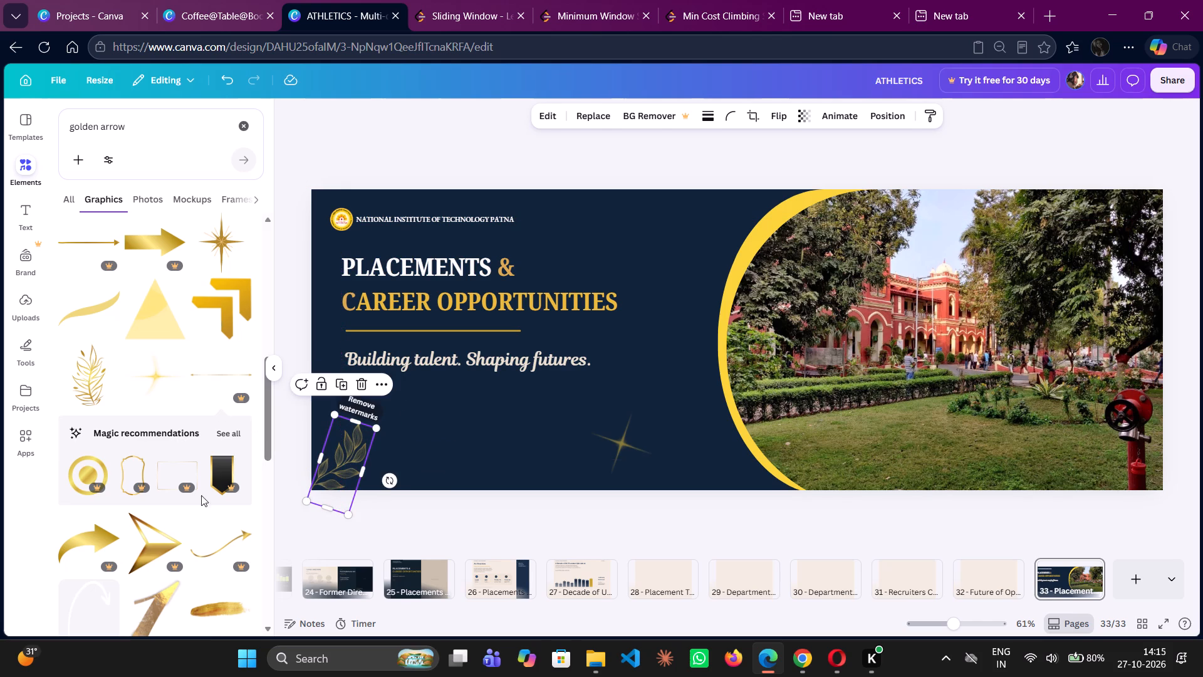
Look through the "golden arrow" graphics results for an arrow that suits the page.
{"action": "scroll", "coordinate": [205, 505], "scroll_direction": "down", "scroll_amount": 2}
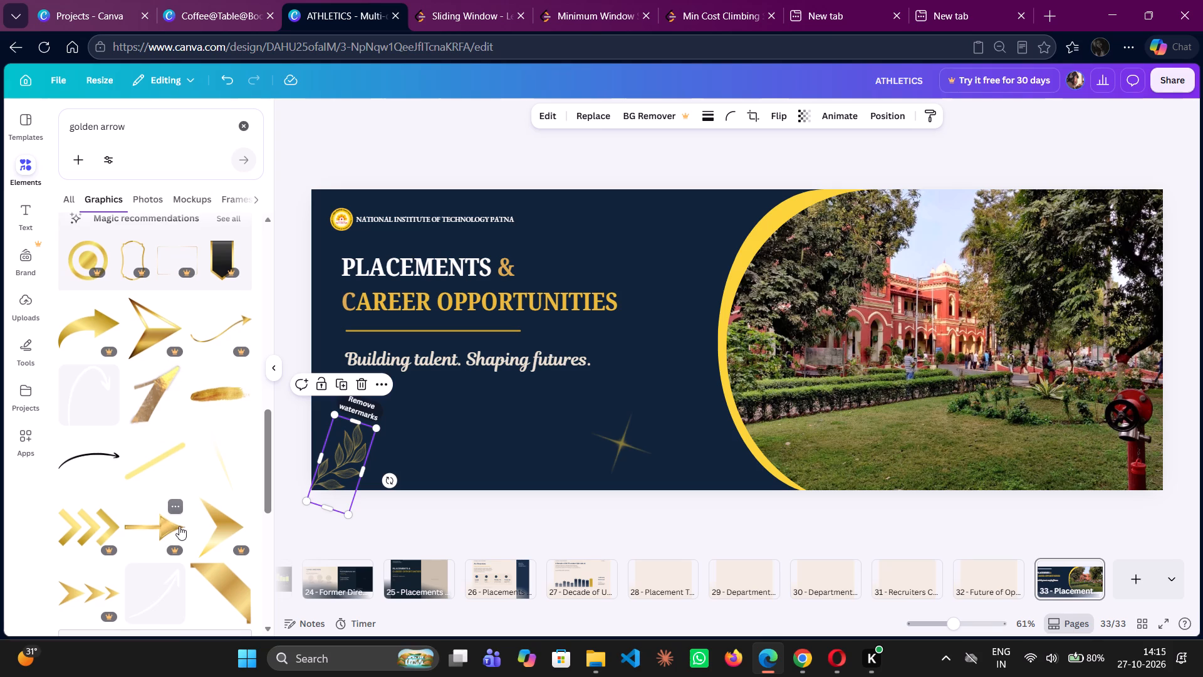
{"action": "scroll", "coordinate": [179, 526], "scroll_direction": "down", "scroll_amount": 5}
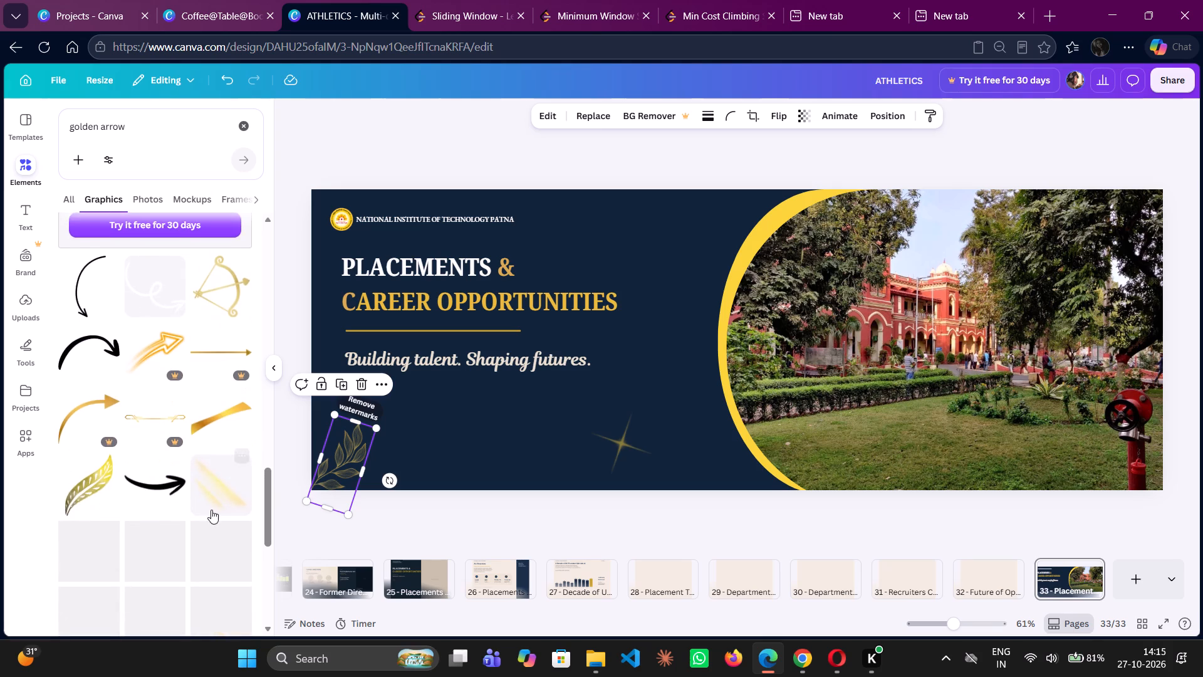
{"action": "scroll", "coordinate": [211, 510], "scroll_direction": "down", "scroll_amount": 6}
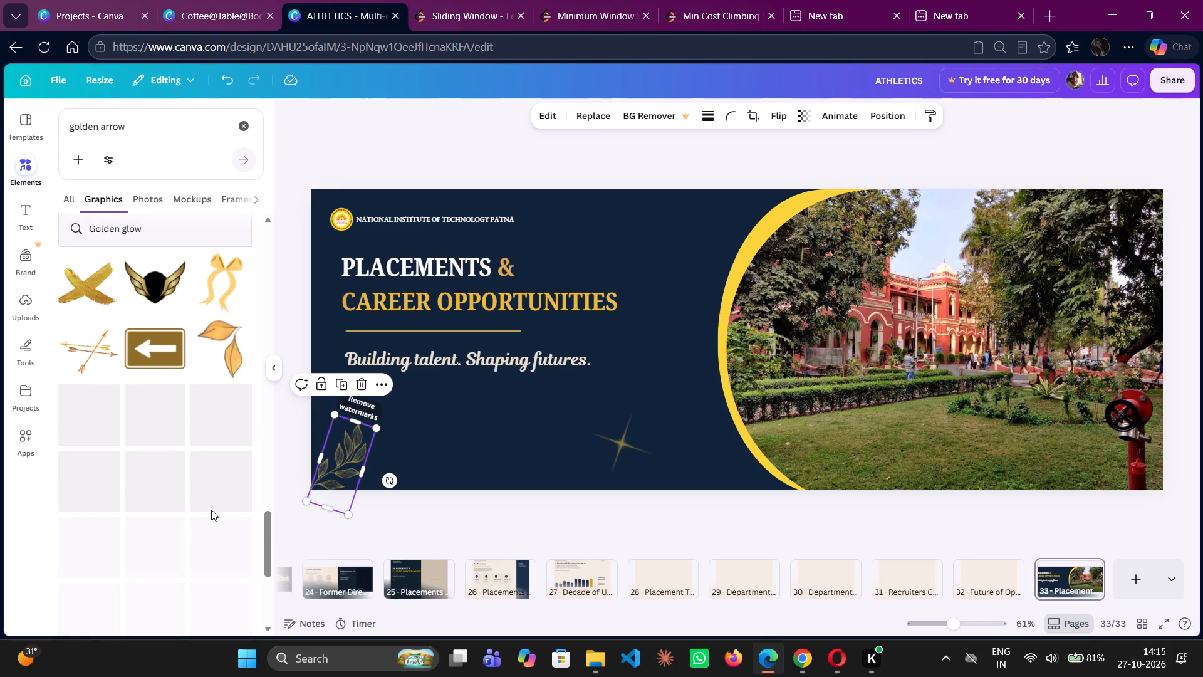
{"action": "scroll", "coordinate": [211, 510], "scroll_direction": "down", "scroll_amount": 2}
{"action": "scroll", "coordinate": [227, 496], "scroll_direction": "up", "scroll_amount": 2}
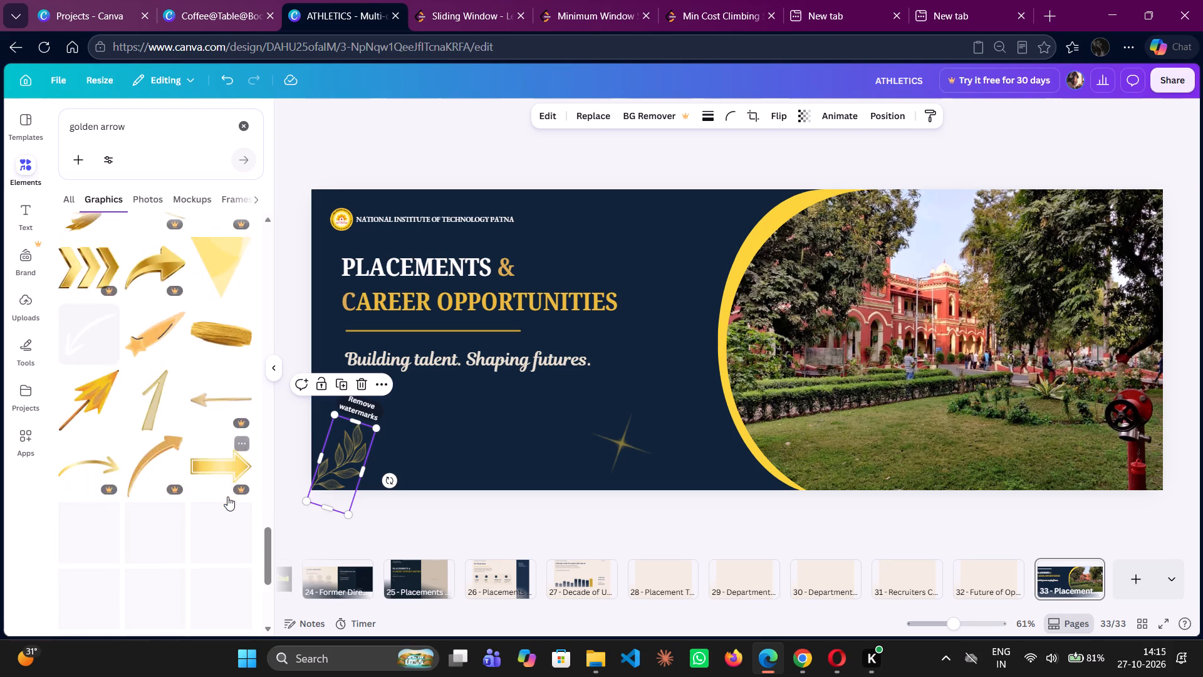
{"action": "scroll", "coordinate": [227, 496], "scroll_direction": "up", "scroll_amount": 3}
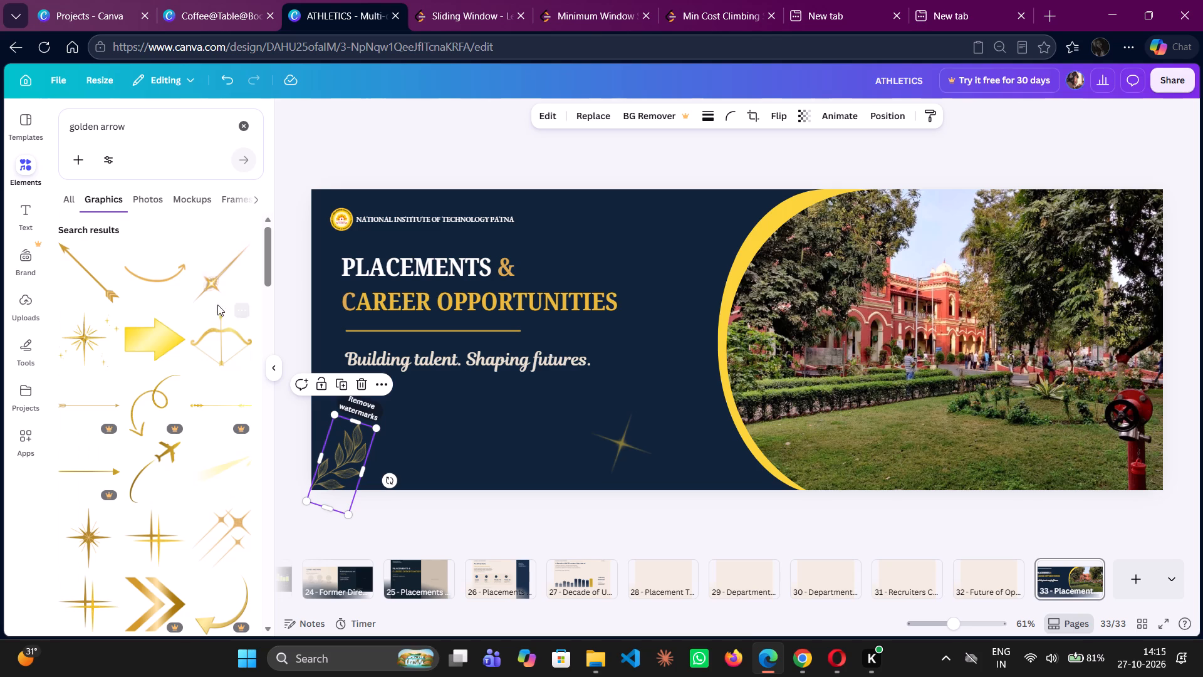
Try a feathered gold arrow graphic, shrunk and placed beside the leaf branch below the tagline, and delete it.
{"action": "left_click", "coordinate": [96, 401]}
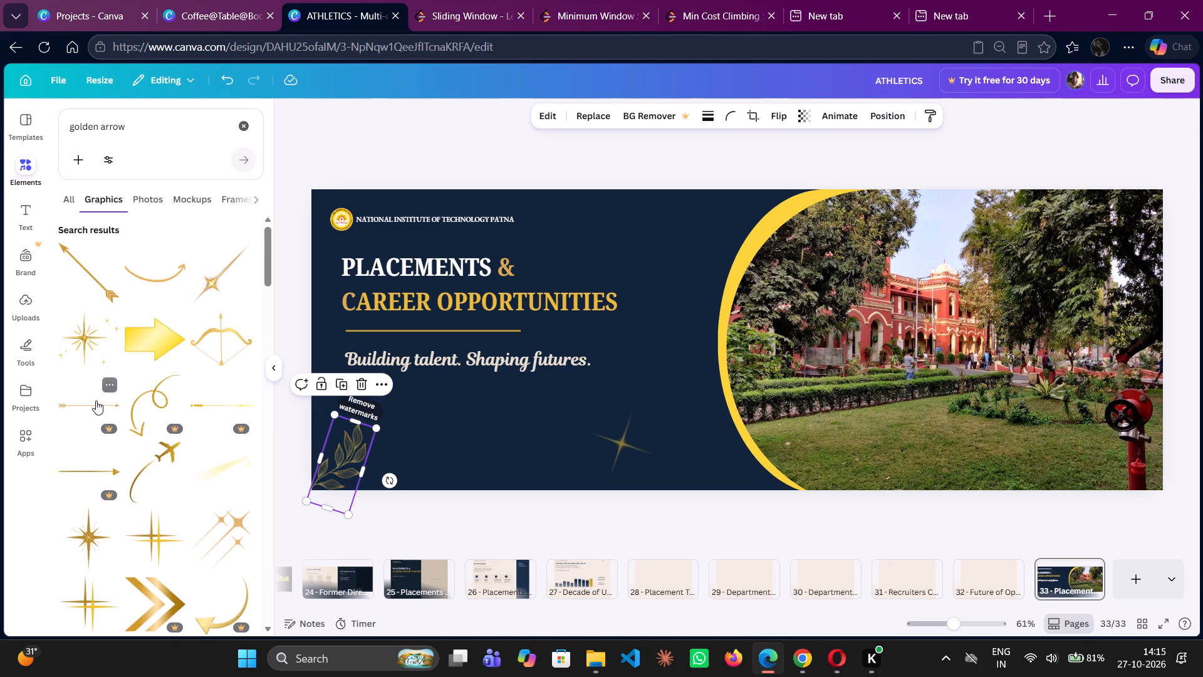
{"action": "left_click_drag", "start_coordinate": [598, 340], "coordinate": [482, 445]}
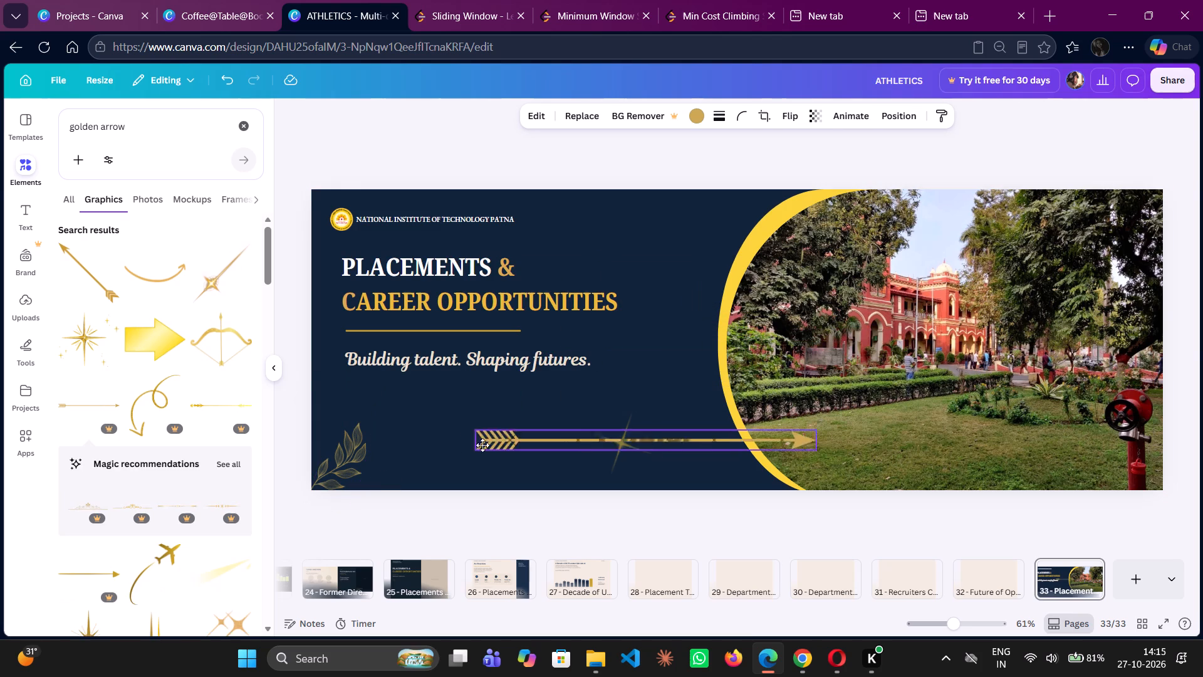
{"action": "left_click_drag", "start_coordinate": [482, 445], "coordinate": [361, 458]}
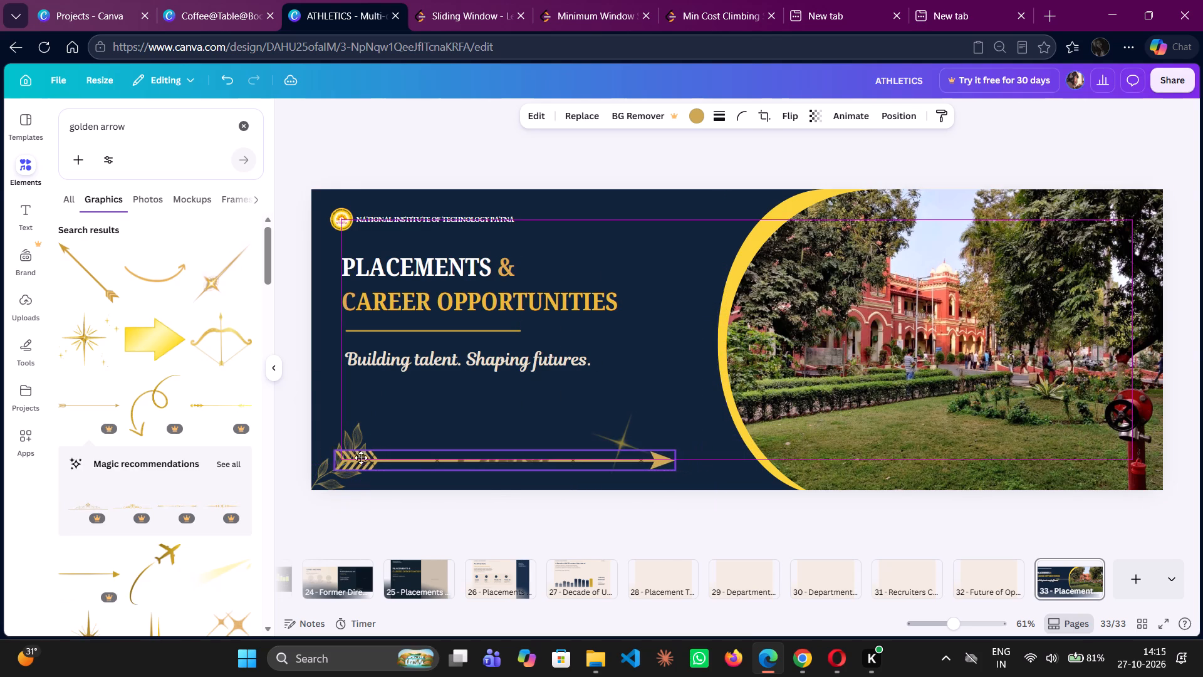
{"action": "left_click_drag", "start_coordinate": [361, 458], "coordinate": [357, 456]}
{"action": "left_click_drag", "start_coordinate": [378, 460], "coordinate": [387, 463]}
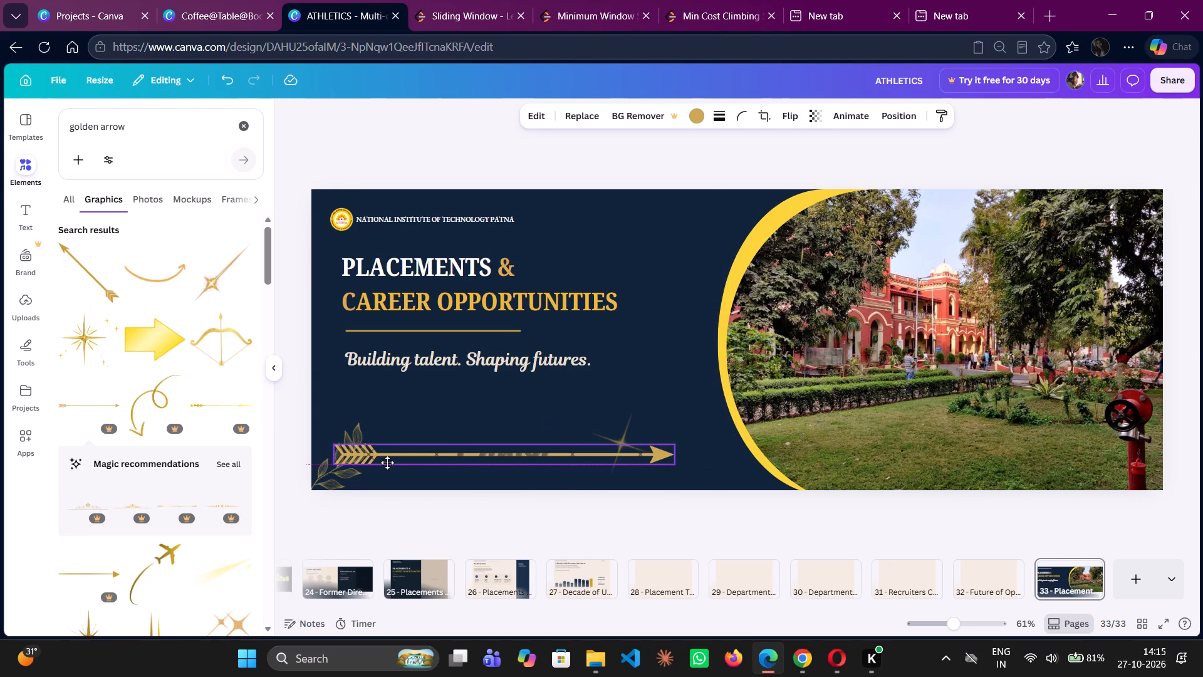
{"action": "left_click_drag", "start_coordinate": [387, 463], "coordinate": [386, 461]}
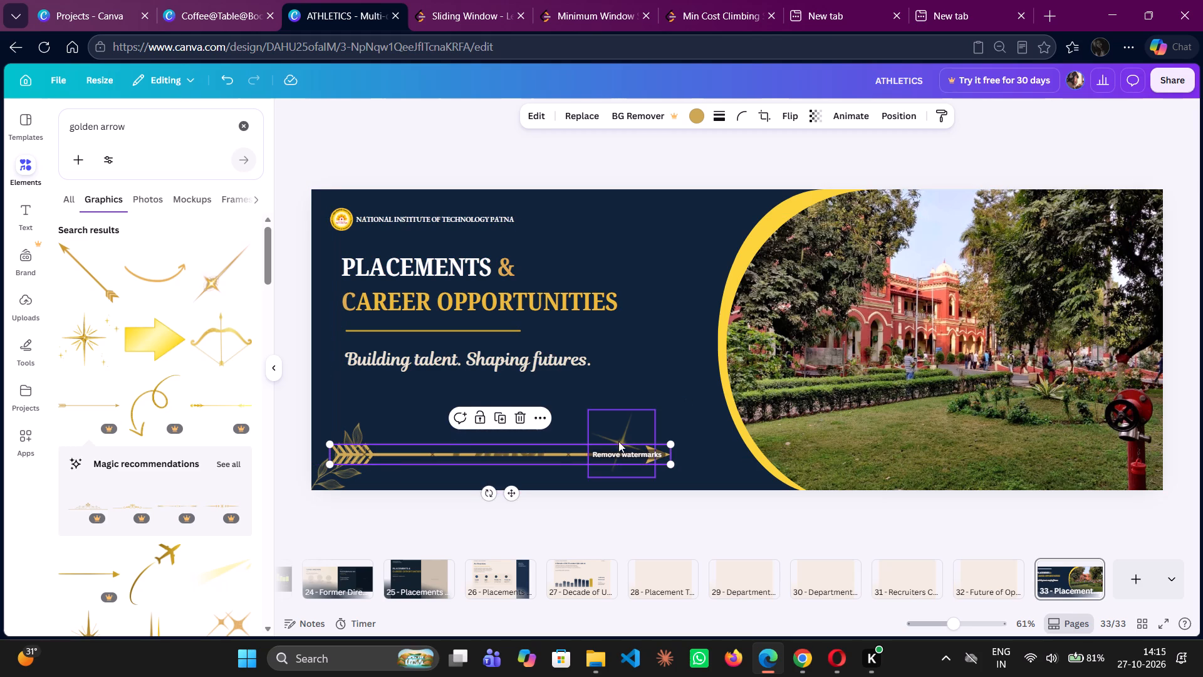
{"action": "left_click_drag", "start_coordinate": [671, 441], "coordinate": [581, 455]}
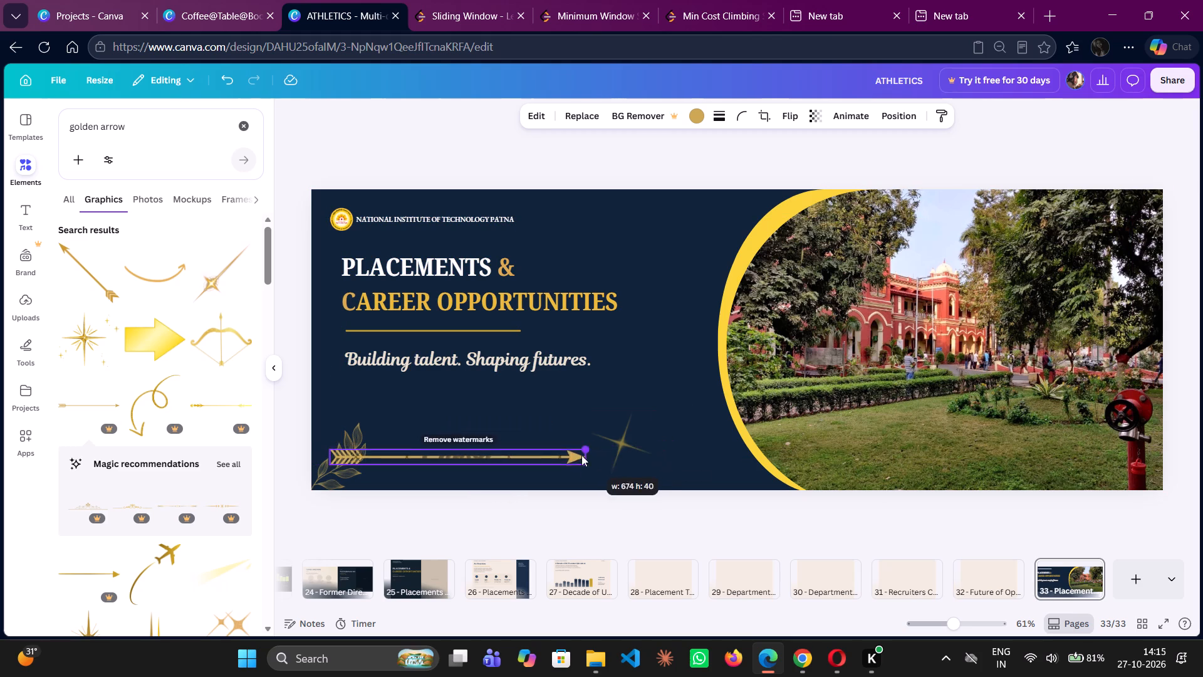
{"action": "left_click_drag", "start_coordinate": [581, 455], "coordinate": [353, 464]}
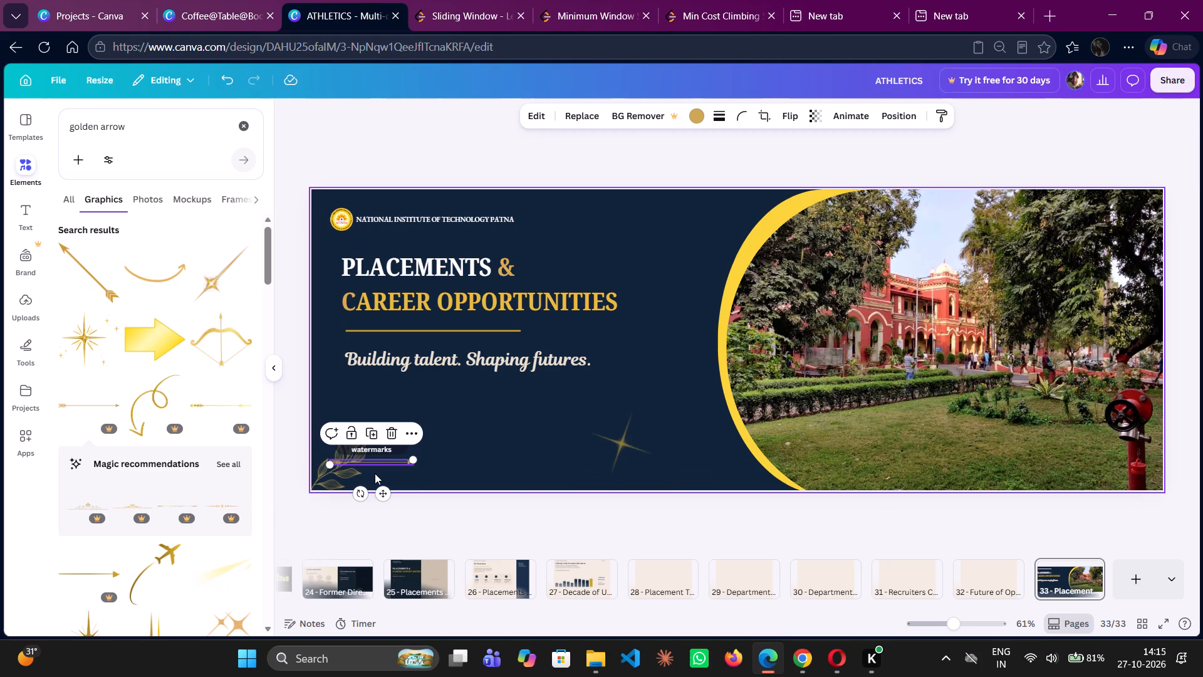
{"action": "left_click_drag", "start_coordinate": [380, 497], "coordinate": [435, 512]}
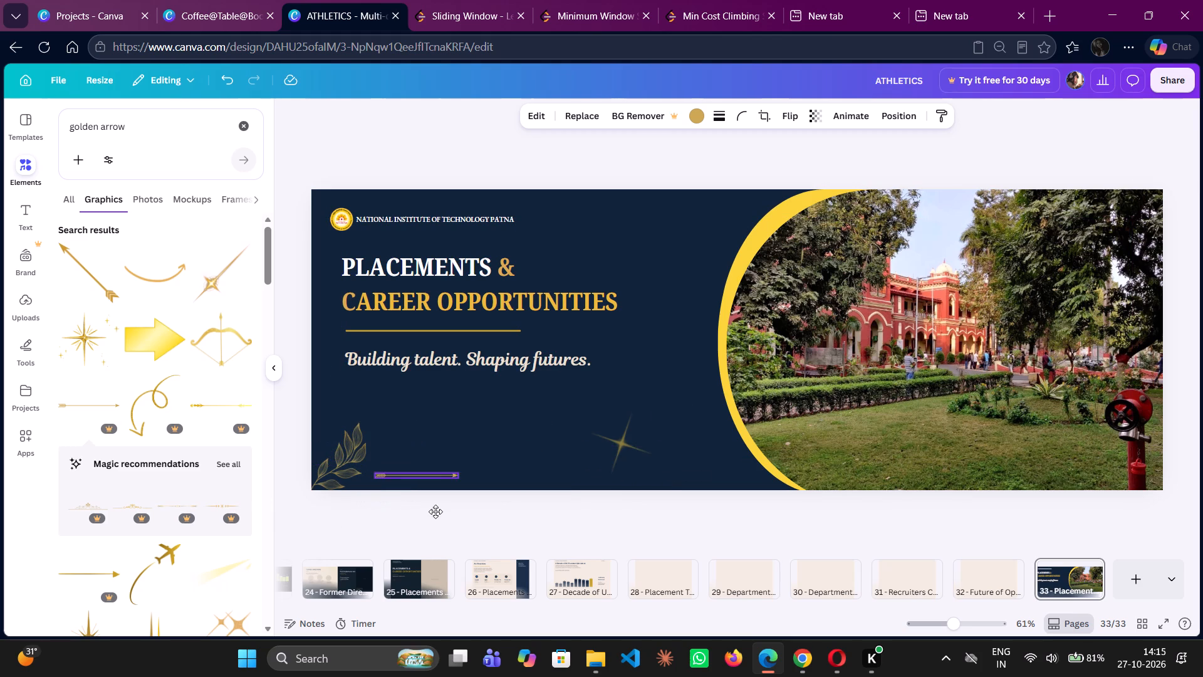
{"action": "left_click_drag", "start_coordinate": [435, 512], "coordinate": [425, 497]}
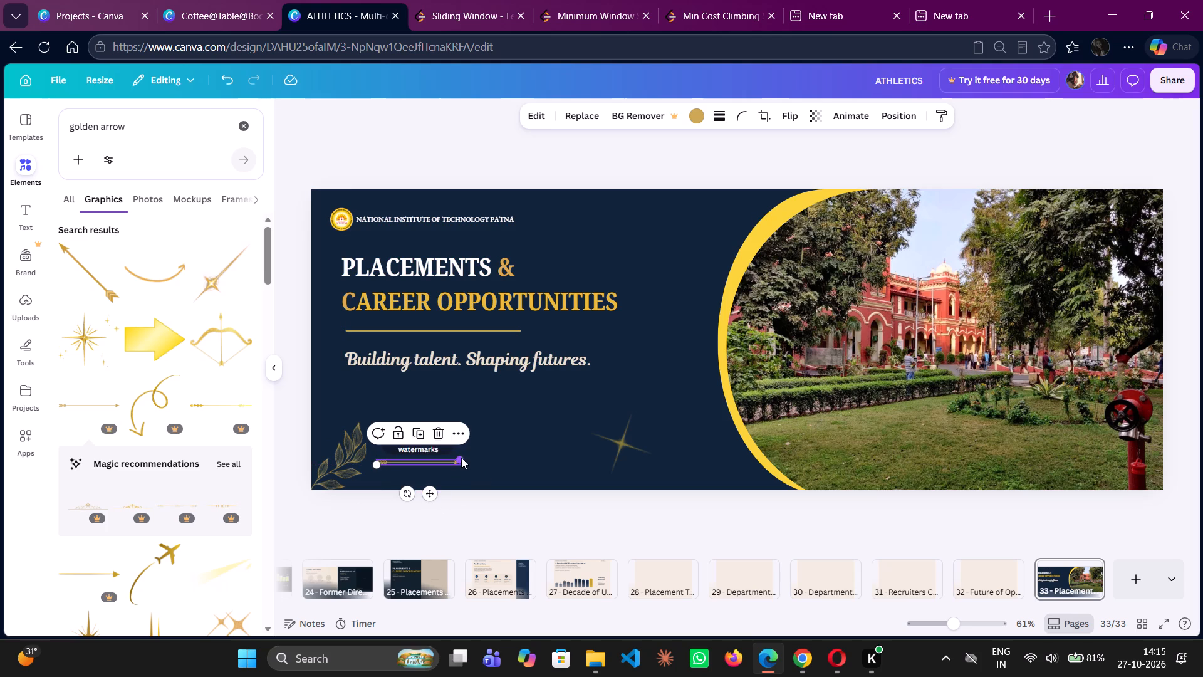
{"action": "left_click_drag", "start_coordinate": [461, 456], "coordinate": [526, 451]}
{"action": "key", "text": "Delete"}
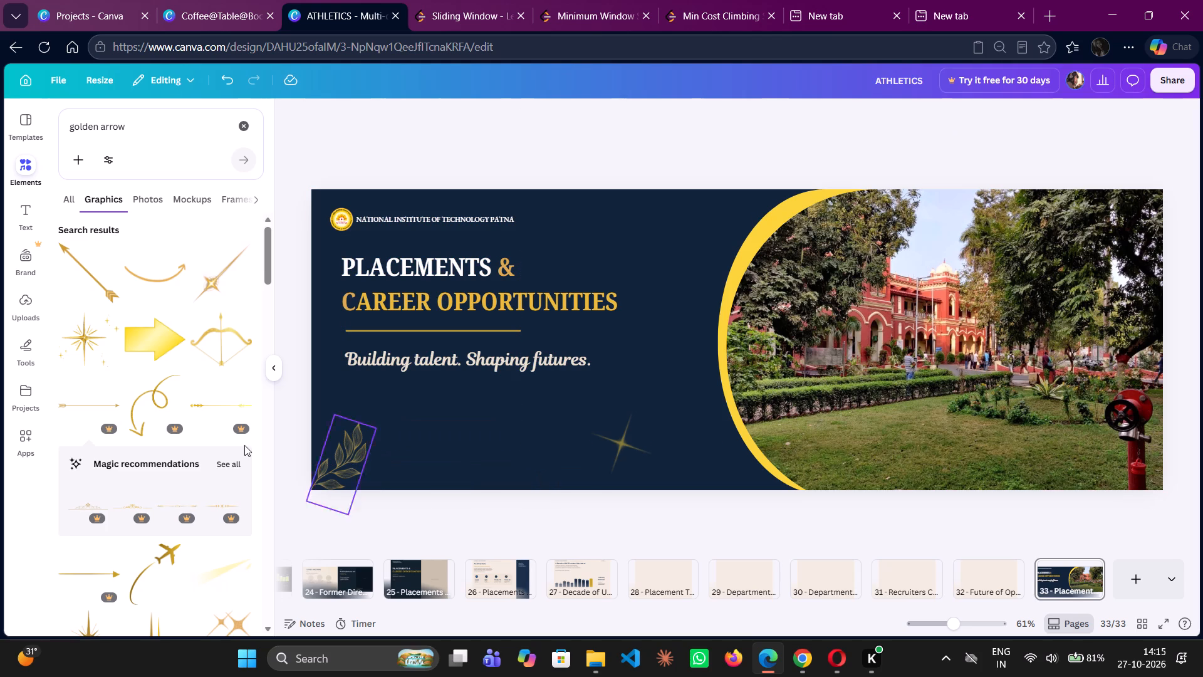
Examine the full set of recommended graphics related to the feathered gold arrow for a suitable decoration.
{"action": "scroll", "coordinate": [141, 426], "scroll_direction": "up", "scroll_amount": 2}
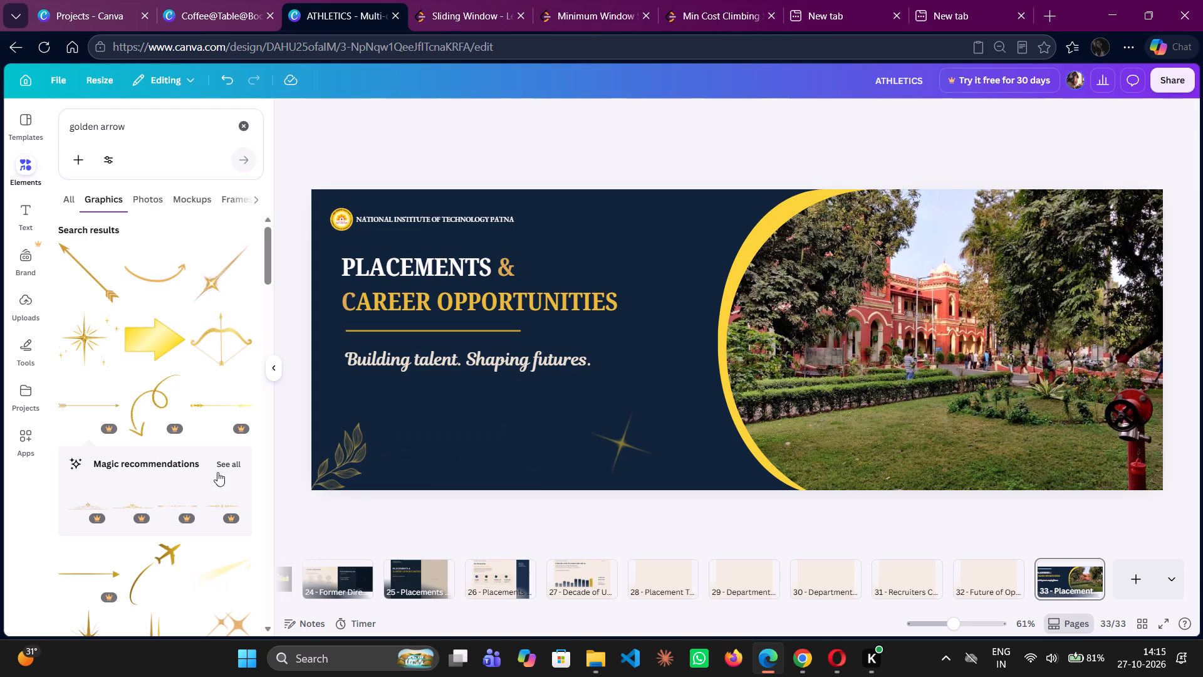
{"action": "left_click", "coordinate": [236, 463]}
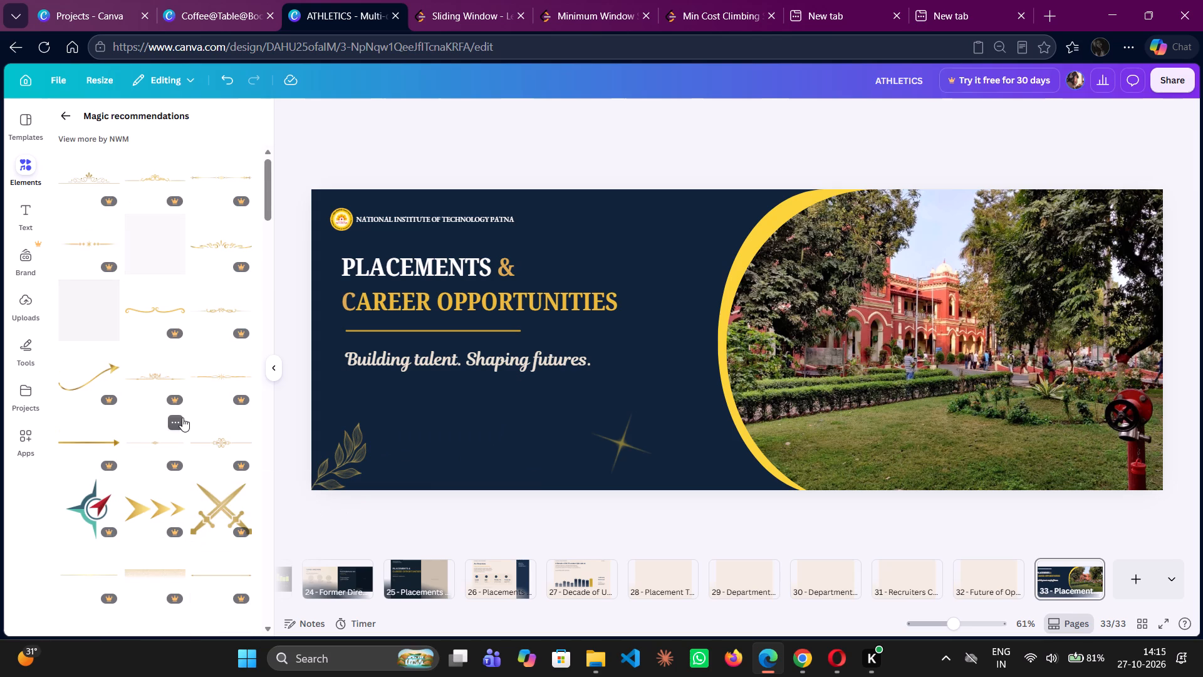
{"action": "scroll", "coordinate": [182, 417], "scroll_direction": "down", "scroll_amount": 6}
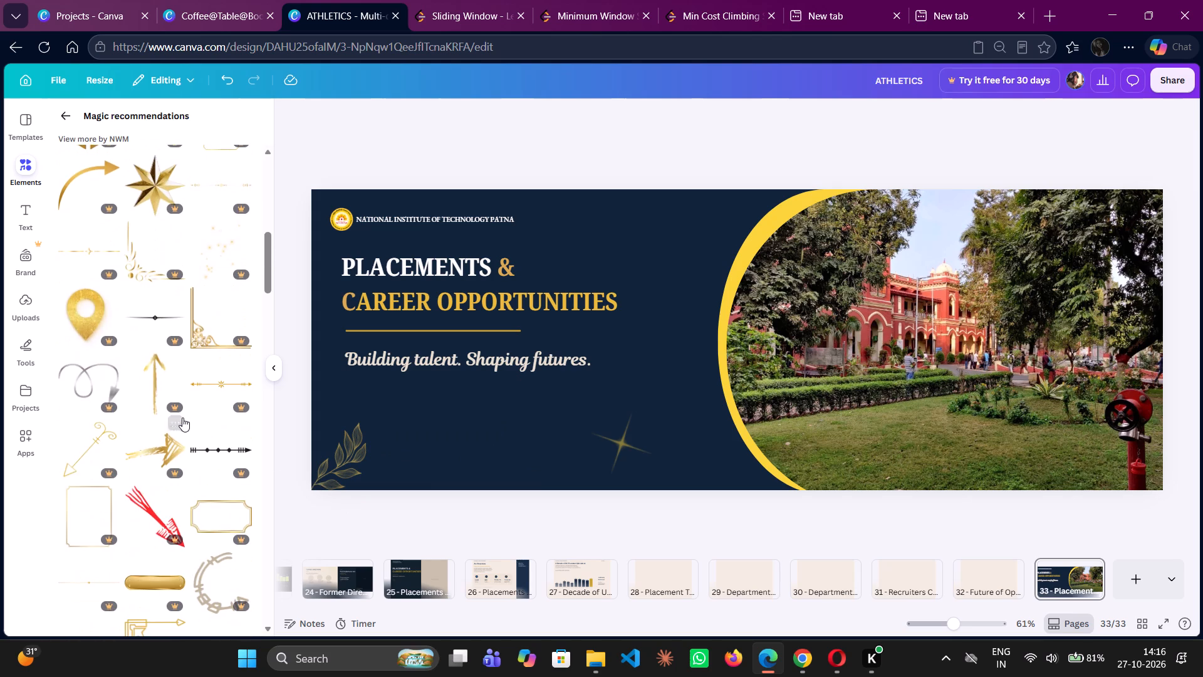
{"action": "scroll", "coordinate": [182, 417], "scroll_direction": "down", "scroll_amount": 6}
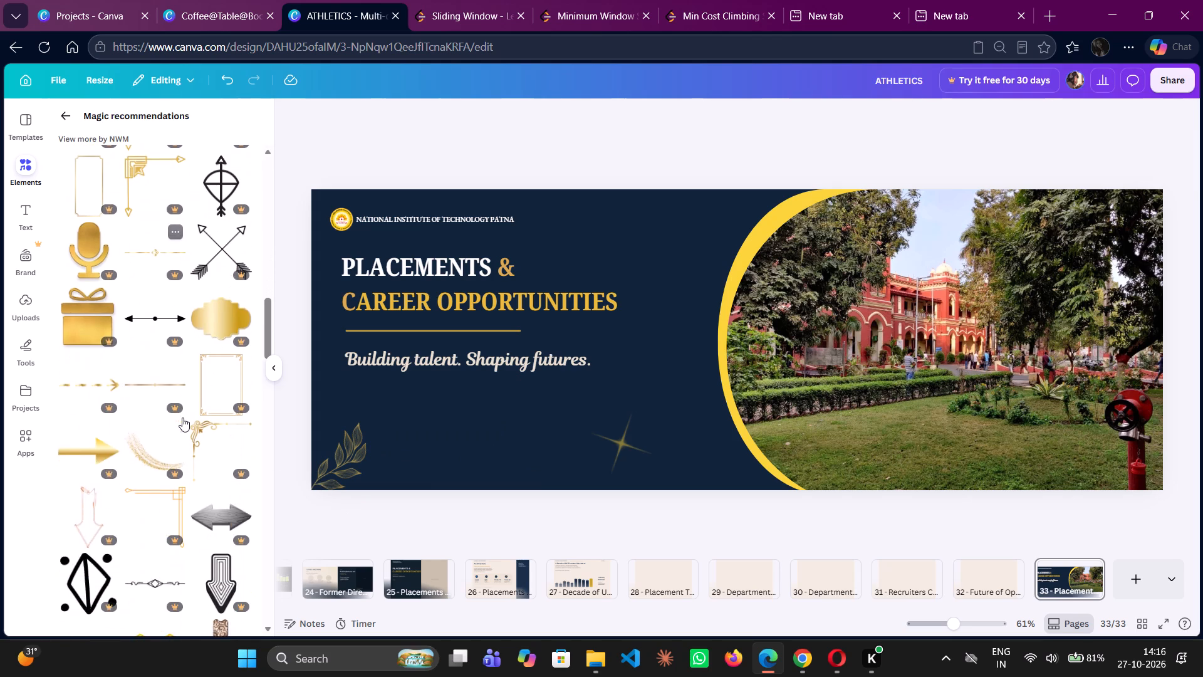
{"action": "scroll", "coordinate": [182, 417], "scroll_direction": "down", "scroll_amount": 7}
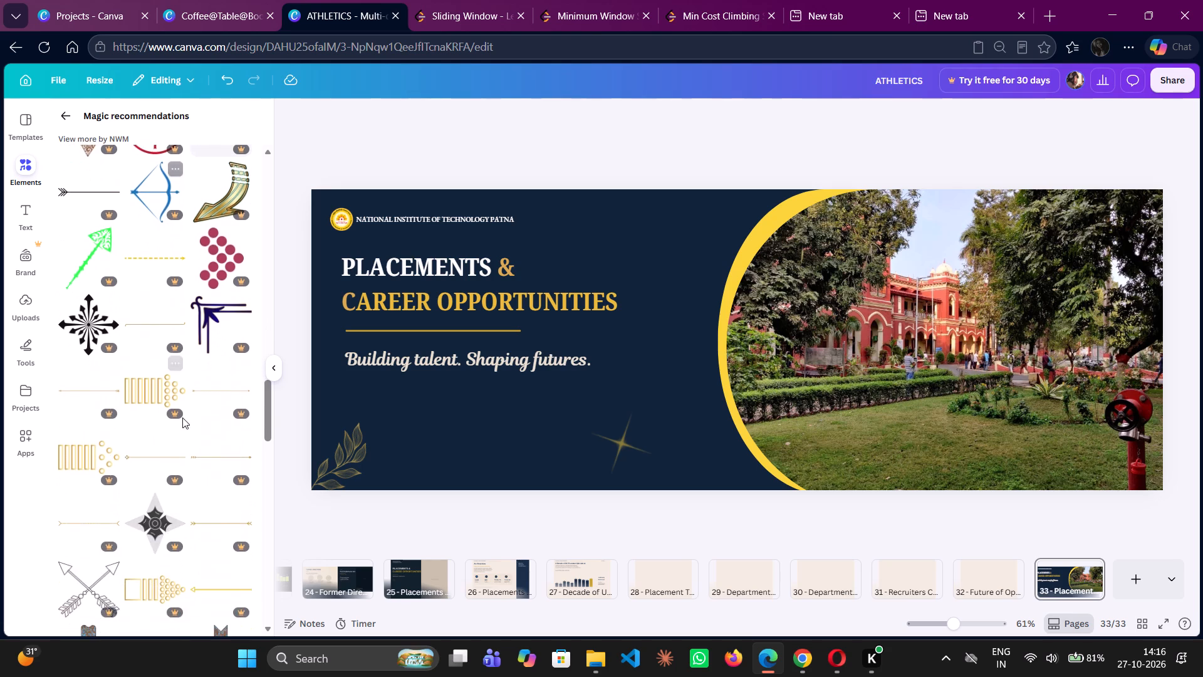
{"action": "scroll", "coordinate": [182, 417], "scroll_direction": "down", "scroll_amount": 1}
{"action": "scroll", "coordinate": [127, 471], "scroll_direction": "down", "scroll_amount": 3}
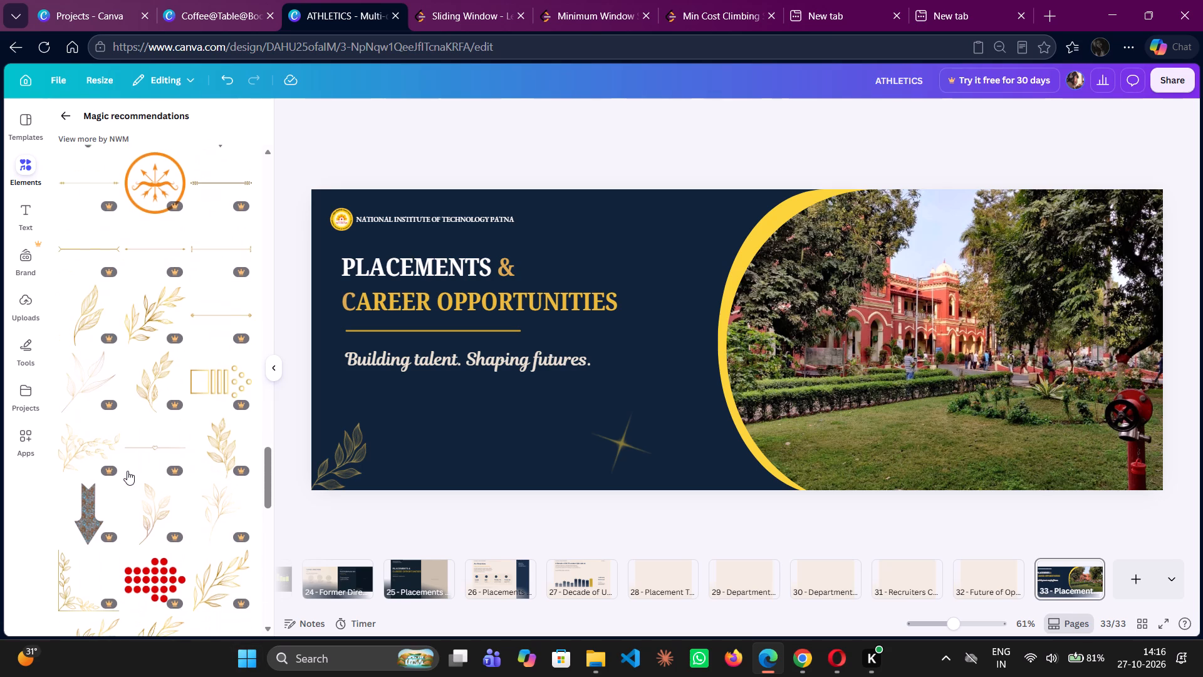
{"action": "scroll", "coordinate": [127, 471], "scroll_direction": "down", "scroll_amount": 3}
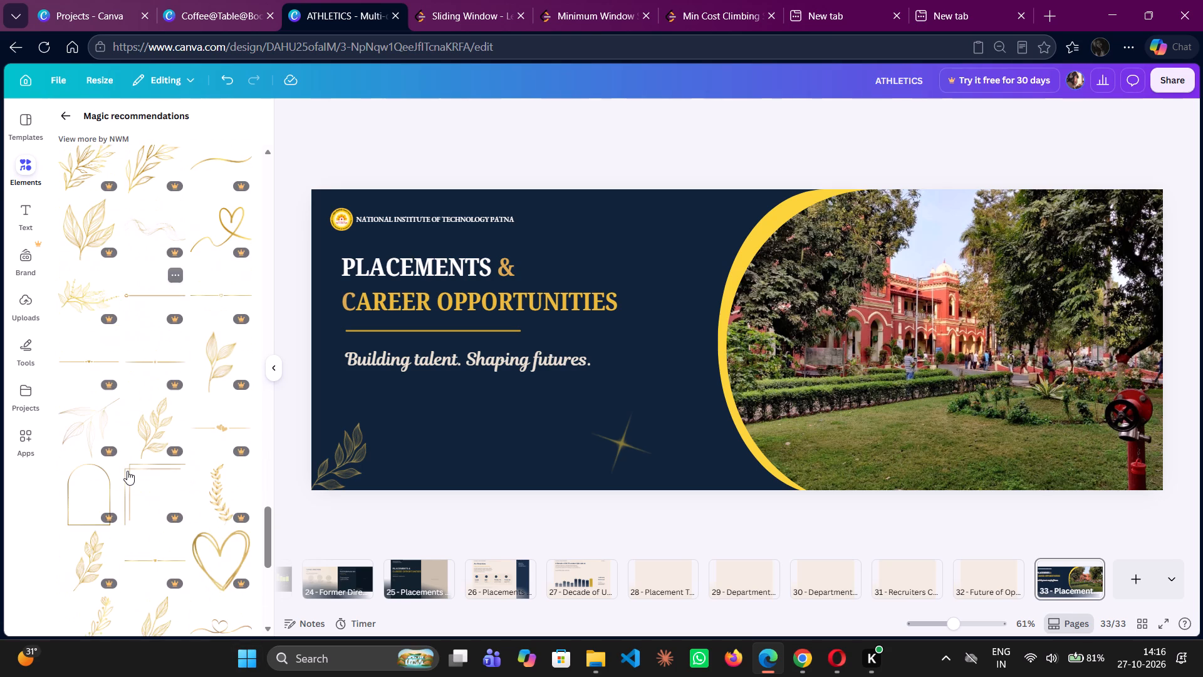
{"action": "scroll", "coordinate": [127, 471], "scroll_direction": "down", "scroll_amount": 1}
Add the three-leaf golden outline graphic, shrink and tilt it, and place it at the page's top edge against the yellow curve.
{"action": "left_click", "coordinate": [90, 268]}
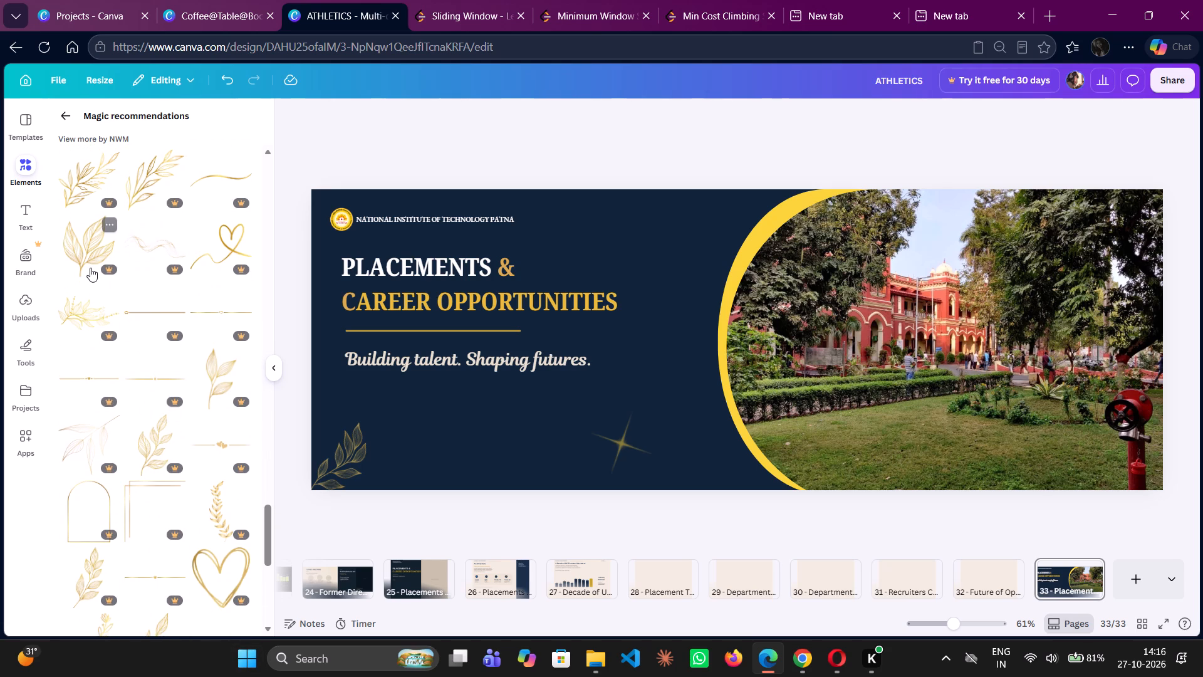
{"action": "left_click_drag", "start_coordinate": [681, 397], "coordinate": [555, 375]}
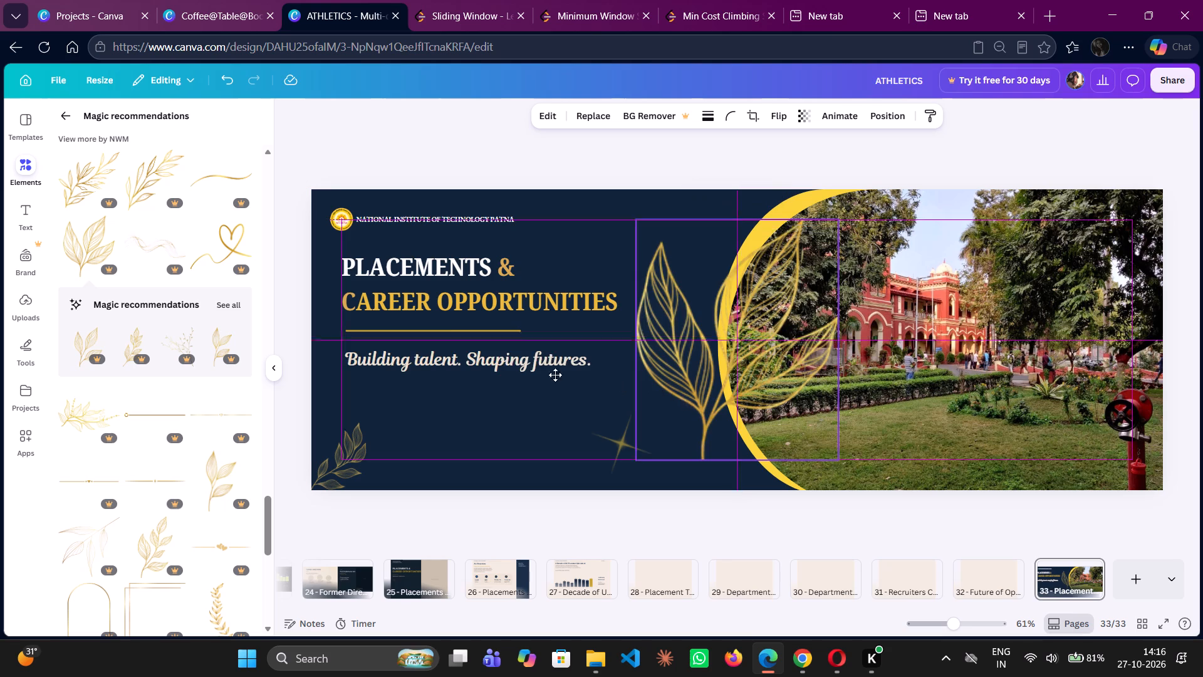
{"action": "left_click_drag", "start_coordinate": [555, 375], "coordinate": [574, 421]}
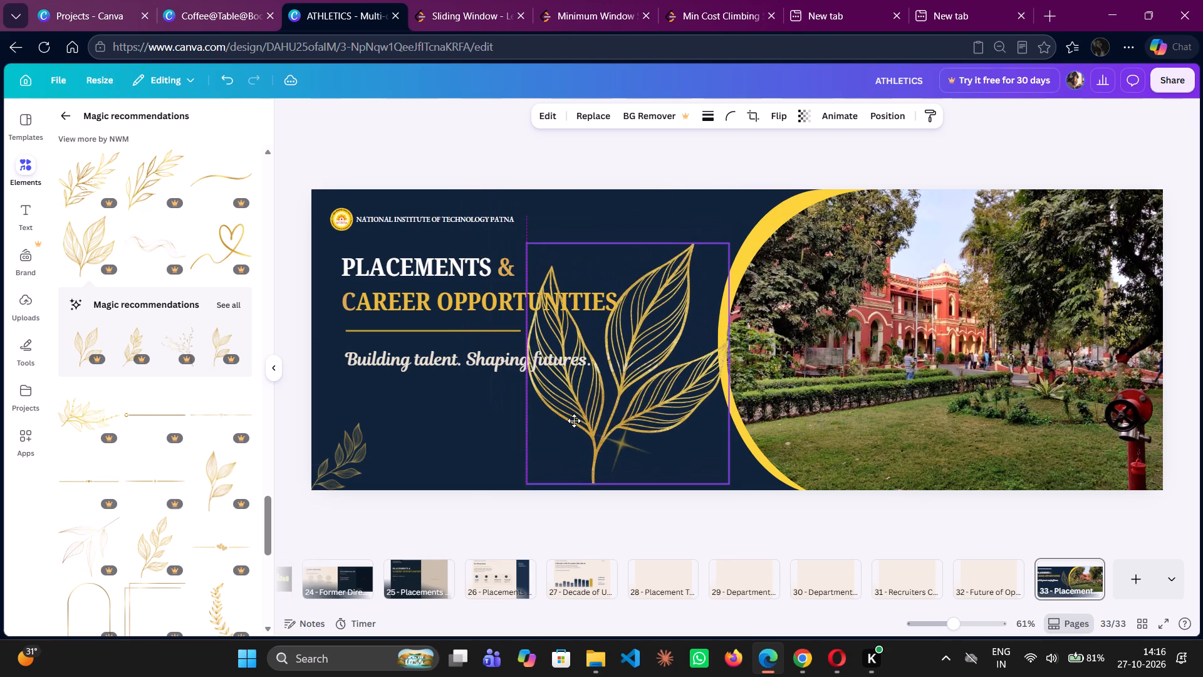
{"action": "left_click_drag", "start_coordinate": [574, 421], "coordinate": [574, 419]}
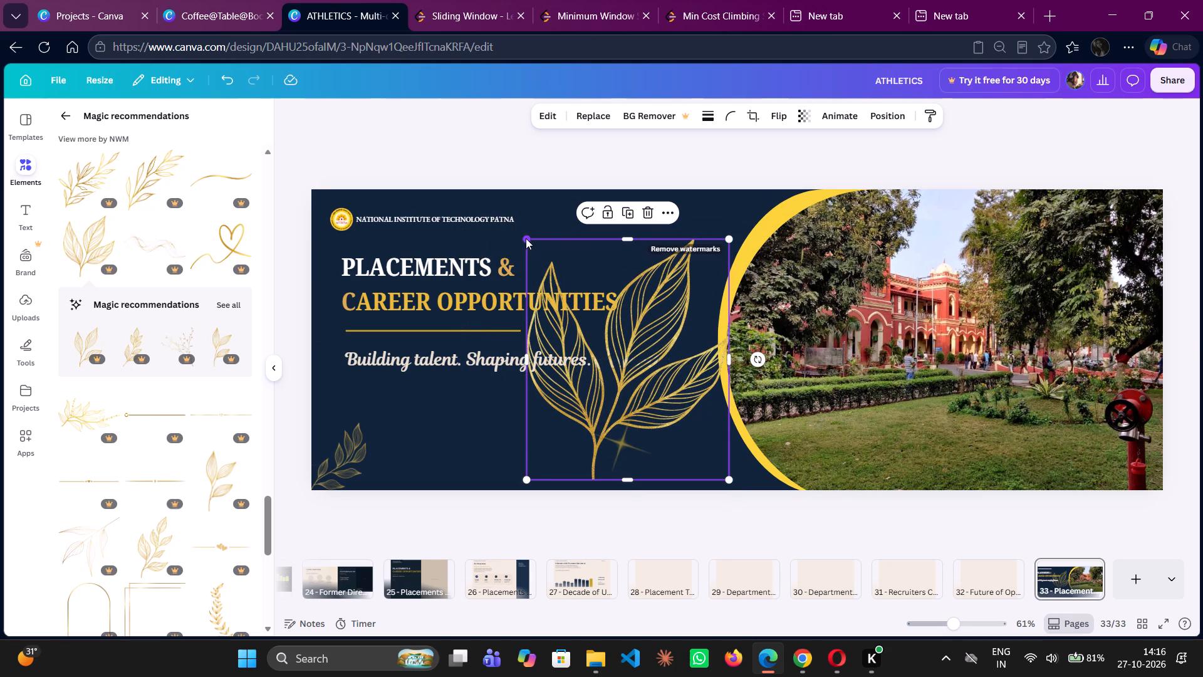
{"action": "left_click_drag", "start_coordinate": [526, 238], "coordinate": [706, 416]}
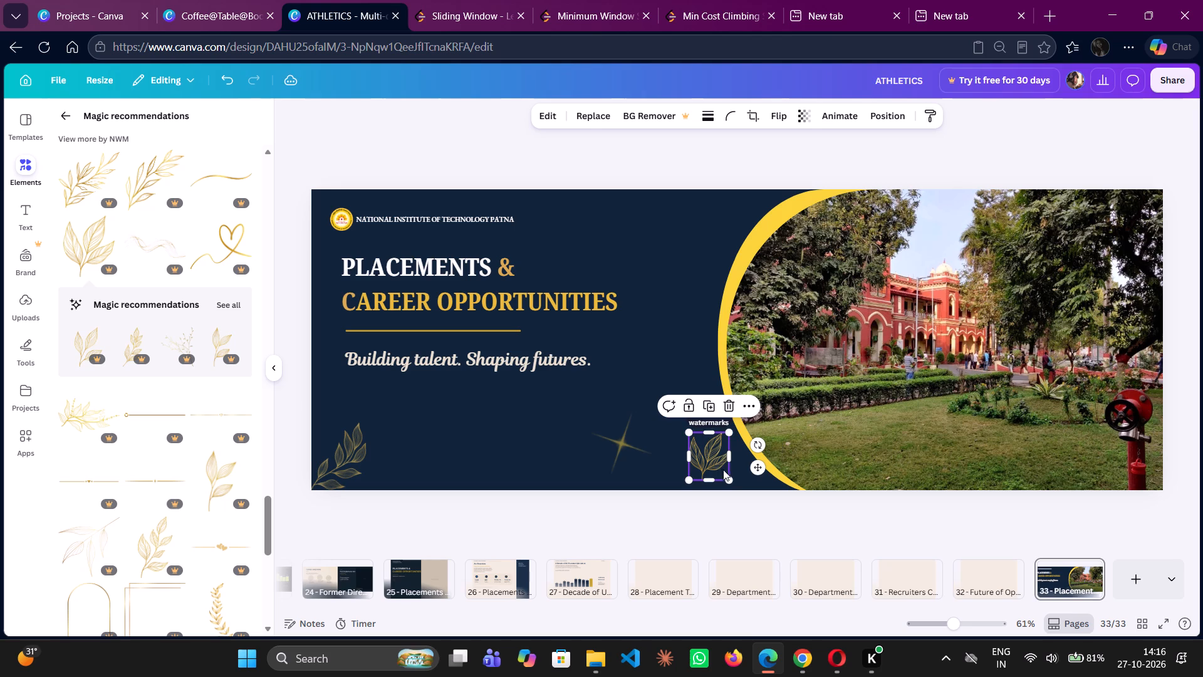
{"action": "left_click_drag", "start_coordinate": [759, 444], "coordinate": [729, 354]}
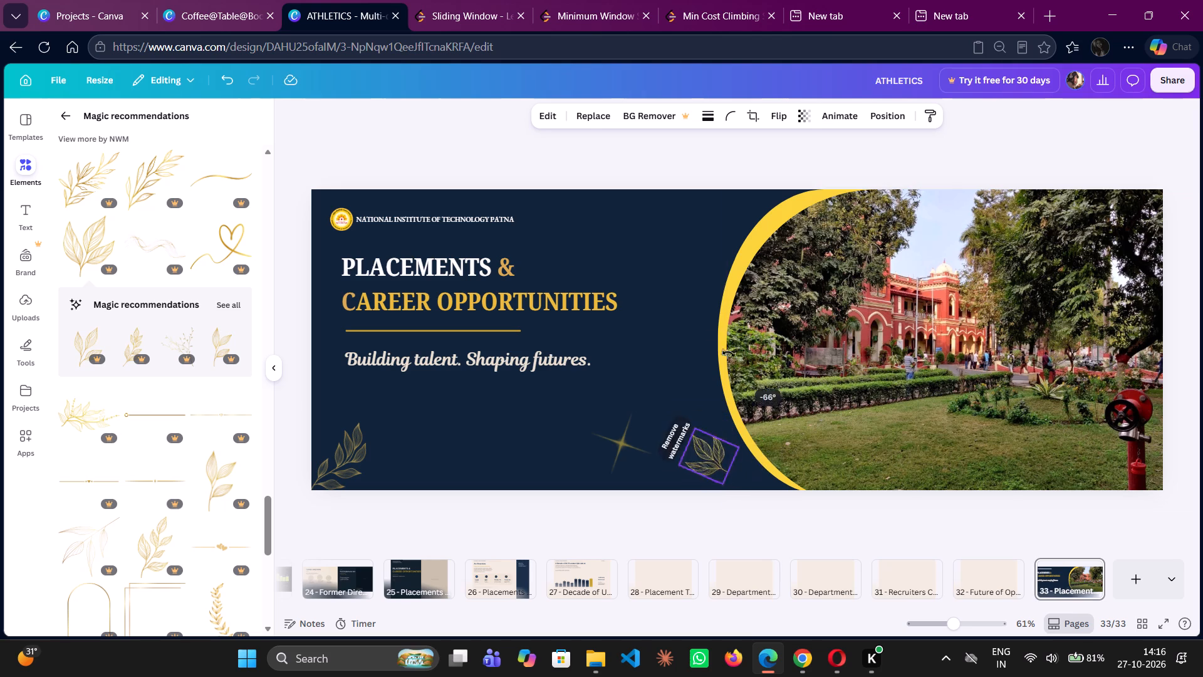
{"action": "left_click_drag", "start_coordinate": [729, 354], "coordinate": [666, 386]}
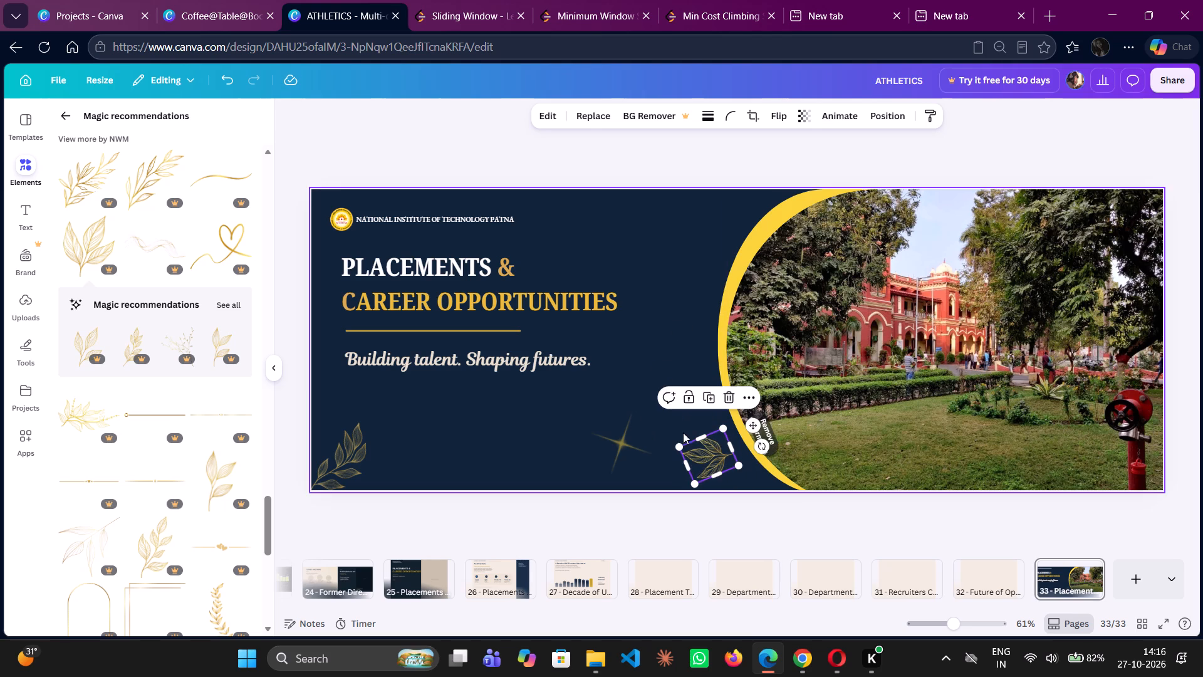
{"action": "left_click_drag", "start_coordinate": [707, 444], "coordinate": [727, 196]}
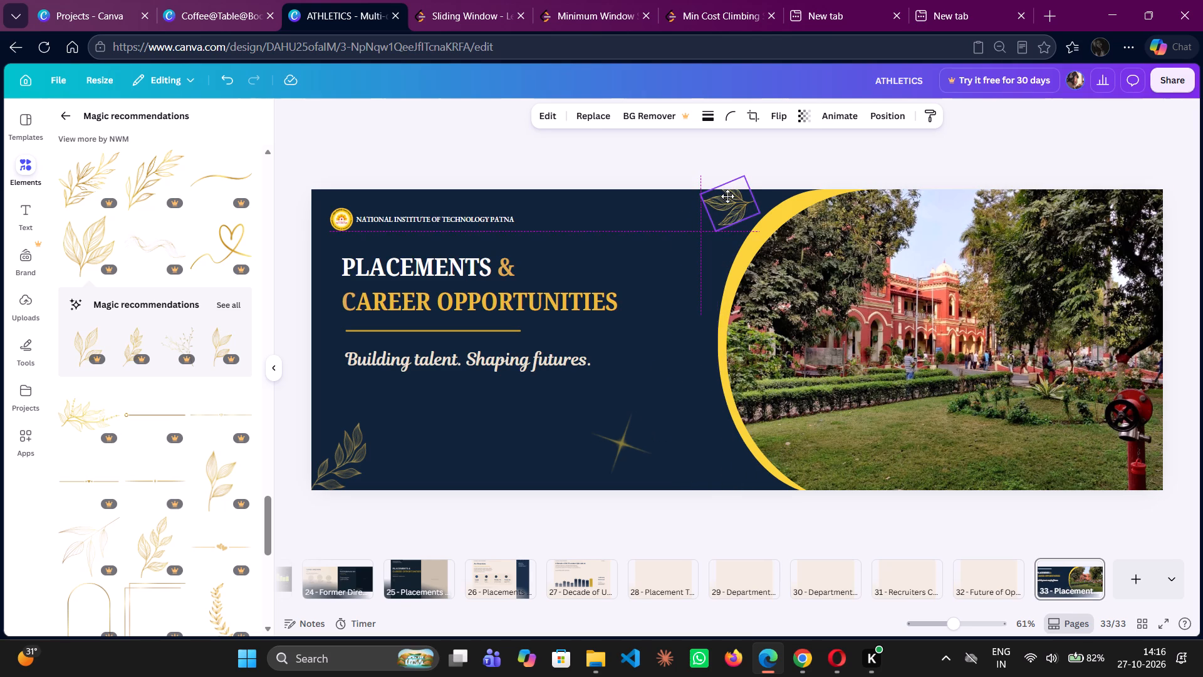
{"action": "left_click_drag", "start_coordinate": [727, 196], "coordinate": [743, 196]}
{"action": "left_click", "coordinate": [617, 510]}
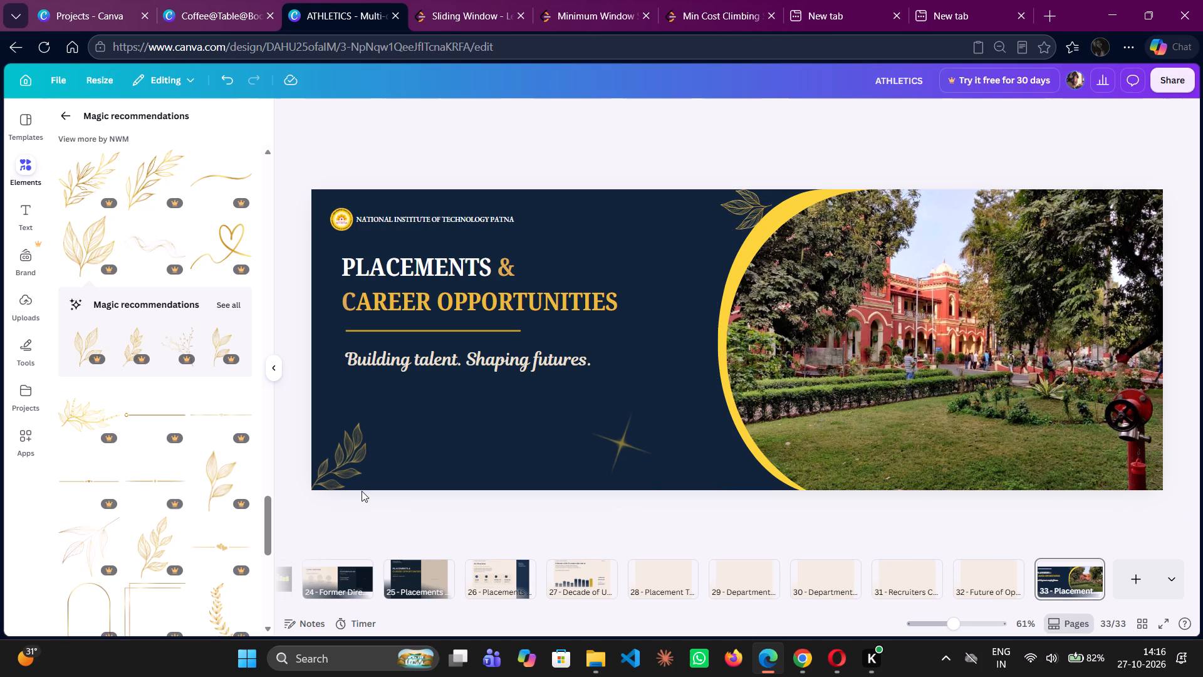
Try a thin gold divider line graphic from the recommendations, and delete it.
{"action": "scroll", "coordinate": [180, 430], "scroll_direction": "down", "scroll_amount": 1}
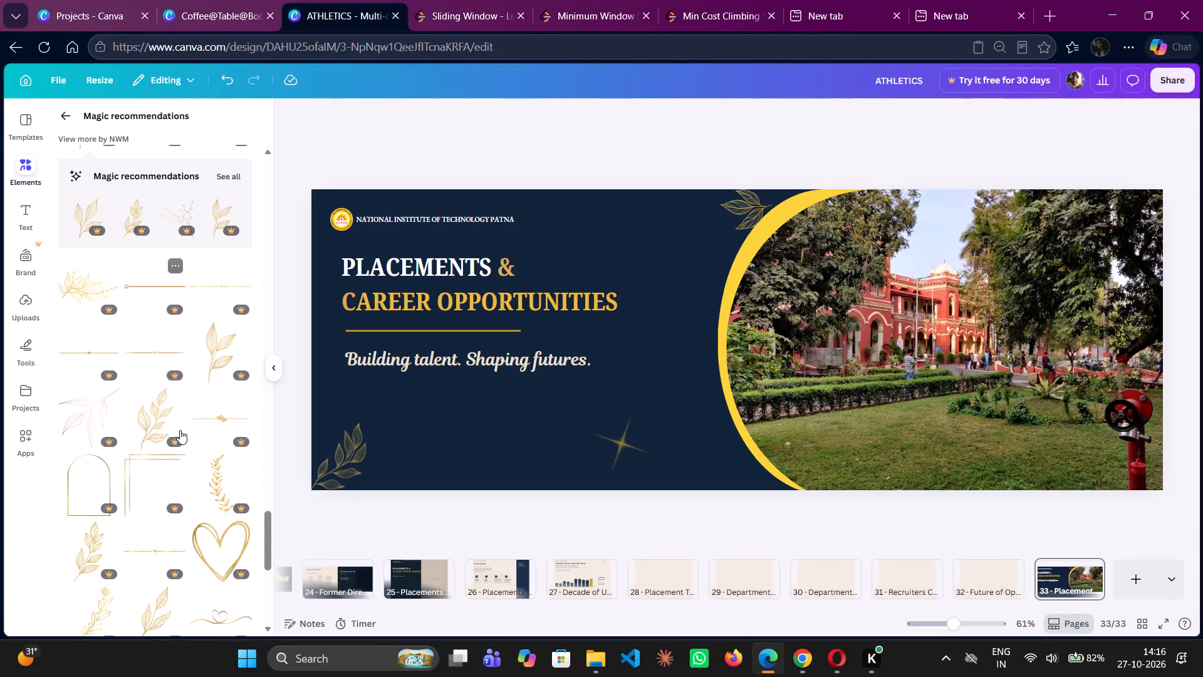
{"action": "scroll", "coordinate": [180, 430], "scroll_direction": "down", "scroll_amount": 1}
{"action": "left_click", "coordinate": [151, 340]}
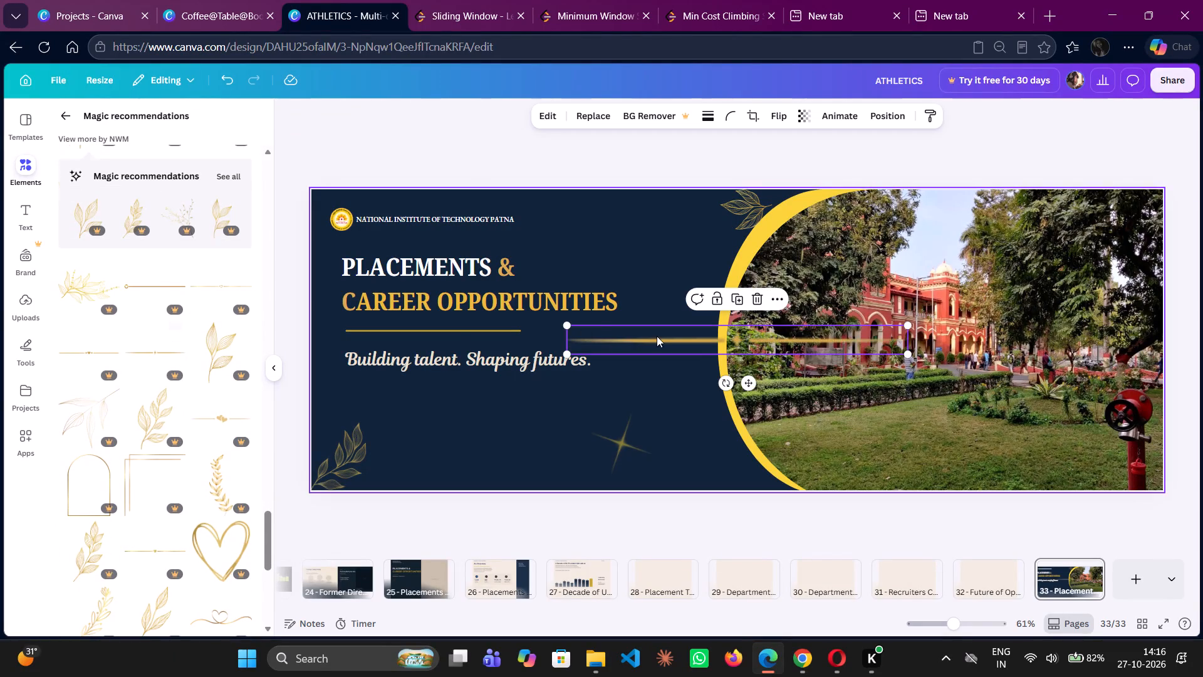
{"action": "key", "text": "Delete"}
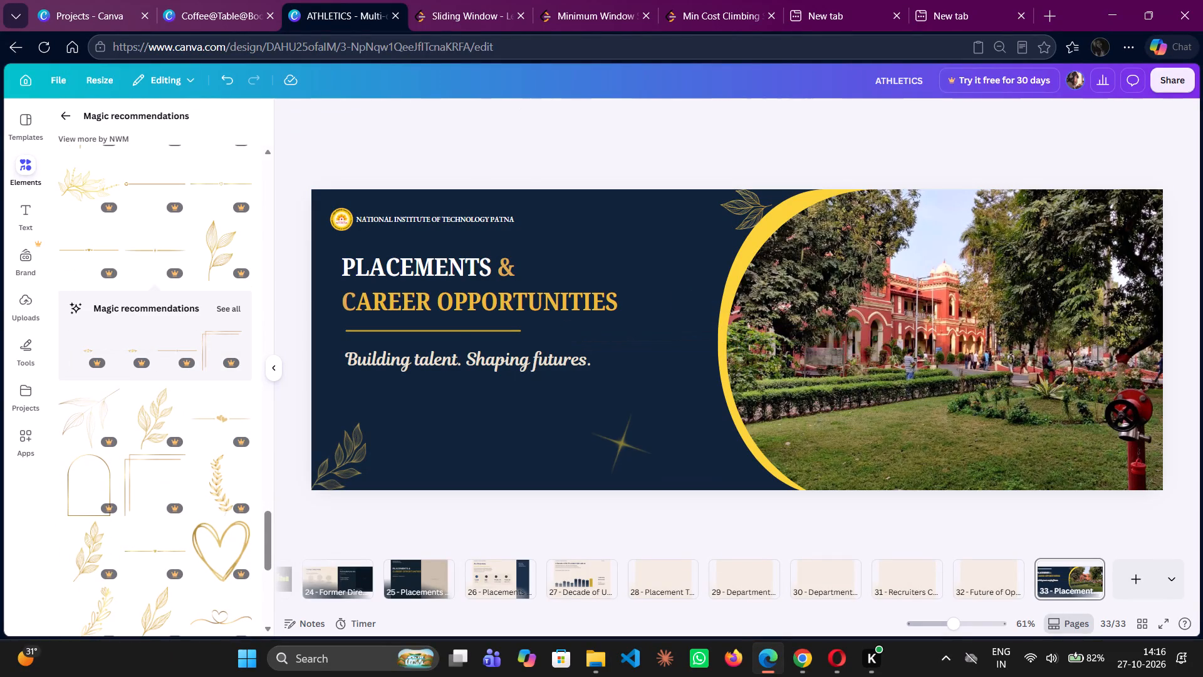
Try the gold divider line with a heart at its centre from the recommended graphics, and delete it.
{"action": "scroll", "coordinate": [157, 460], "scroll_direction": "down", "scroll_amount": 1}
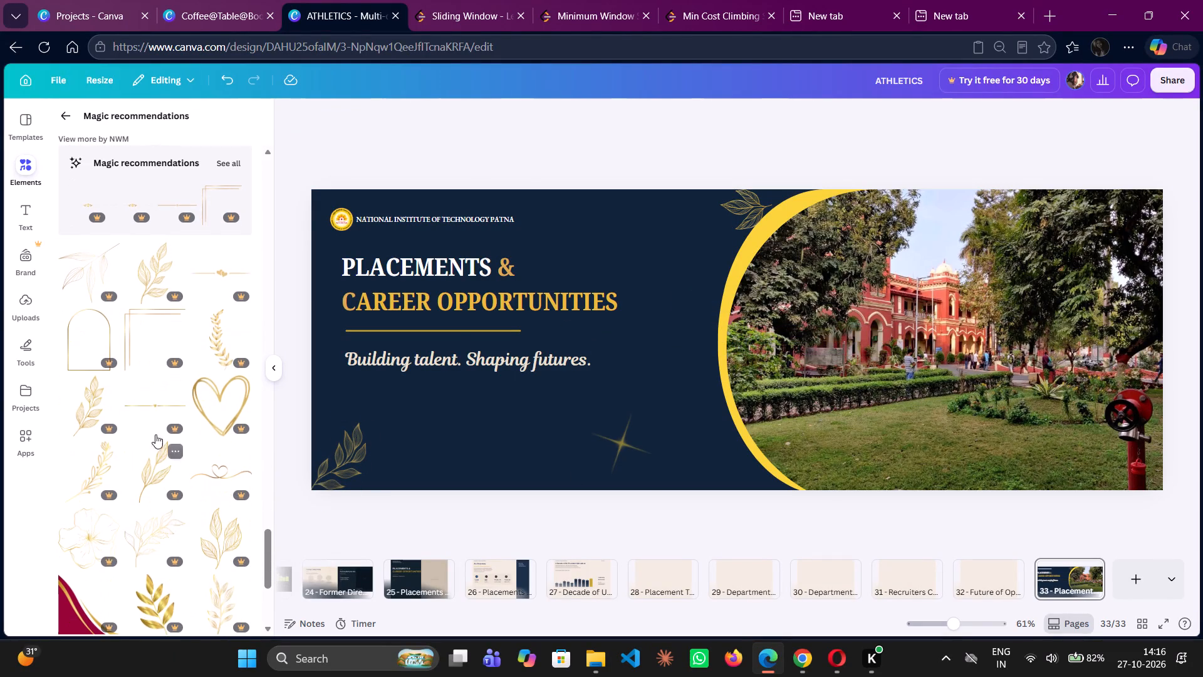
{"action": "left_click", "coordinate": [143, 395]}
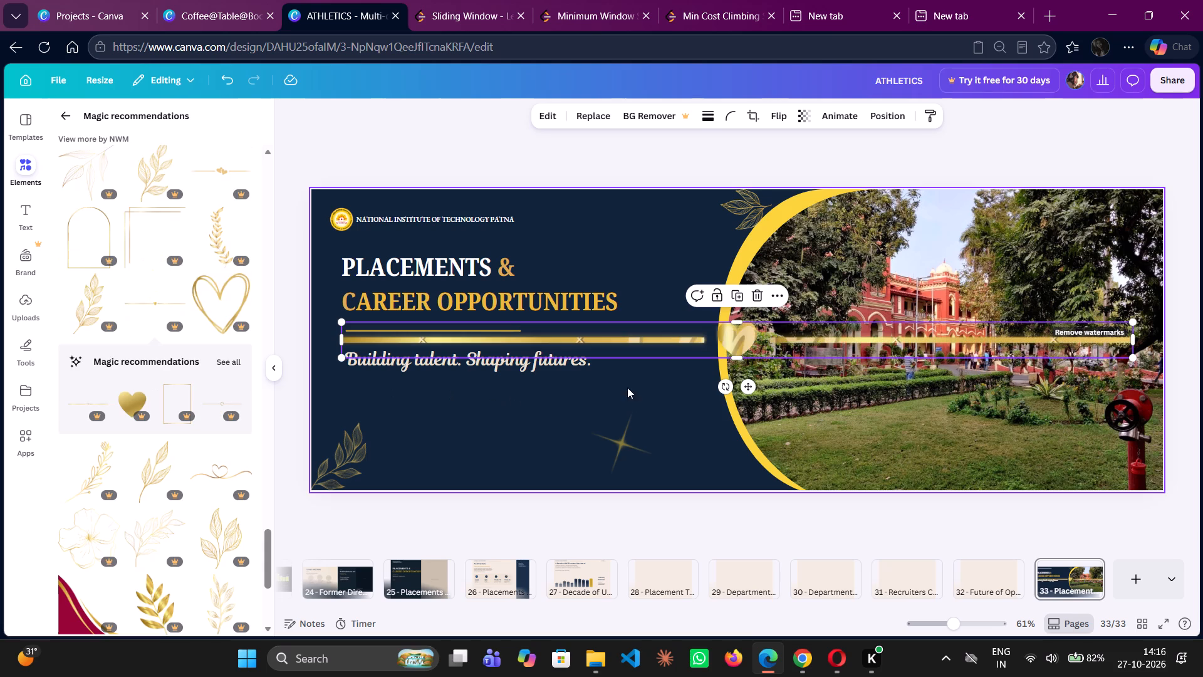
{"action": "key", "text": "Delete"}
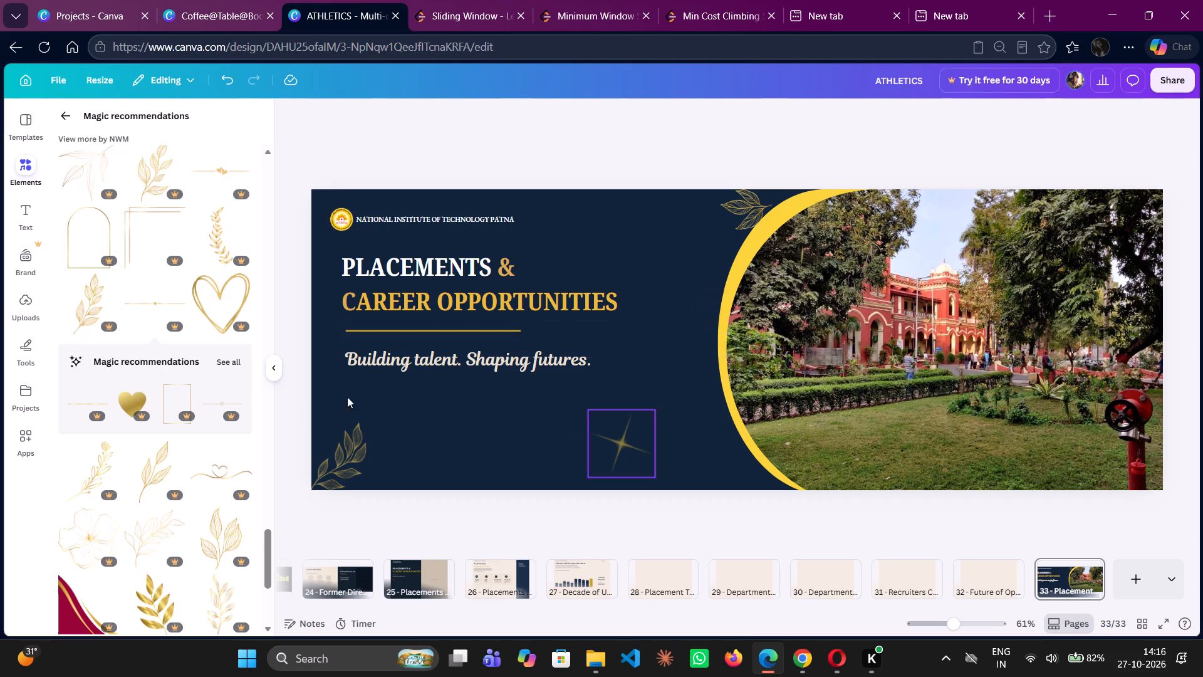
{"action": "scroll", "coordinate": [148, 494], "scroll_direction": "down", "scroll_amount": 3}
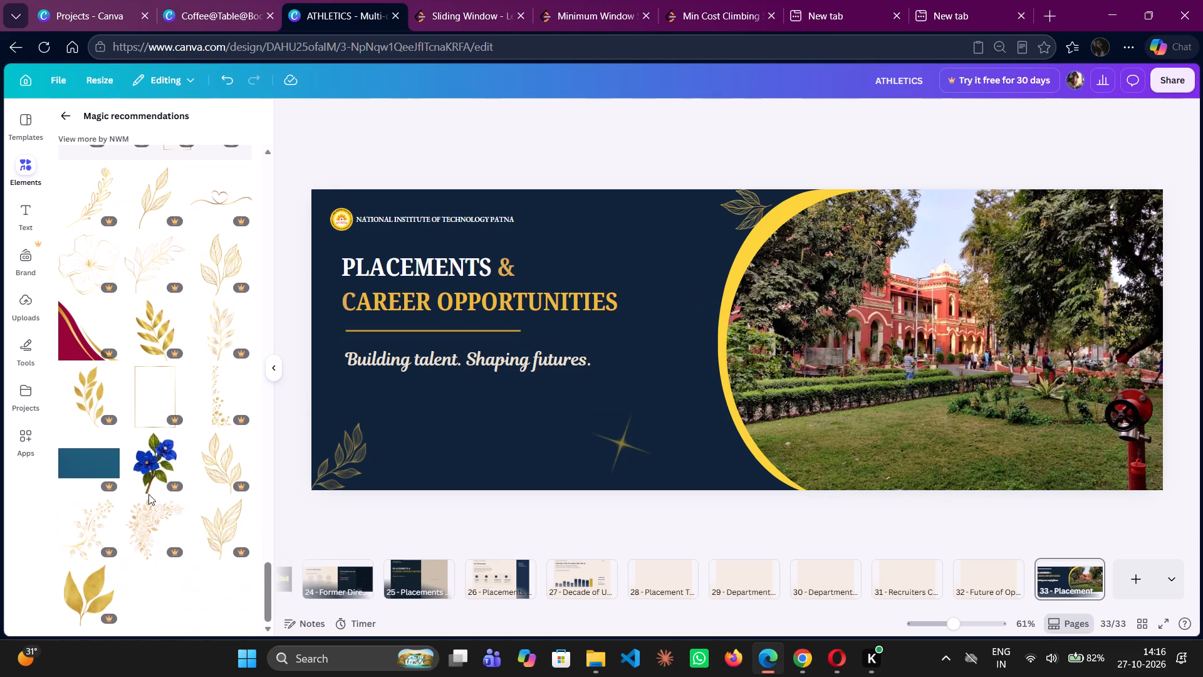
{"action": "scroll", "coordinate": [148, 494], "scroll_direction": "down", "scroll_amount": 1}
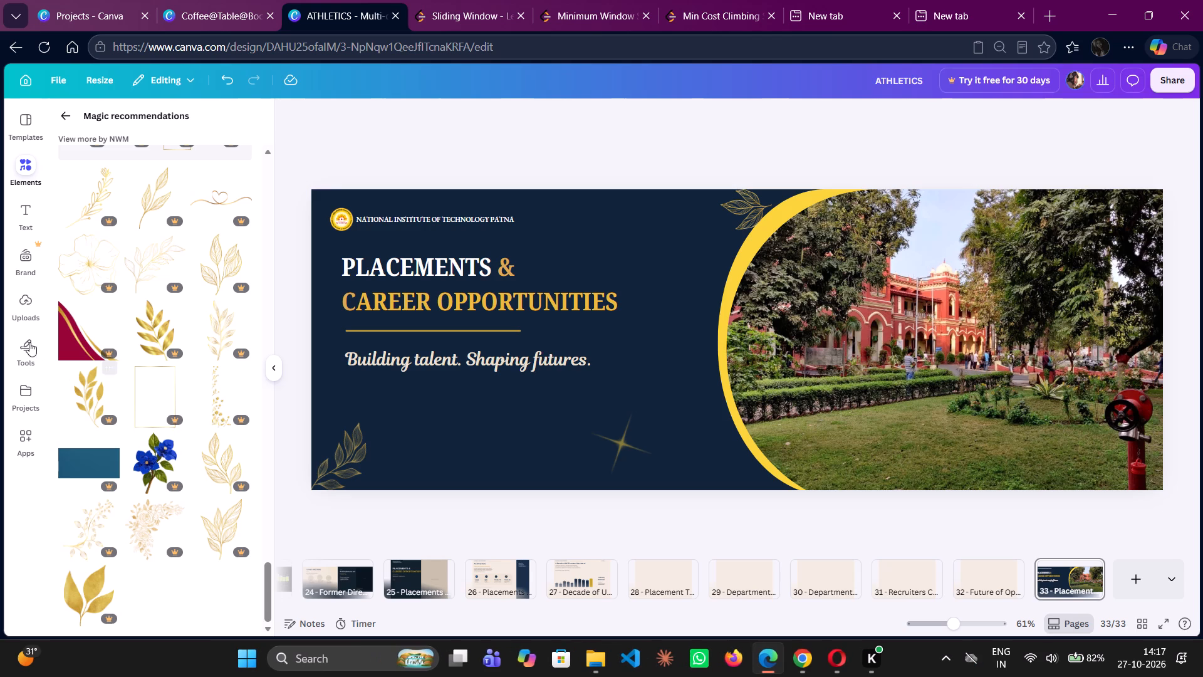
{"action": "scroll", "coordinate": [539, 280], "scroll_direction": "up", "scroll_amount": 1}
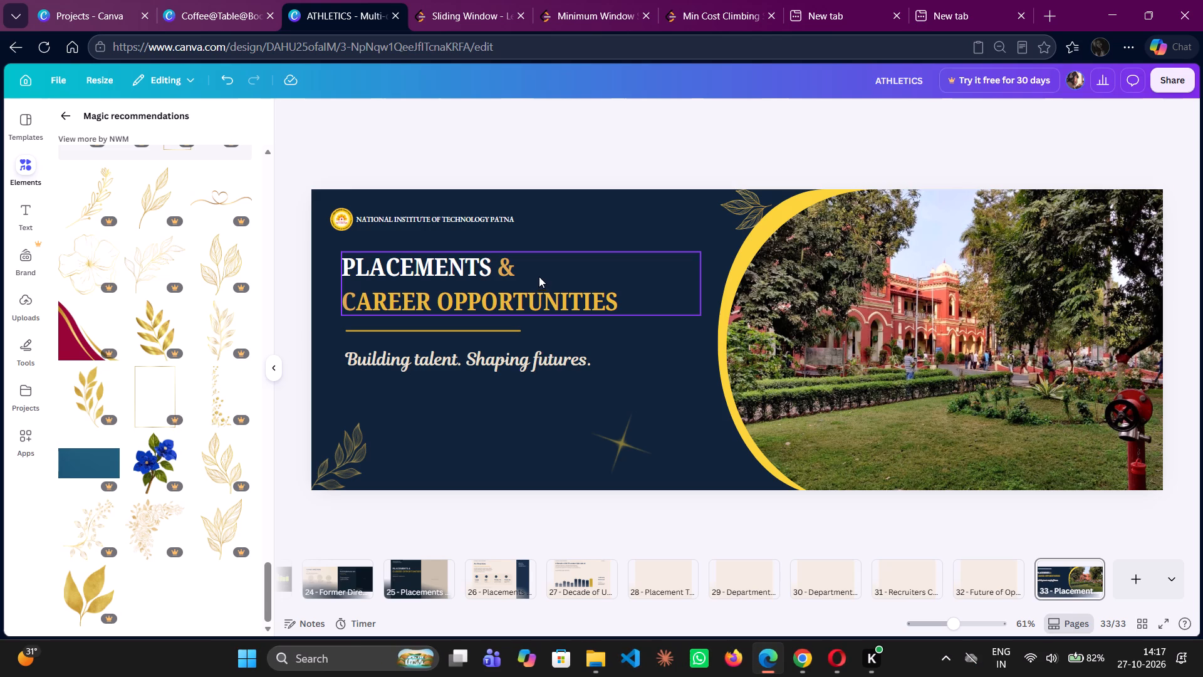
Check the heading in the Coffee@Table@Booklet design and enlarge the "CAREER OPPORTUNITIES" line to font size 58.5.
{"action": "left_click", "coordinate": [228, 0]}
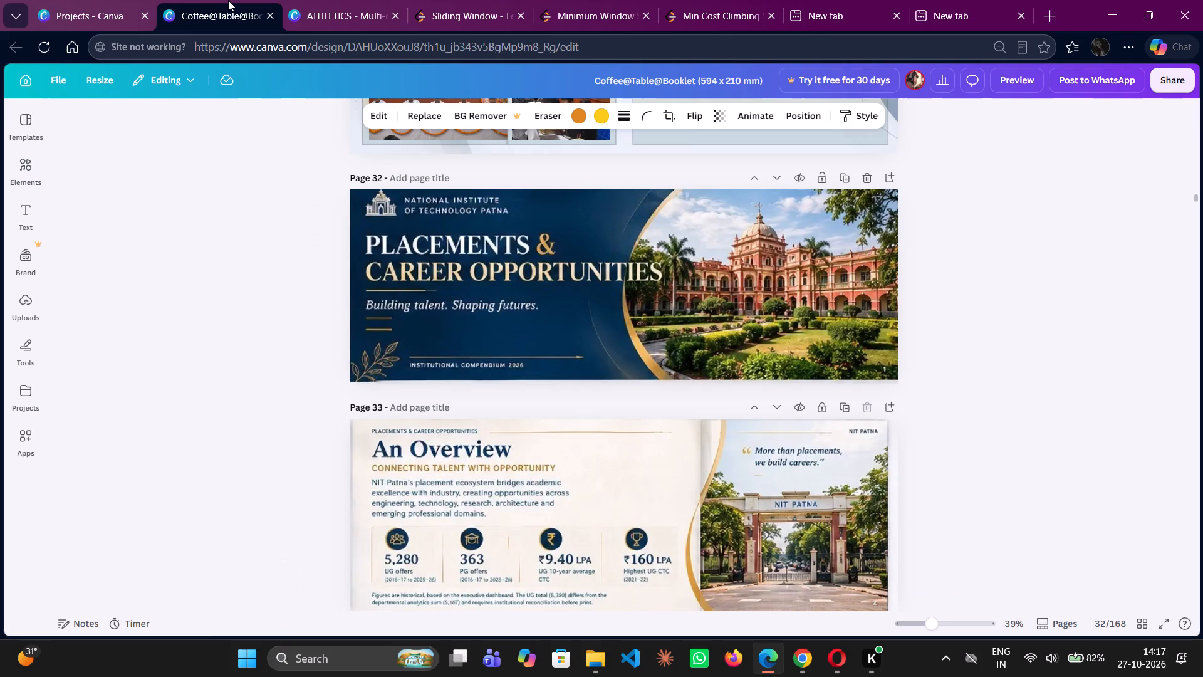
{"action": "left_click", "coordinate": [368, 0]}
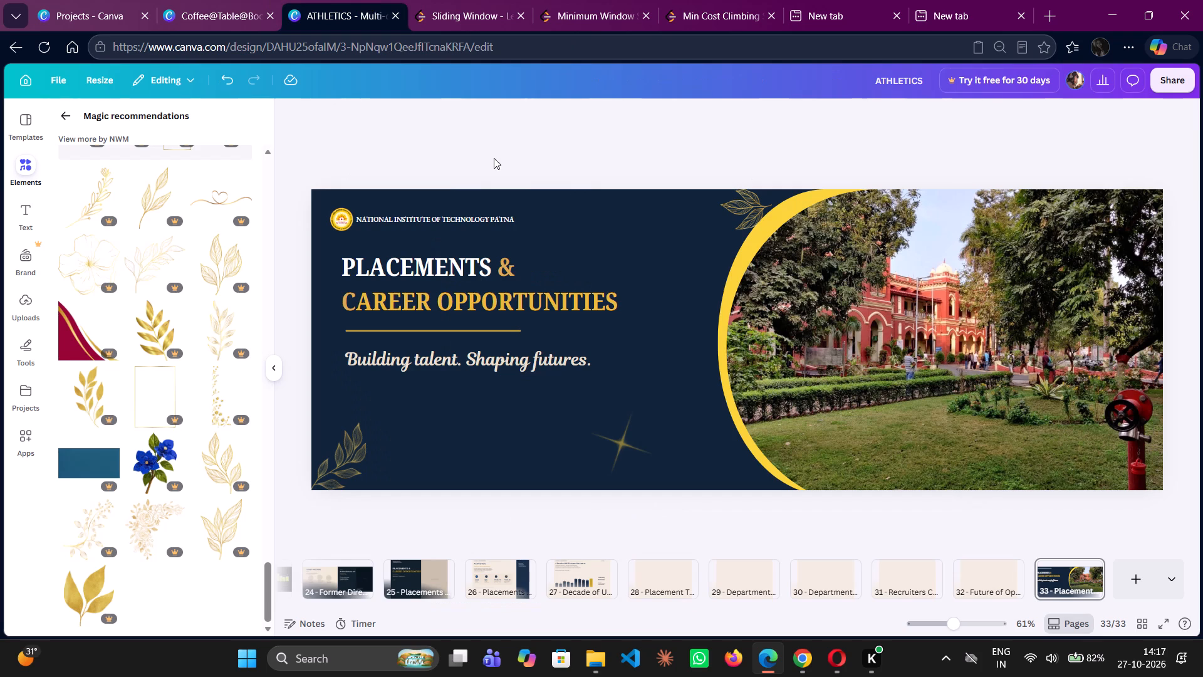
{"action": "triple_click", "coordinate": [533, 288]}
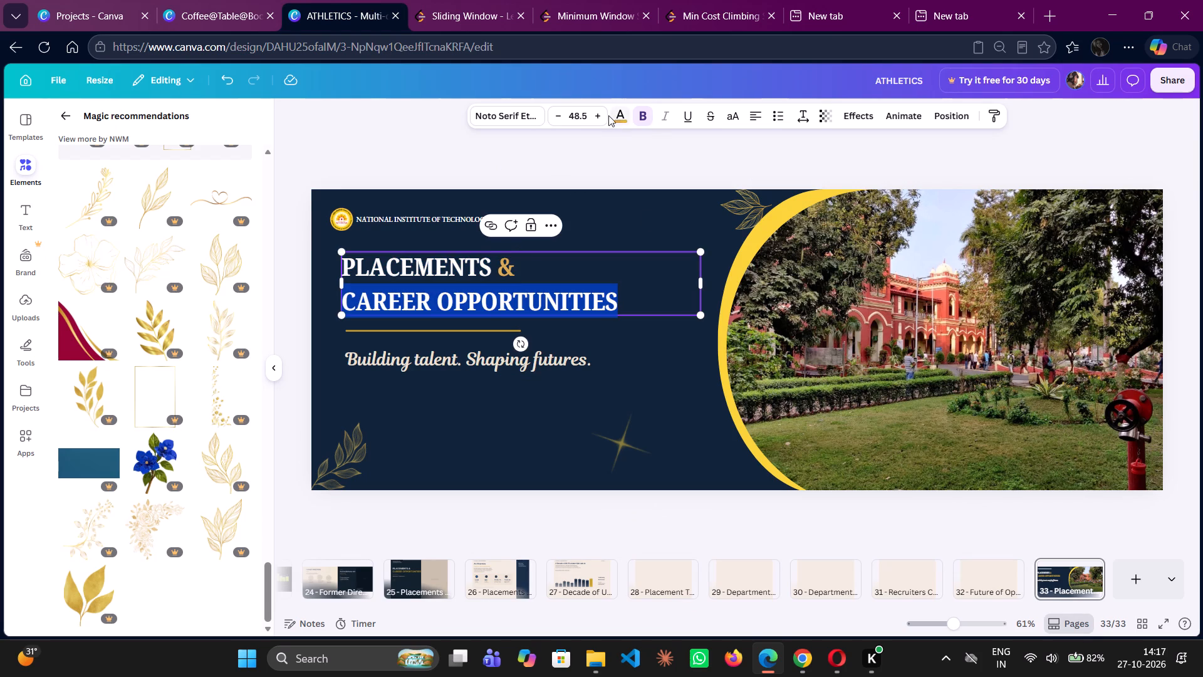
{"action": "triple_click", "coordinate": [601, 114]}
{"action": "triple_click", "coordinate": [601, 114]}
{"action": "double_click", "coordinate": [601, 114]}
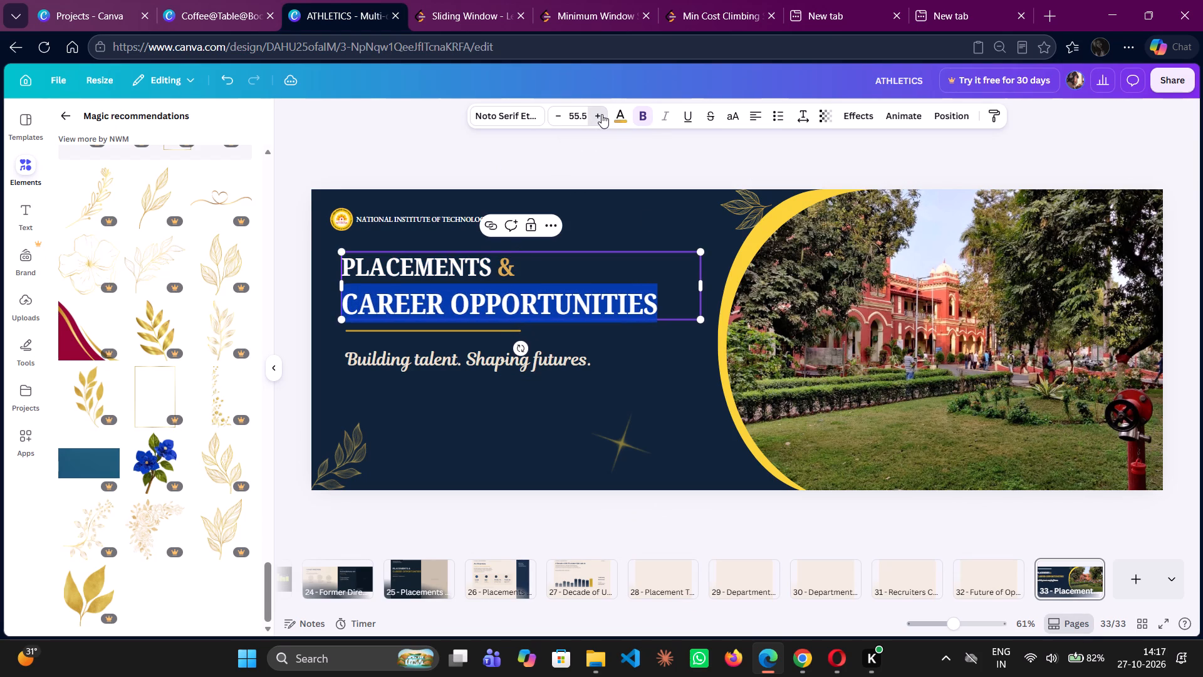
{"action": "double_click", "coordinate": [601, 114]}
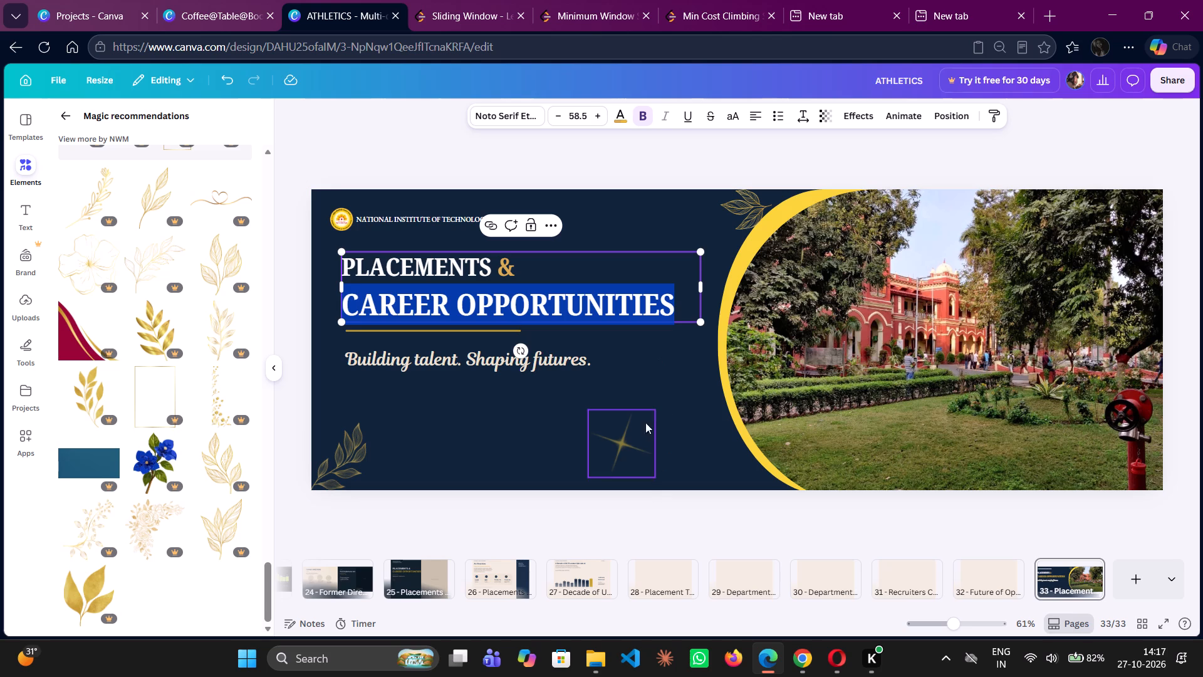
{"action": "left_click", "coordinate": [643, 389]}
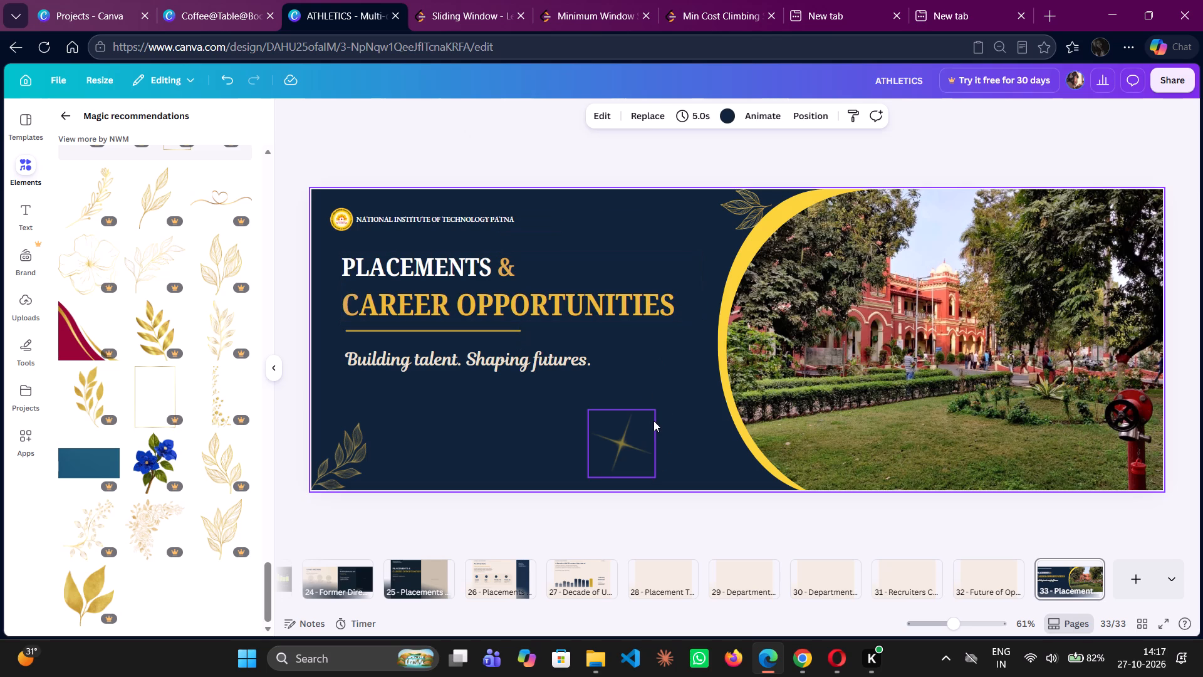
Examine the recommended graphics and the "golden arrow" search results for a suitable decoration.
{"action": "scroll", "coordinate": [278, 515], "scroll_direction": "down", "scroll_amount": 1}
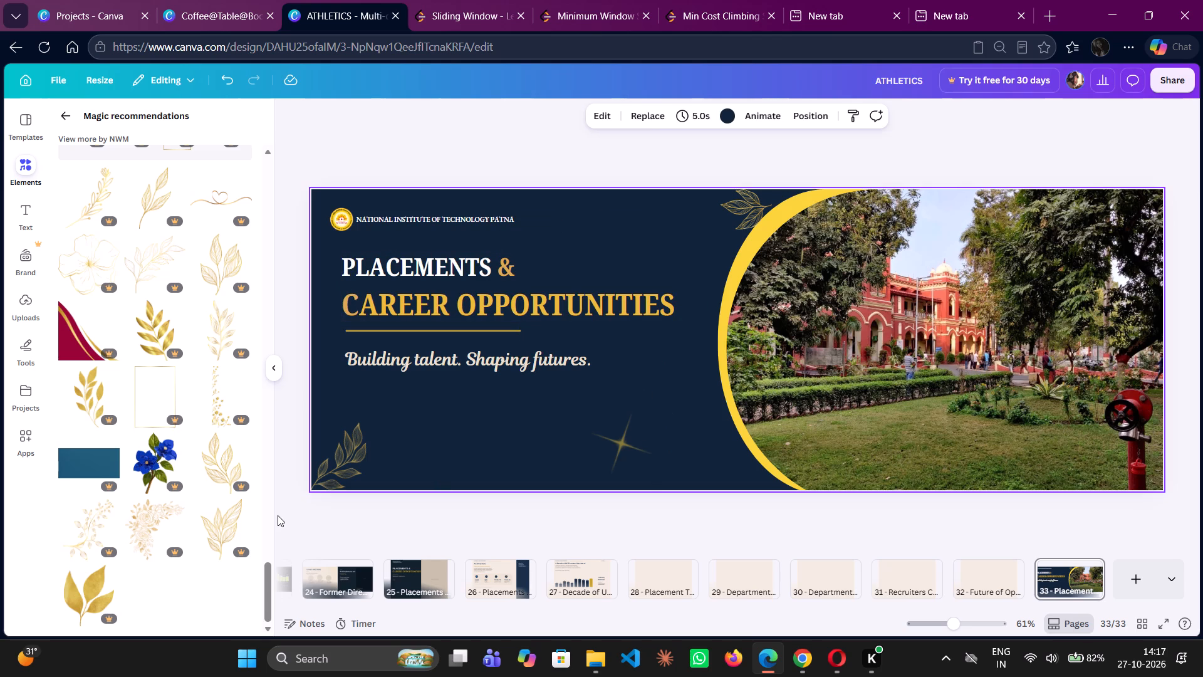
{"action": "scroll", "coordinate": [278, 515], "scroll_direction": "down", "scroll_amount": 1}
{"action": "scroll", "coordinate": [148, 554], "scroll_direction": "down", "scroll_amount": 2}
{"action": "scroll", "coordinate": [131, 221], "scroll_direction": "up", "scroll_amount": 13}
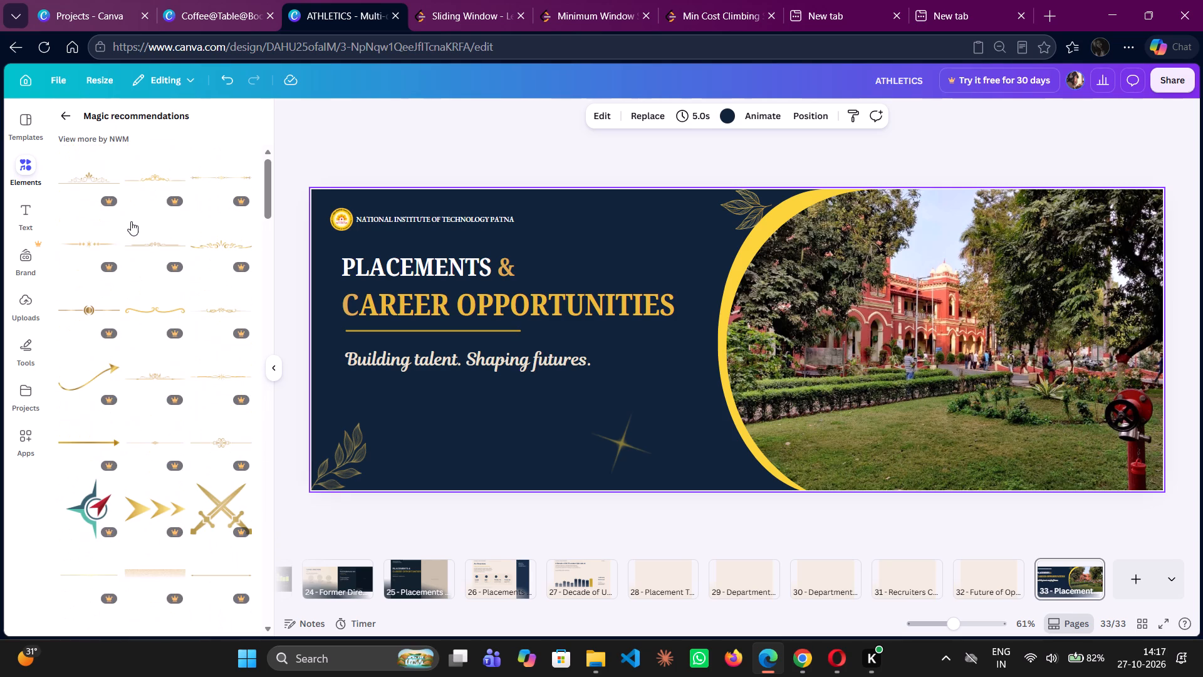
{"action": "left_click", "coordinate": [68, 115]}
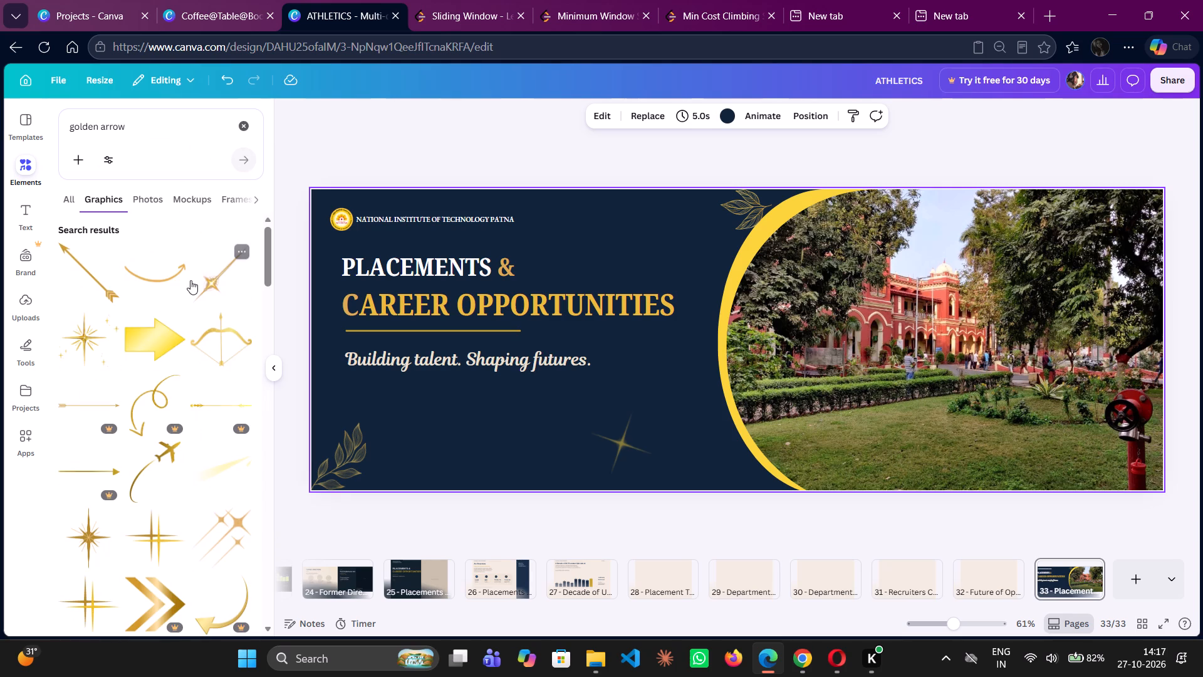
{"action": "scroll", "coordinate": [192, 404], "scroll_direction": "down", "scroll_amount": 3}
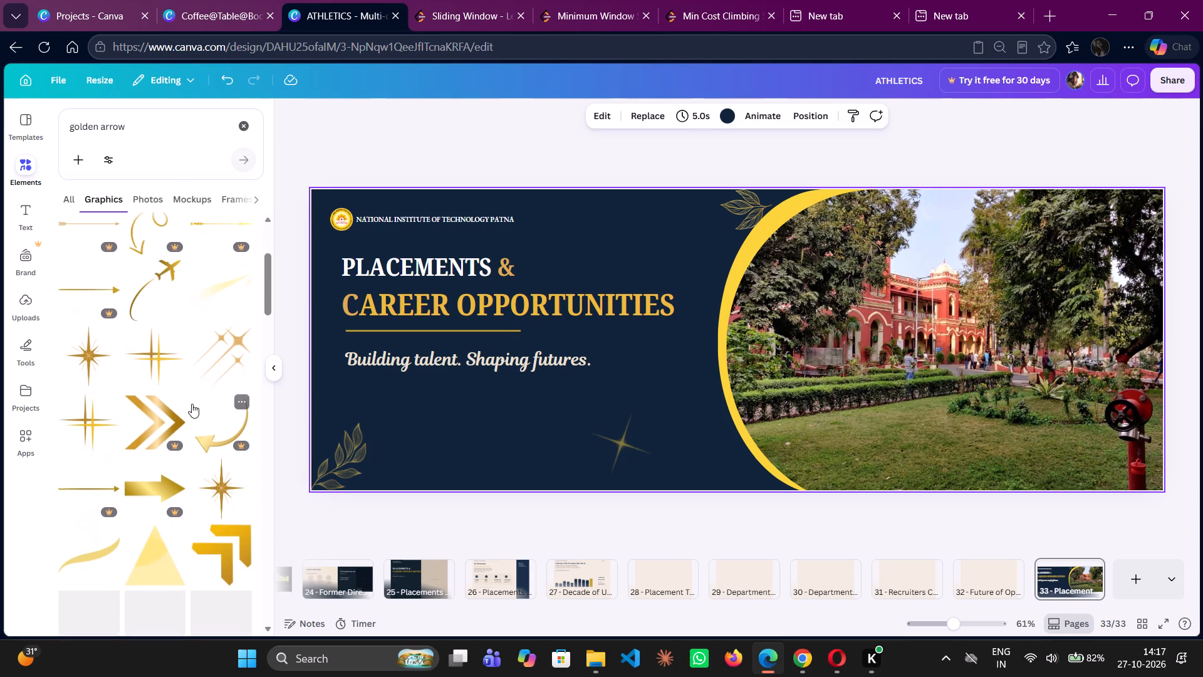
{"action": "scroll", "coordinate": [192, 404], "scroll_direction": "down", "scroll_amount": 2}
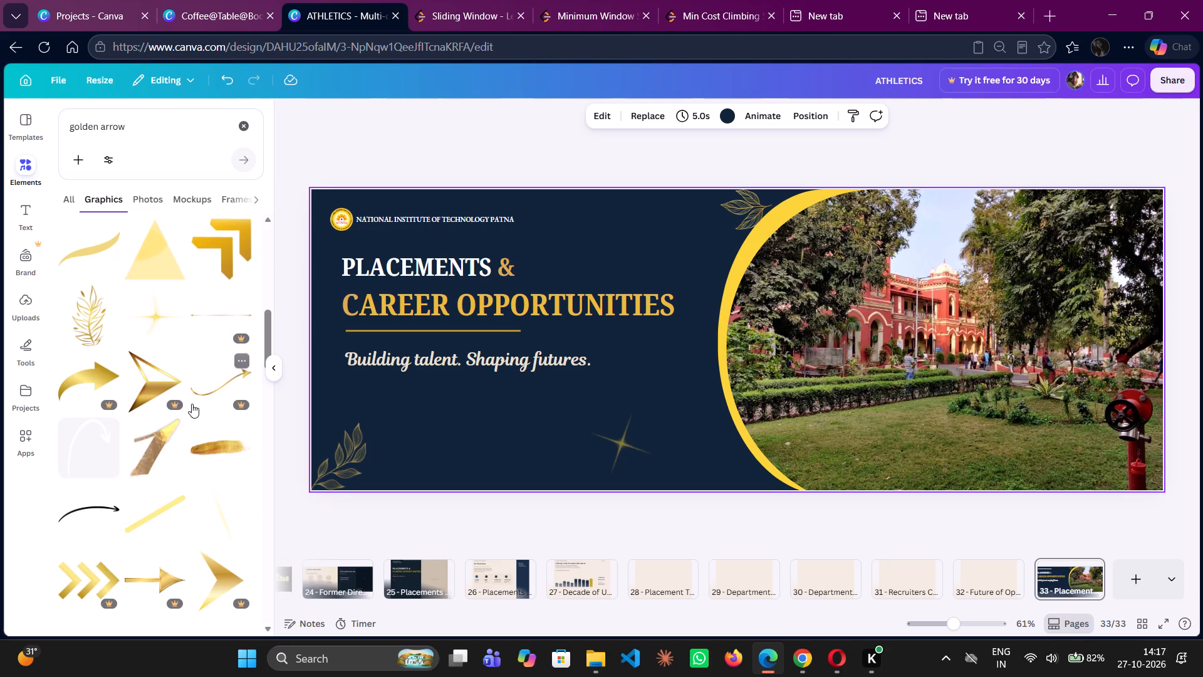
{"action": "scroll", "coordinate": [192, 404], "scroll_direction": "down", "scroll_amount": 3}
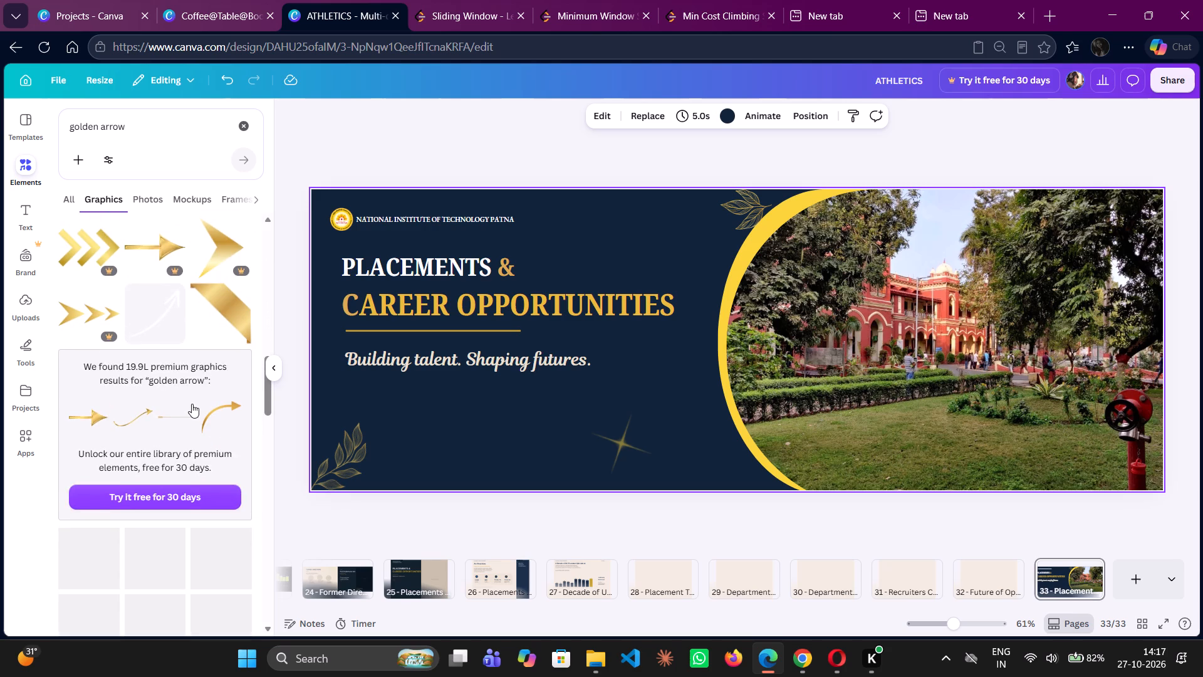
{"action": "scroll", "coordinate": [192, 404], "scroll_direction": "down", "scroll_amount": 4}
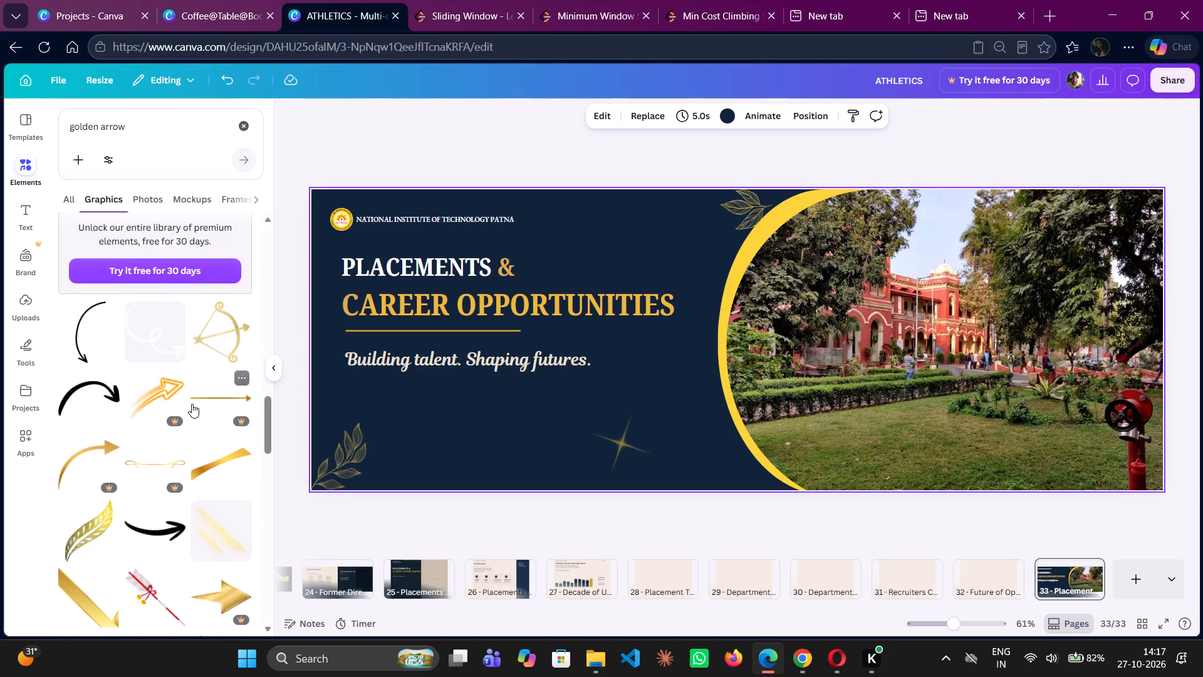
{"action": "scroll", "coordinate": [192, 404], "scroll_direction": "down", "scroll_amount": 3}
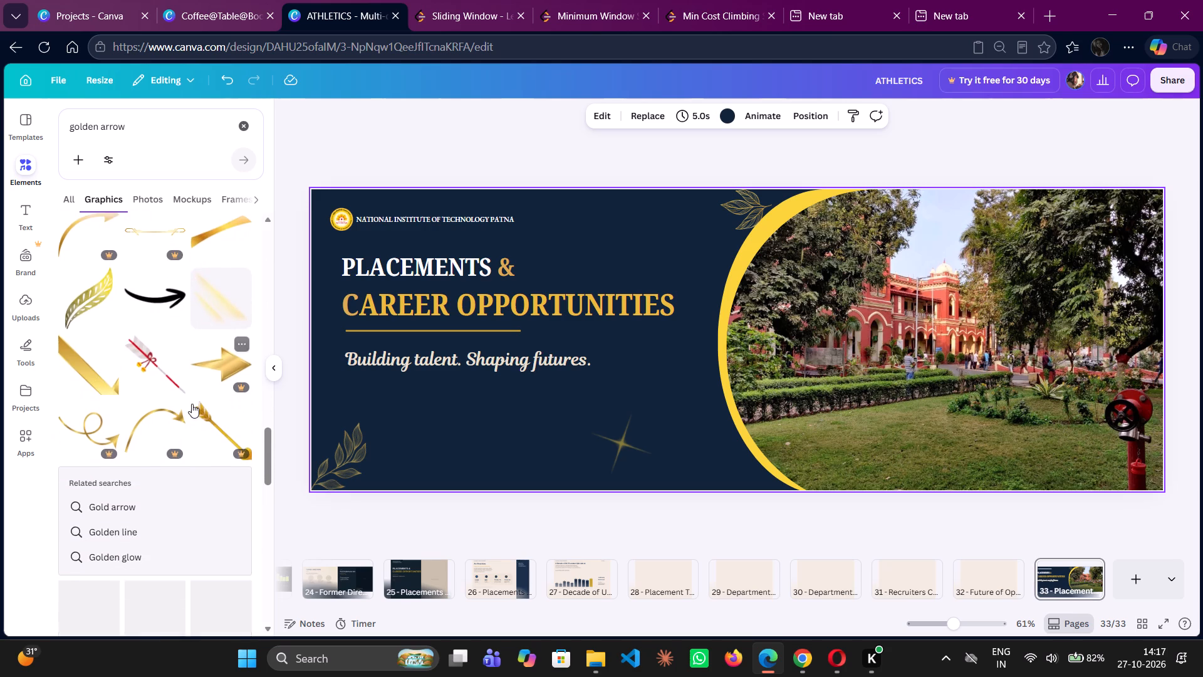
{"action": "scroll", "coordinate": [192, 404], "scroll_direction": "down", "scroll_amount": 2}
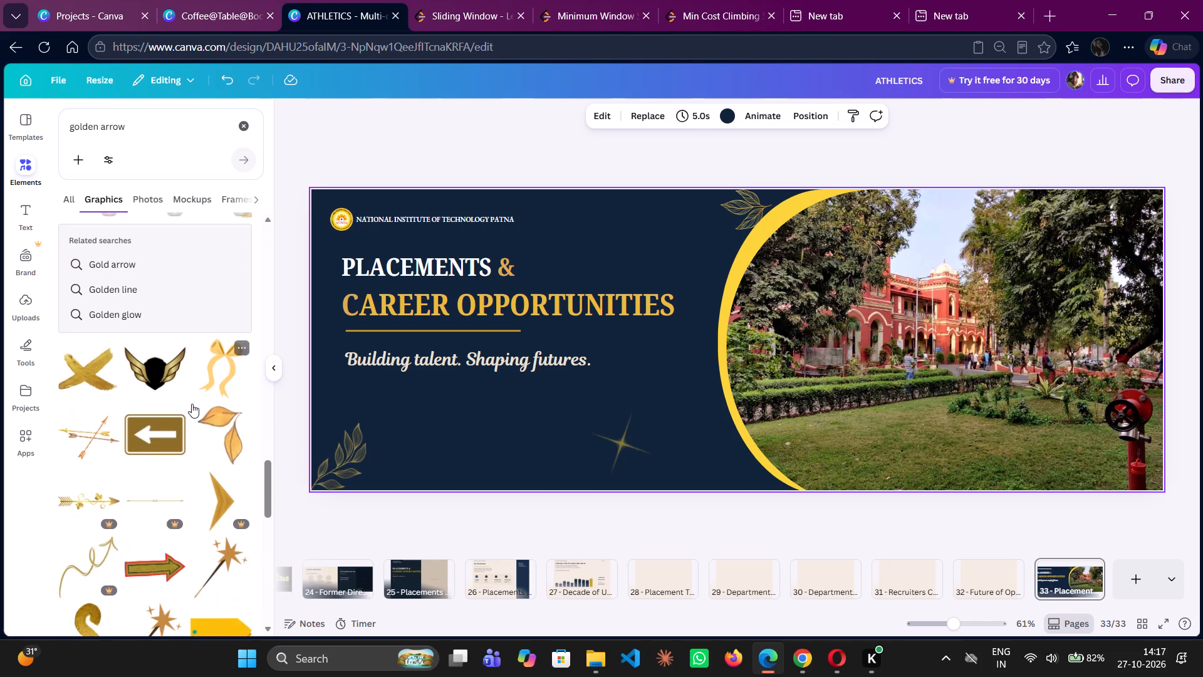
{"action": "scroll", "coordinate": [192, 404], "scroll_direction": "down", "scroll_amount": 2}
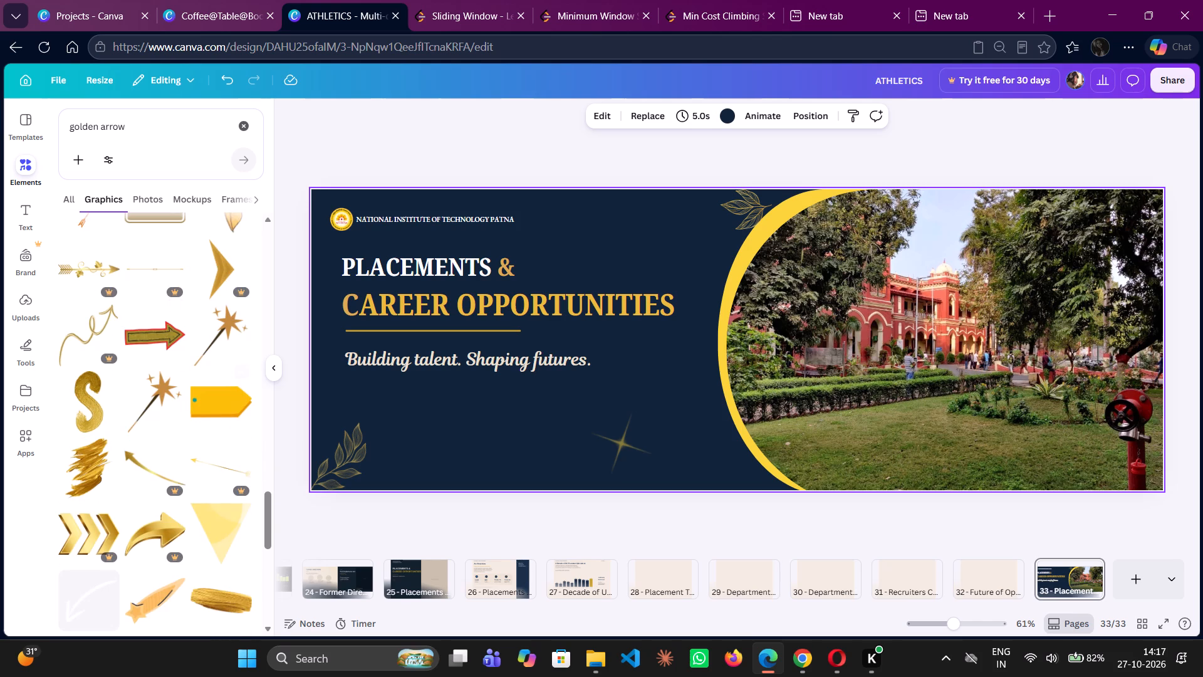
Search the graphics for "golden circle".
{"action": "left_click_drag", "start_coordinate": [136, 123], "coordinate": [99, 122]}
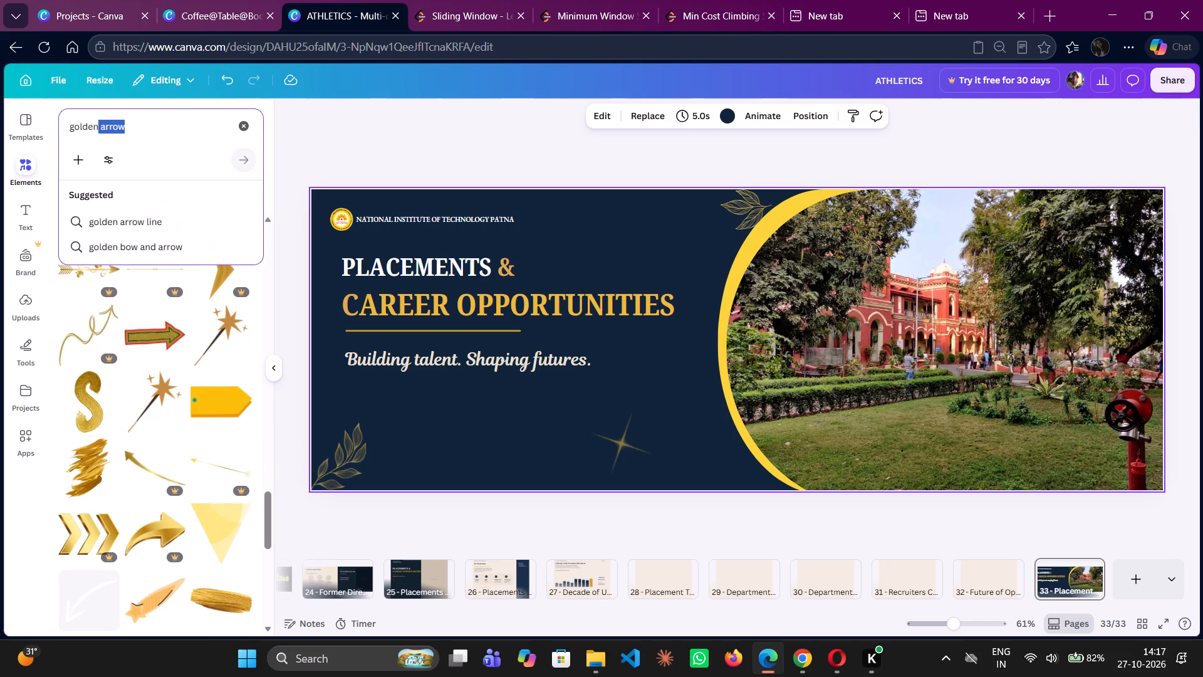
{"action": "key", "text": "space"}
{"action": "type", "text": "circ"}
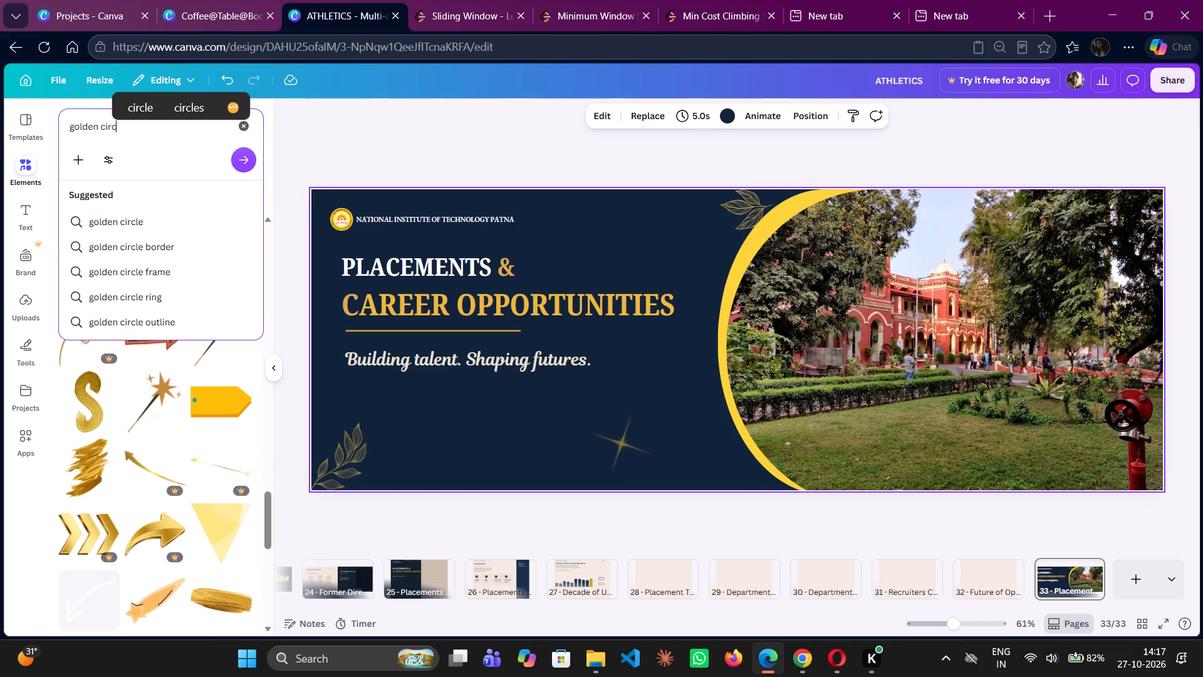
{"action": "left_click", "coordinate": [144, 107]}
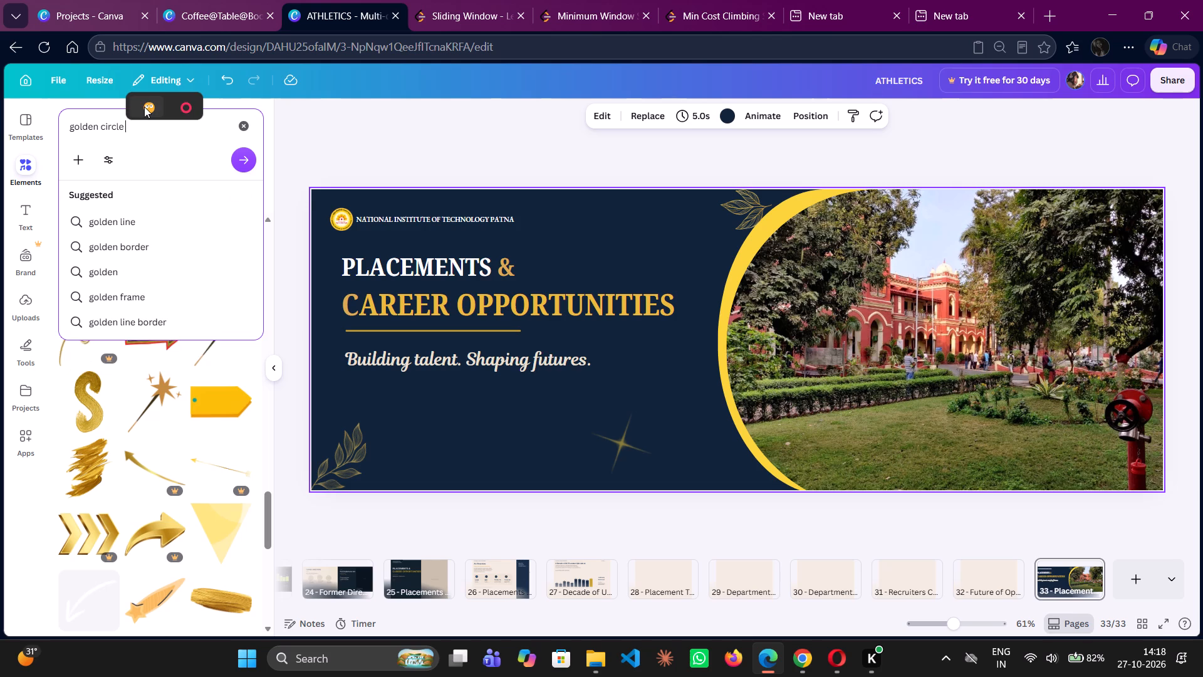
{"action": "key", "text": "Return"}
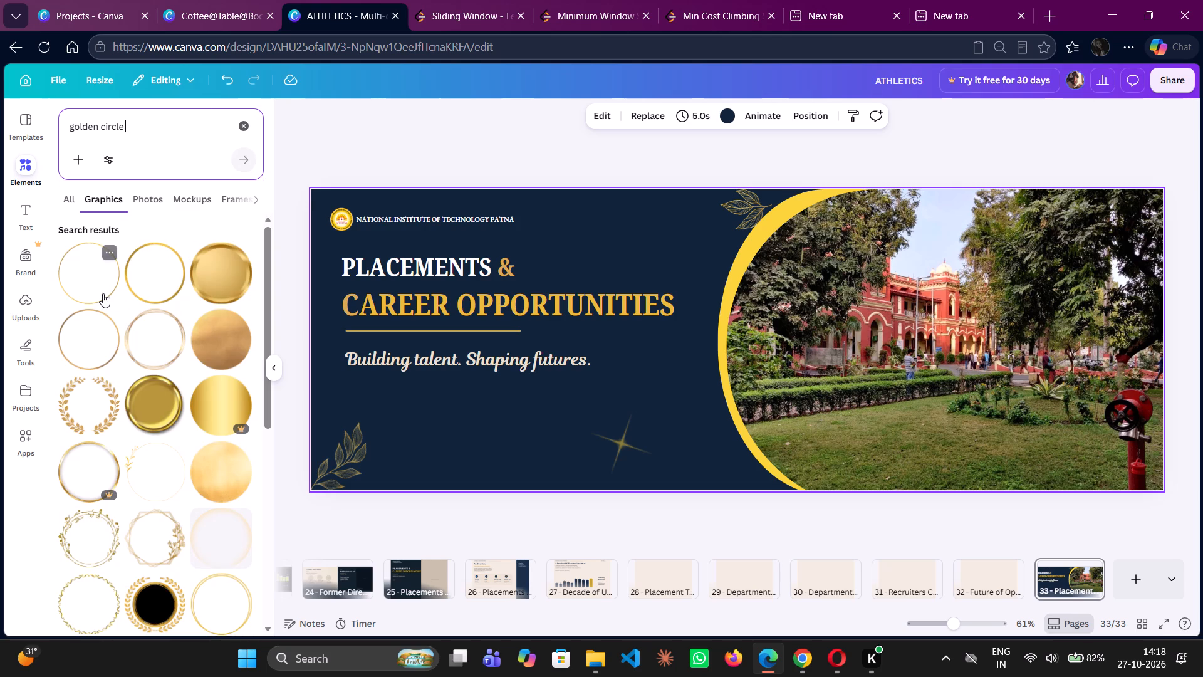
Add the thin golden circle with a leaf sprig, enlarge it, and place it overlapping the yellow curve with the sprig on the navy area.
{"action": "left_click", "coordinate": [167, 469]}
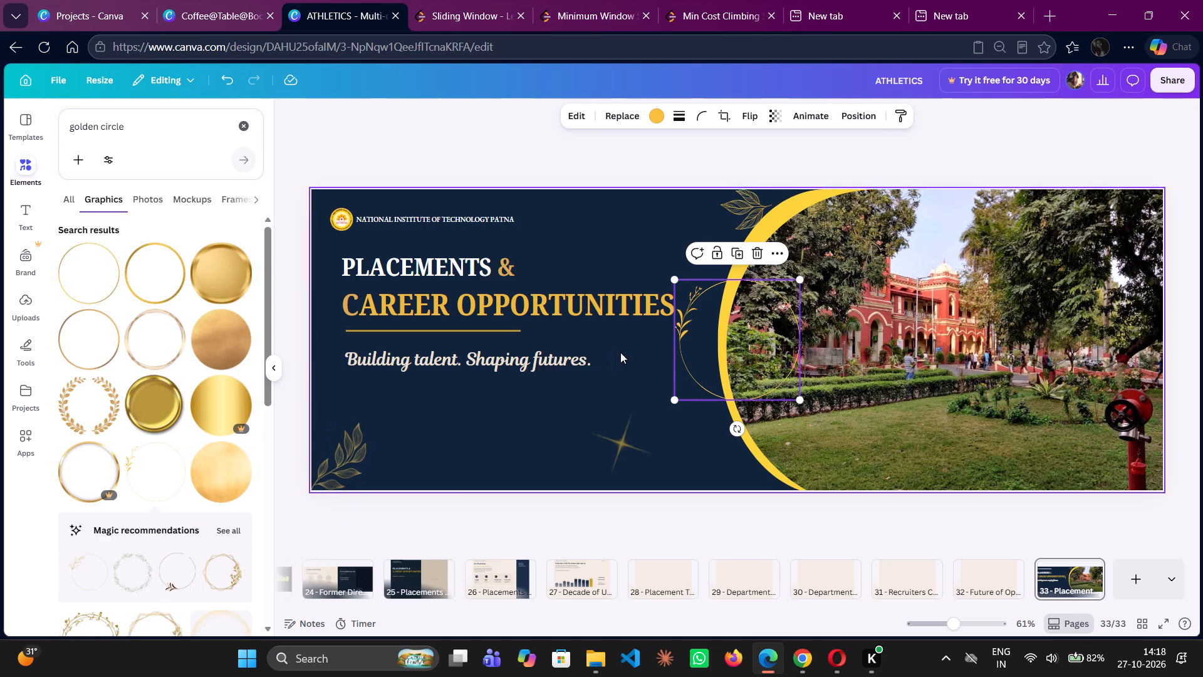
{"action": "left_click_drag", "start_coordinate": [722, 342], "coordinate": [818, 263]}
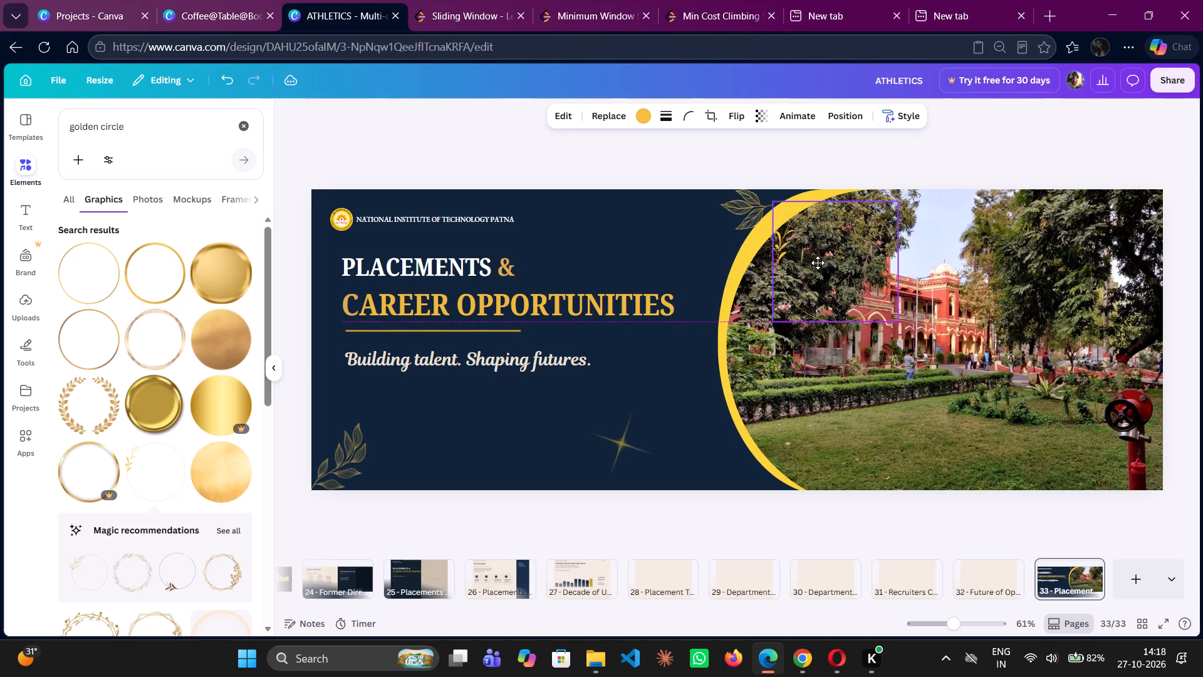
{"action": "left_click_drag", "start_coordinate": [818, 263], "coordinate": [806, 269]}
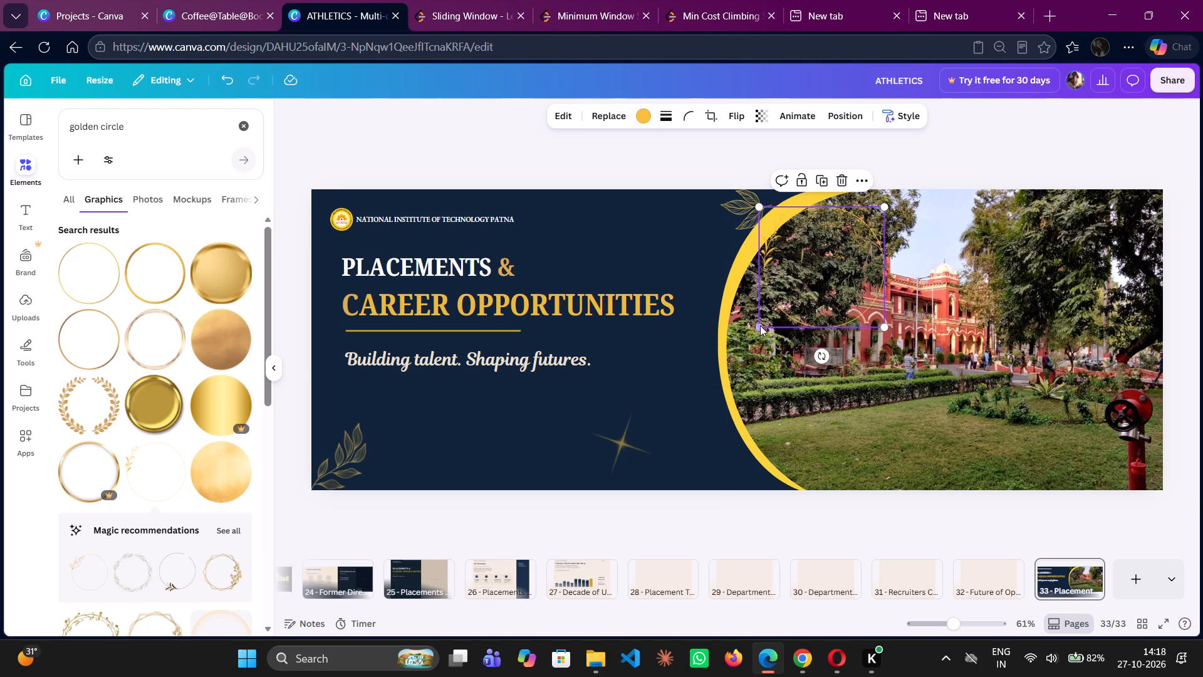
{"action": "left_click_drag", "start_coordinate": [759, 325], "coordinate": [717, 500]}
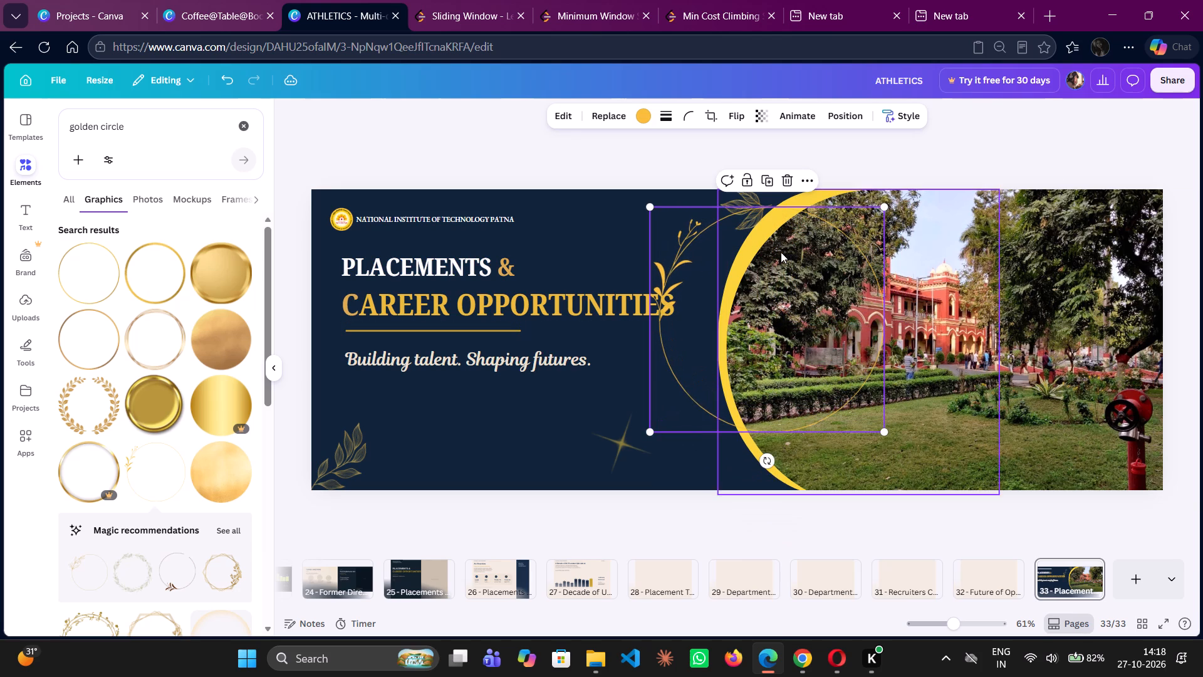
{"action": "left_click_drag", "start_coordinate": [781, 252], "coordinate": [820, 263]}
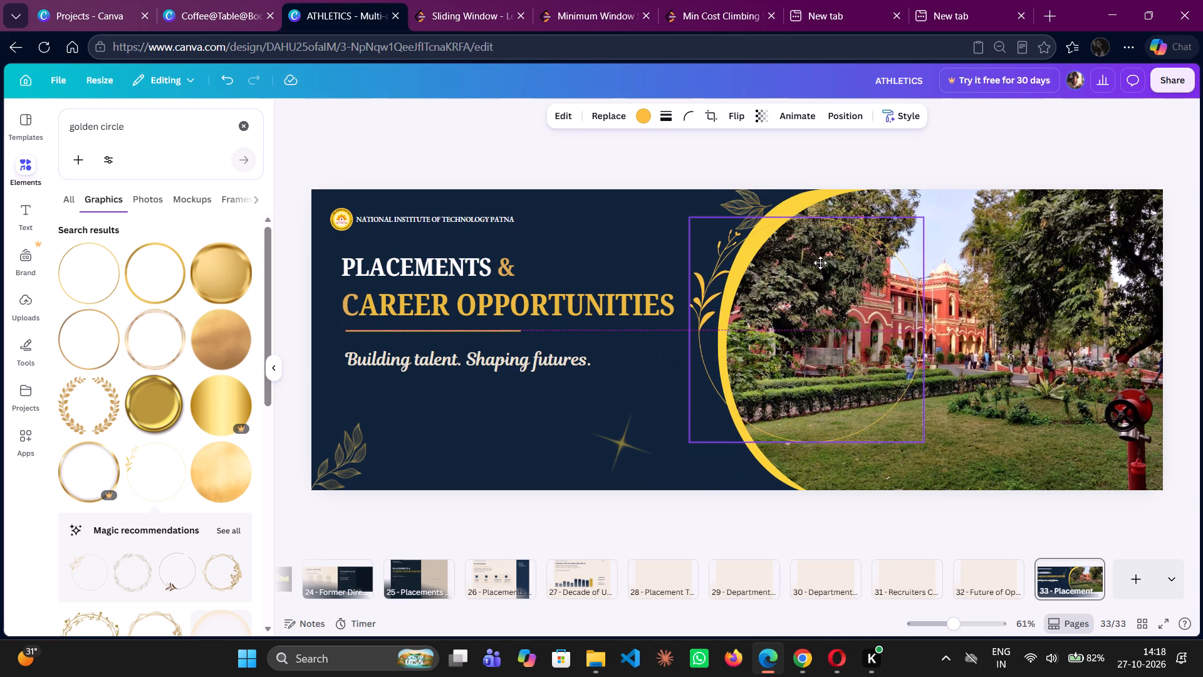
{"action": "left_click_drag", "start_coordinate": [820, 263], "coordinate": [808, 260]}
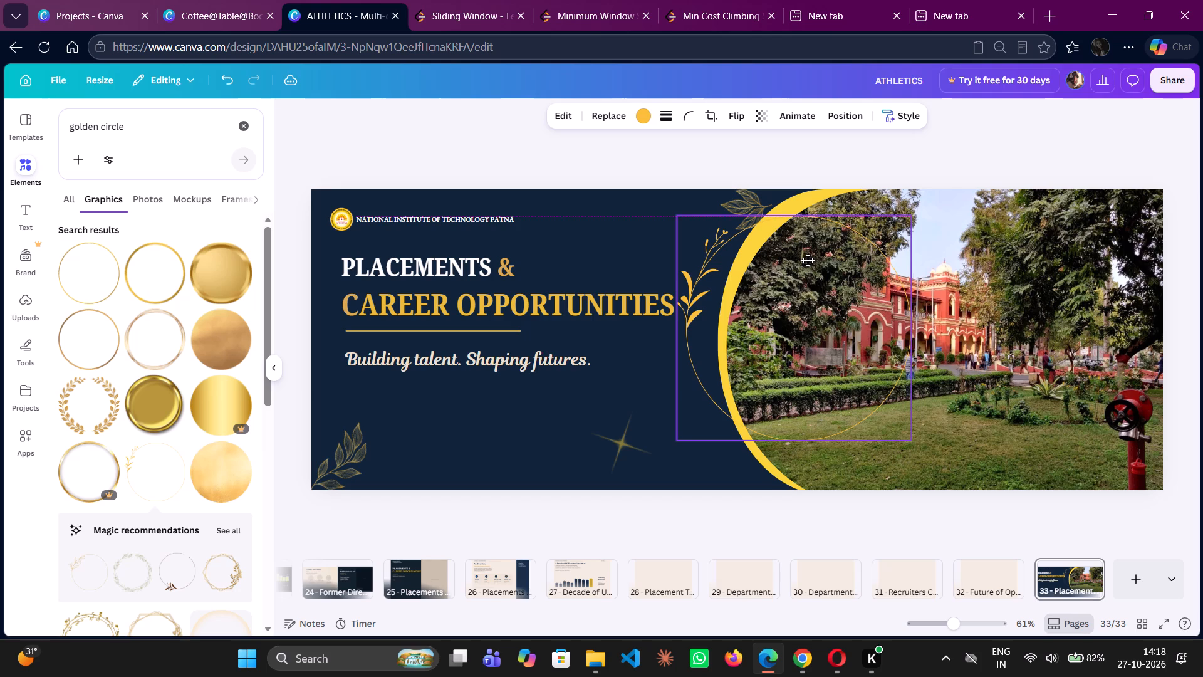
{"action": "left_click_drag", "start_coordinate": [808, 260], "coordinate": [810, 260]}
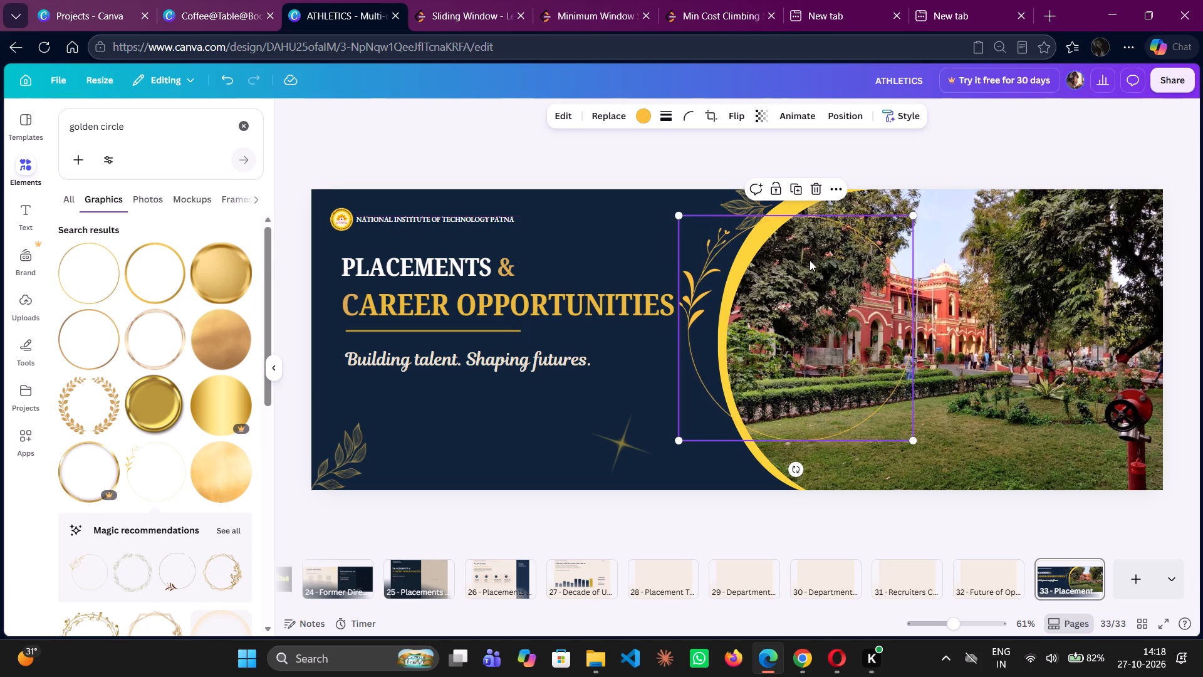
Look through the "golden circle" graphics and refine the search to "golden semi circle".
{"action": "scroll", "coordinate": [178, 558], "scroll_direction": "down", "scroll_amount": 2}
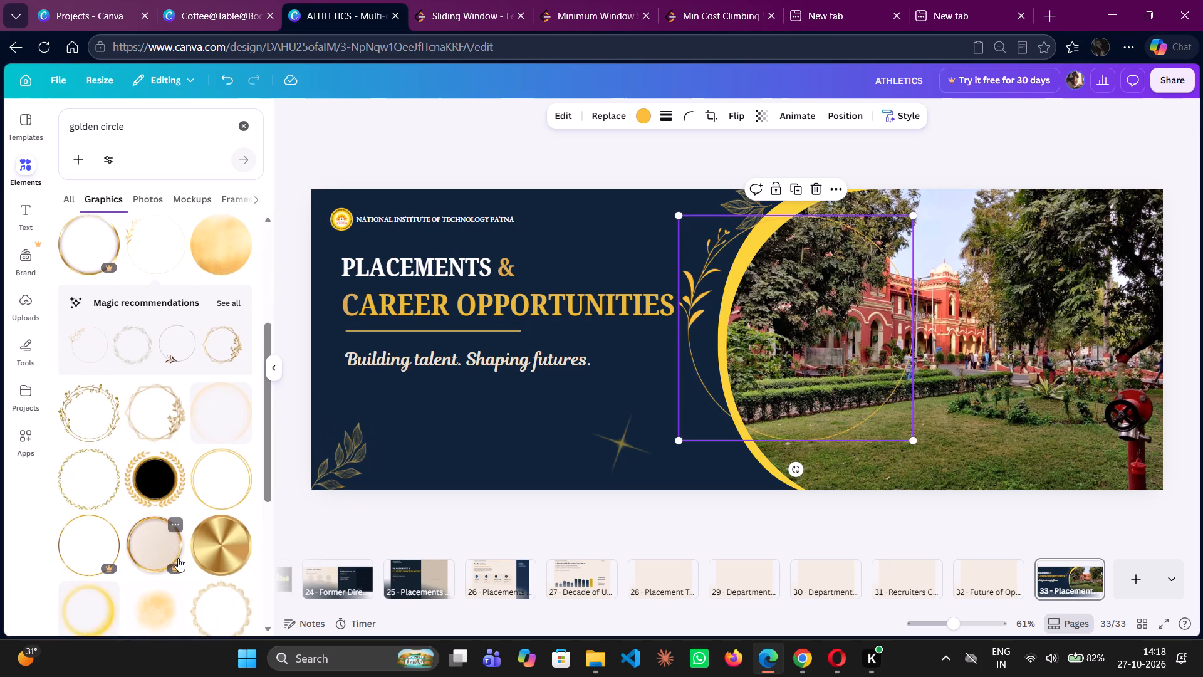
{"action": "scroll", "coordinate": [178, 558], "scroll_direction": "down", "scroll_amount": 3}
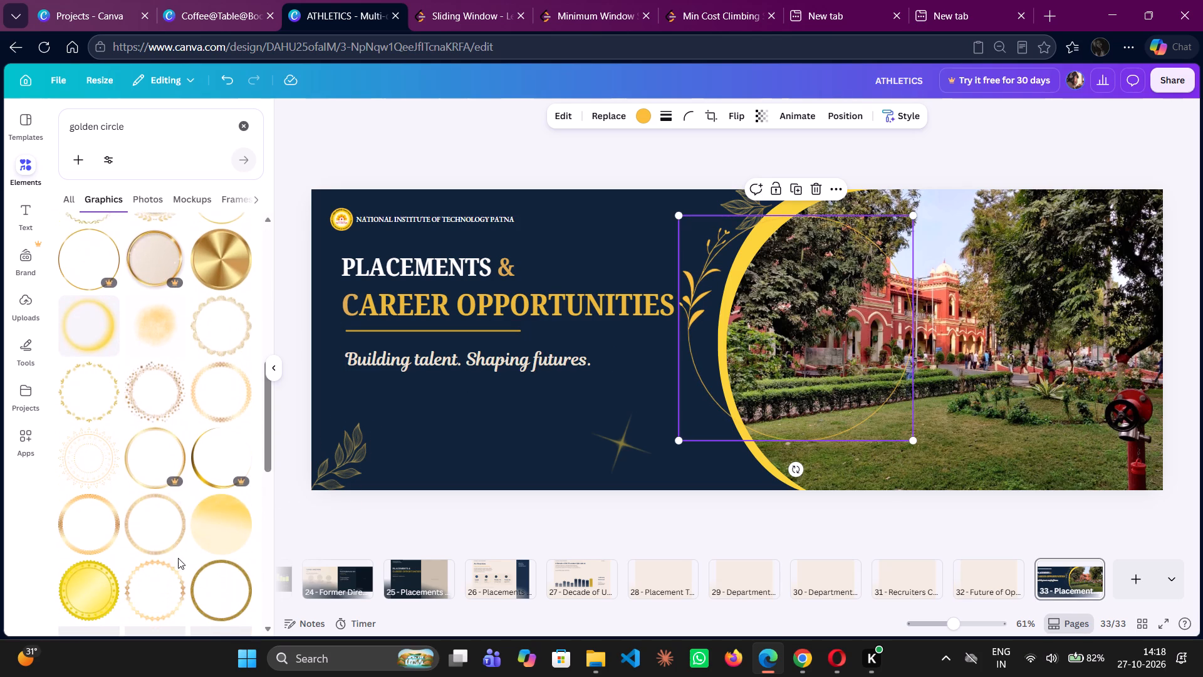
{"action": "scroll", "coordinate": [178, 558], "scroll_direction": "down", "scroll_amount": 5}
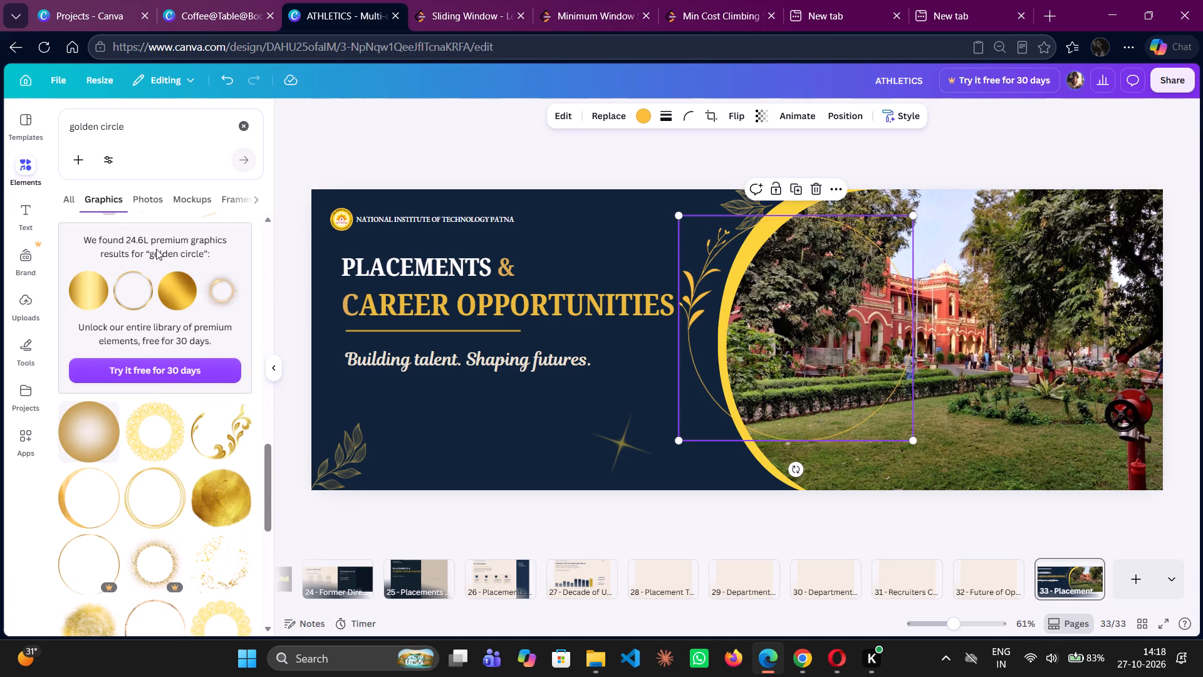
{"action": "left_click", "coordinate": [103, 127]}
{"action": "type", "text": "semi"}
{"action": "key", "text": "space"}
{"action": "key", "text": "Return"}
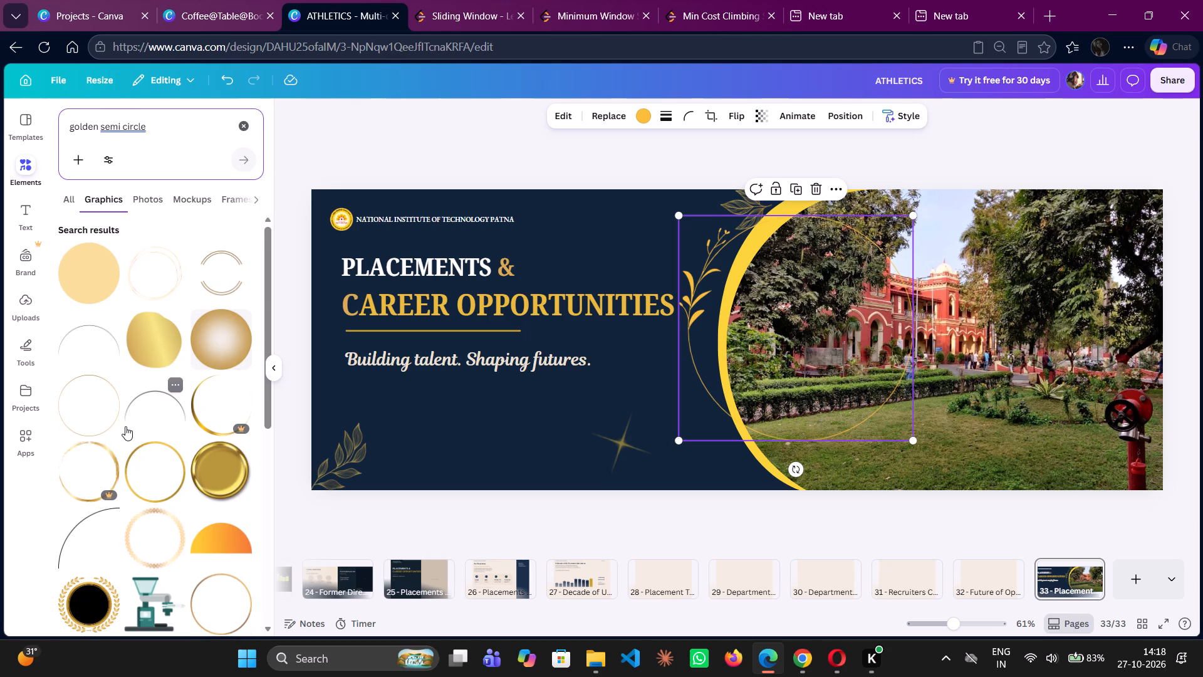
Add the golden crescent-like ring graphic and place it on the navy area, overlapping the end of the heading and tagline.
{"action": "left_click", "coordinate": [209, 418]}
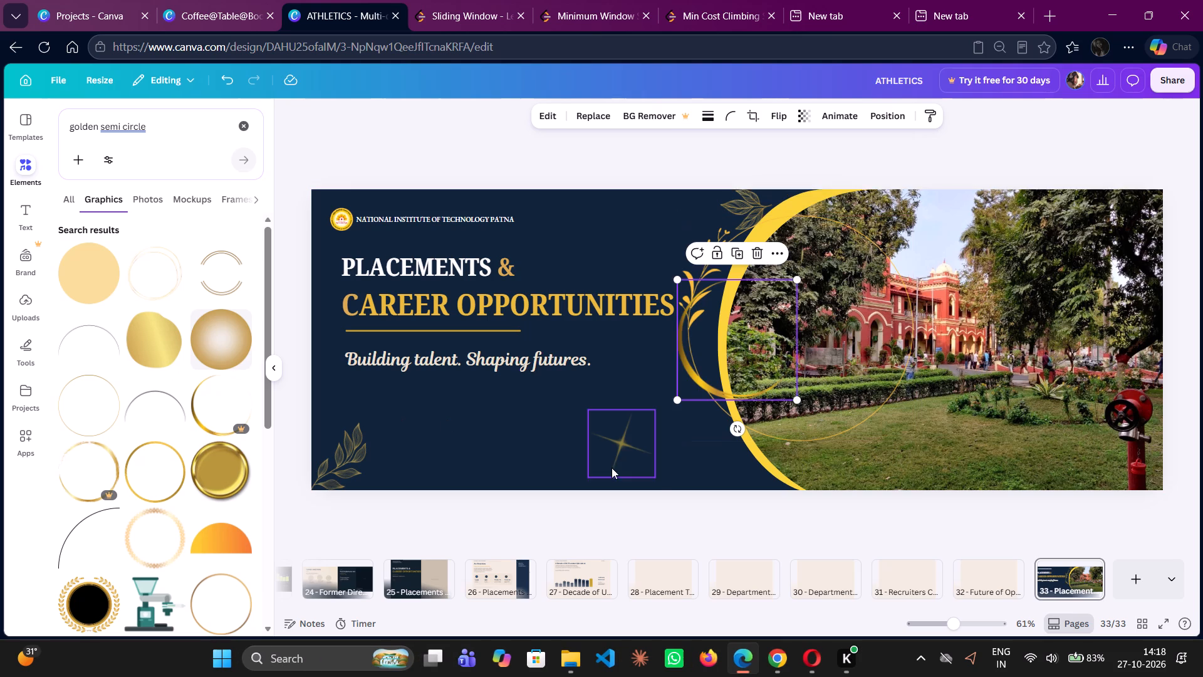
{"action": "left_click", "coordinate": [757, 456]}
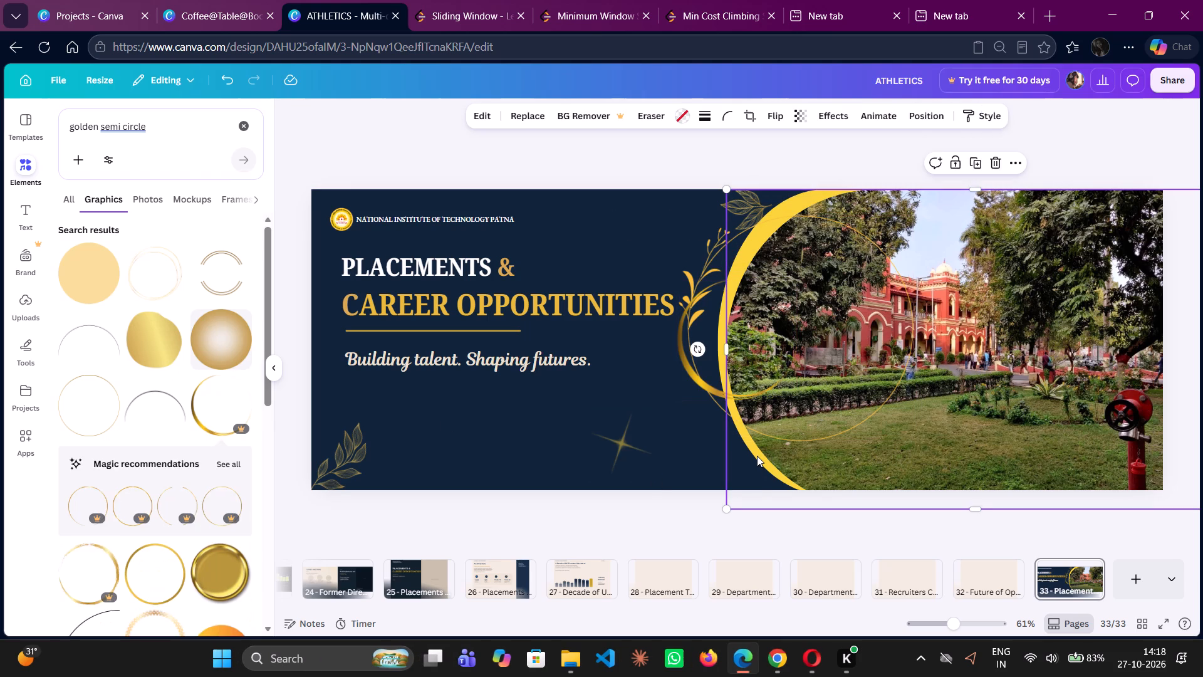
{"action": "left_click_drag", "start_coordinate": [706, 370], "coordinate": [584, 385]}
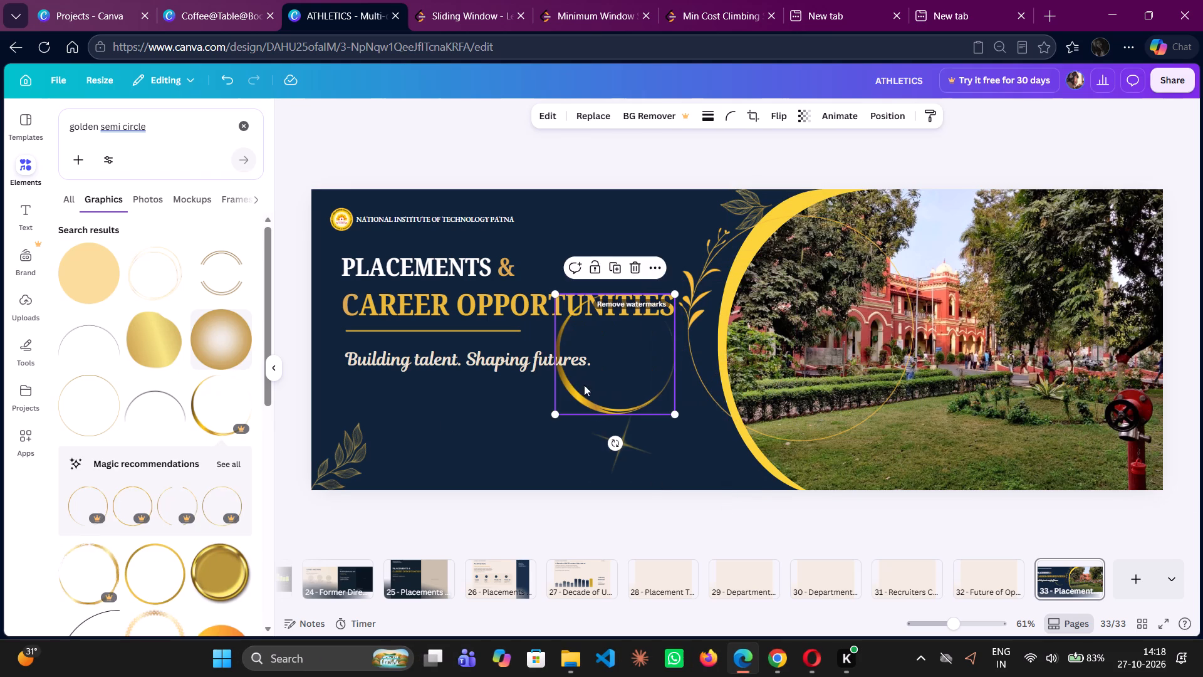
Move the thin golden circle with the leaf sprig off the yellow curve onto the navy area around the golden ring.
{"action": "left_click_drag", "start_coordinate": [738, 409], "coordinate": [531, 433]}
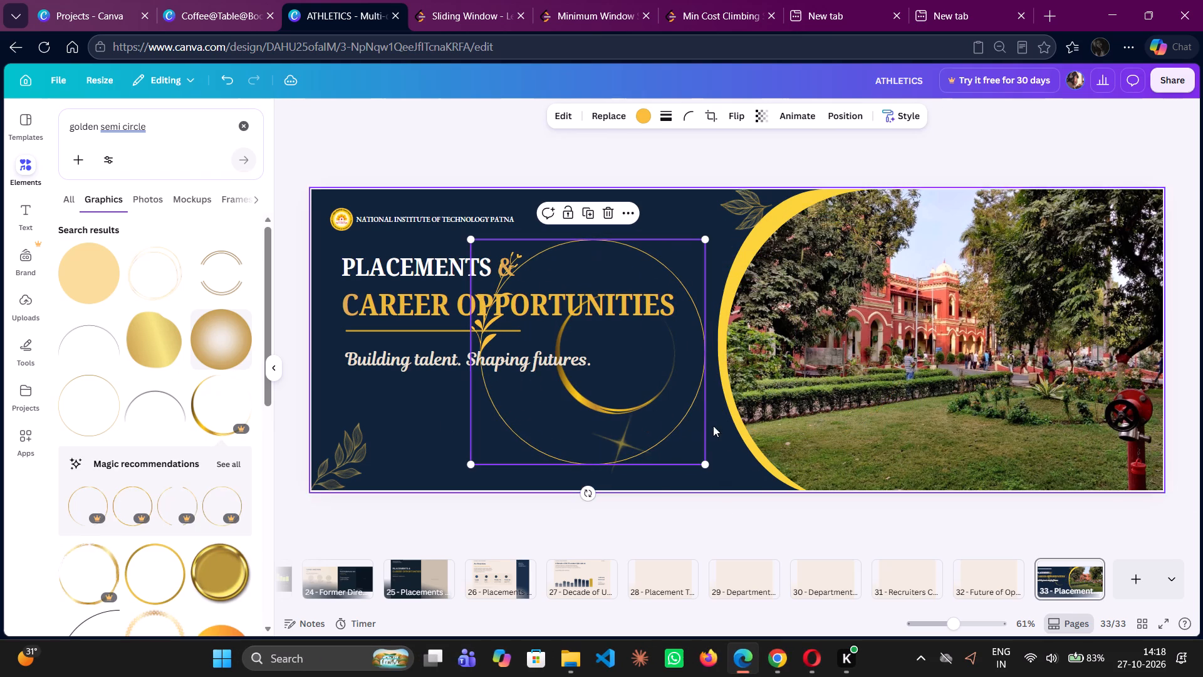
Select the yellow curve bordering the campus photo.
{"action": "left_click", "coordinate": [724, 402]}
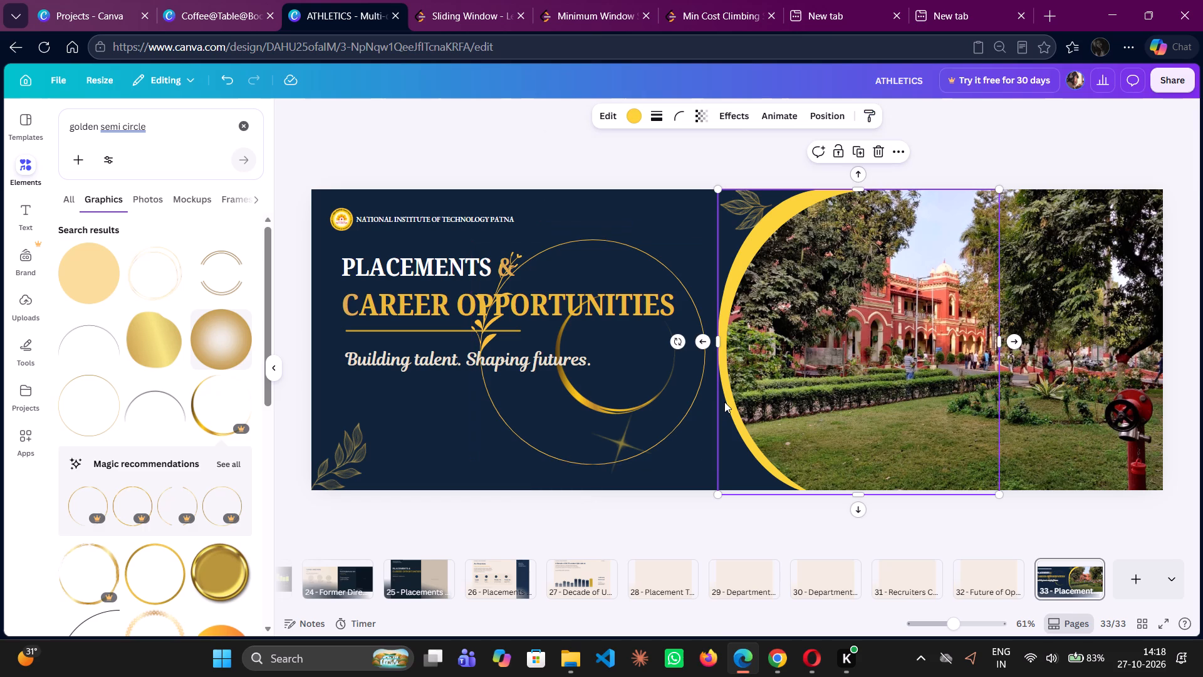
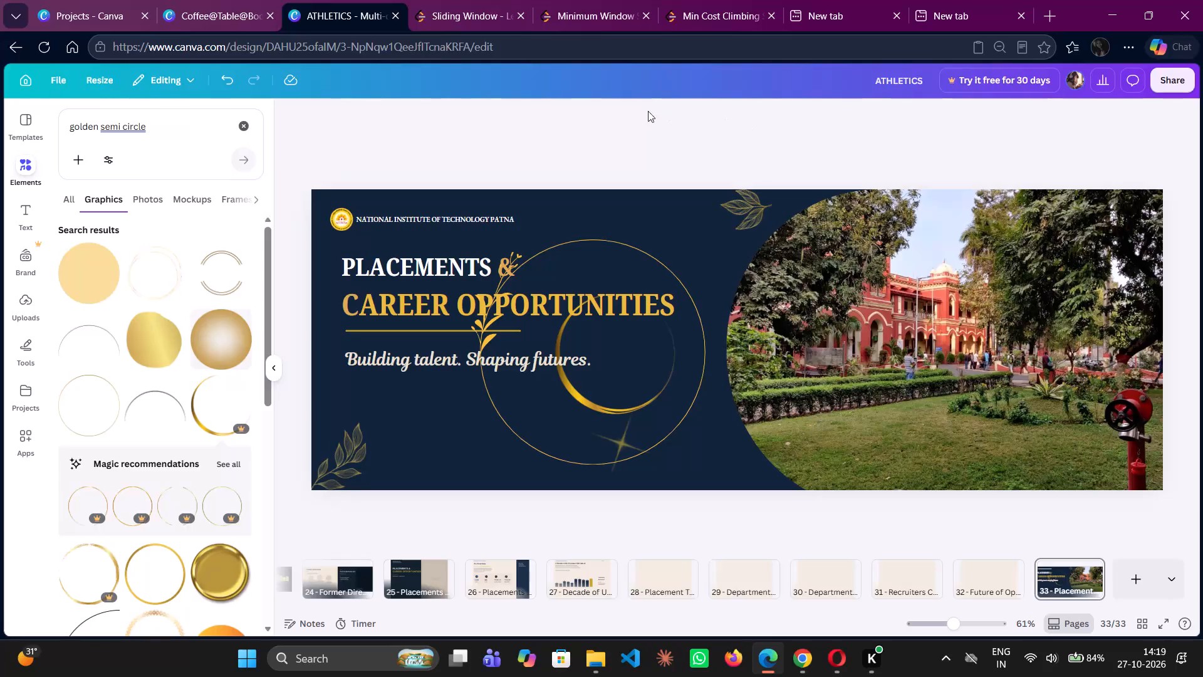
Move the golden crescent ring onto the campus photo's curved edge and rotate it about 45 degrees clockwise so its thick side faces the navy area.
{"action": "left_click_drag", "start_coordinate": [610, 392], "coordinate": [742, 316]}
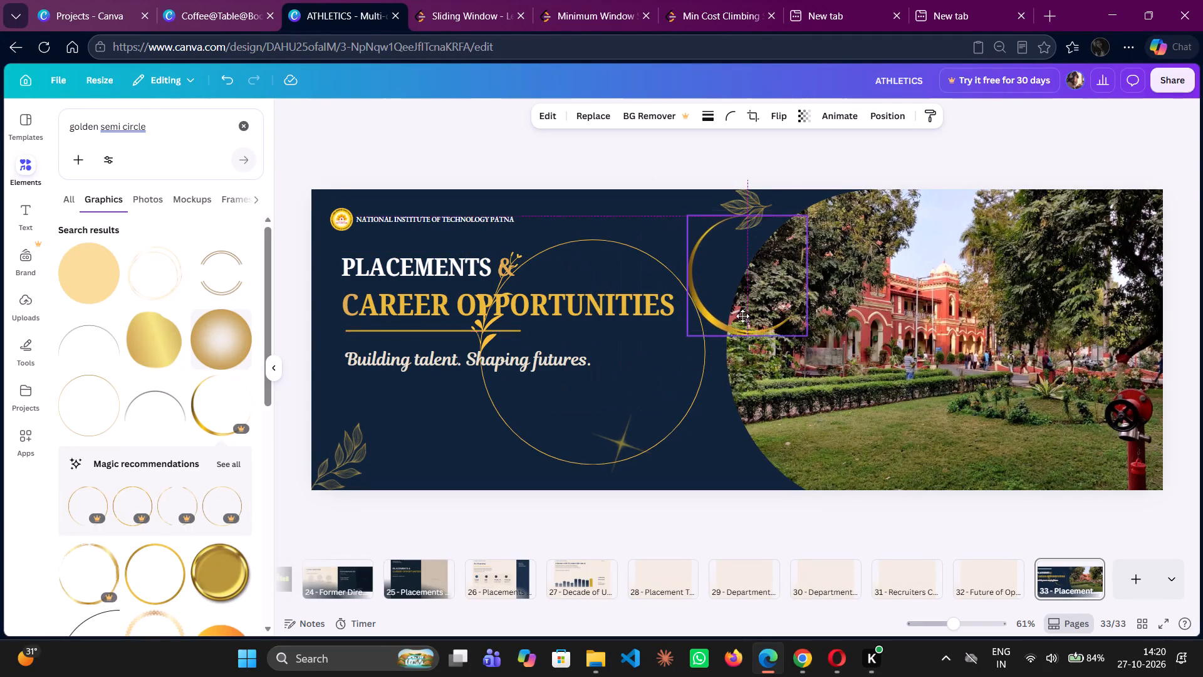
{"action": "left_click_drag", "start_coordinate": [742, 316], "coordinate": [742, 320]}
{"action": "left_click_drag", "start_coordinate": [750, 374], "coordinate": [648, 393]}
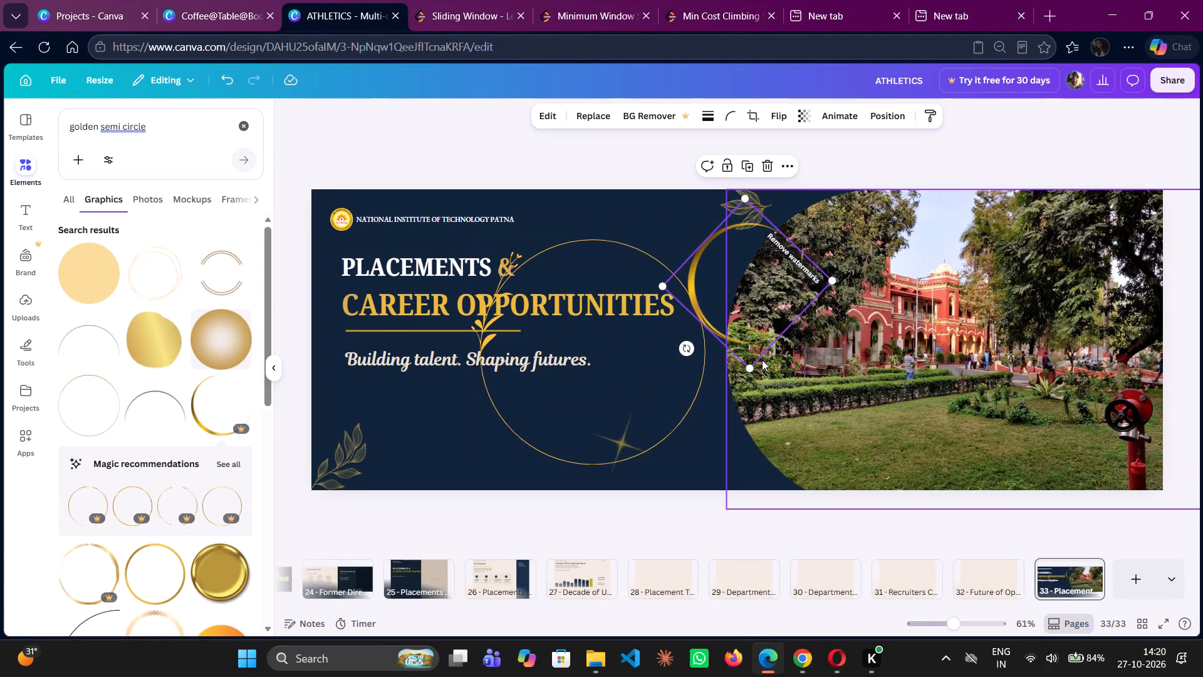
Enlarge the golden crescent ring to nearly page height or more and align its thick arc along the campus photo's curved border.
{"action": "left_click_drag", "start_coordinate": [749, 367], "coordinate": [778, 527]}
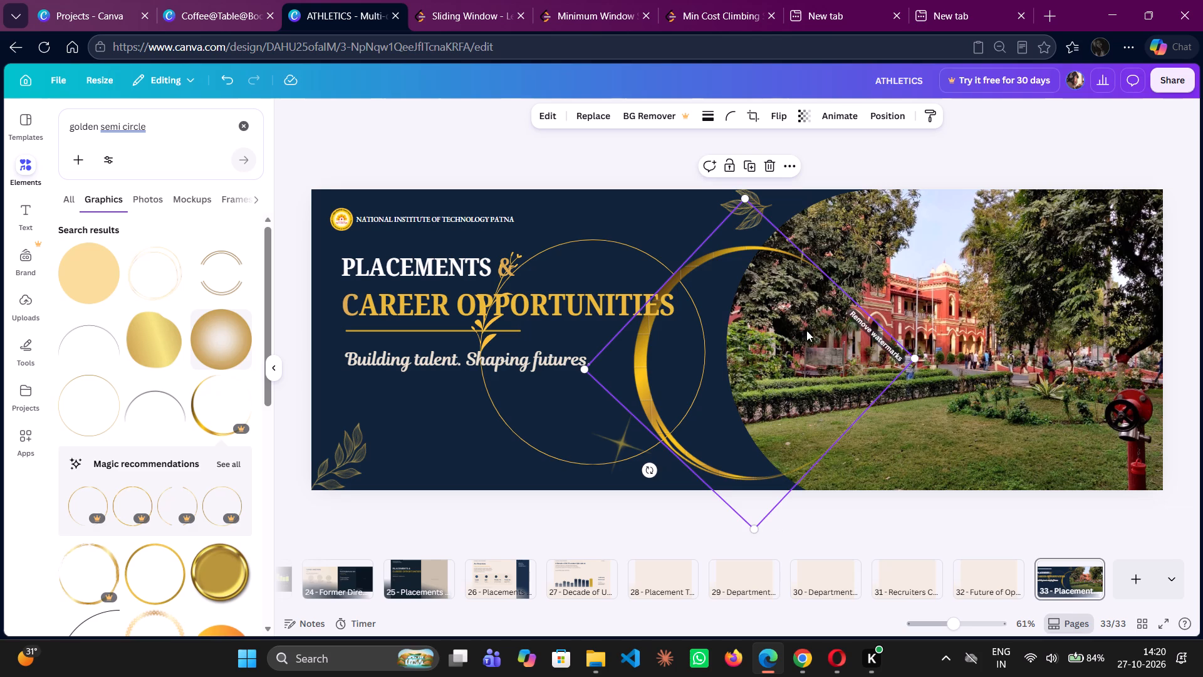
{"action": "left_click_drag", "start_coordinate": [806, 330], "coordinate": [890, 342]}
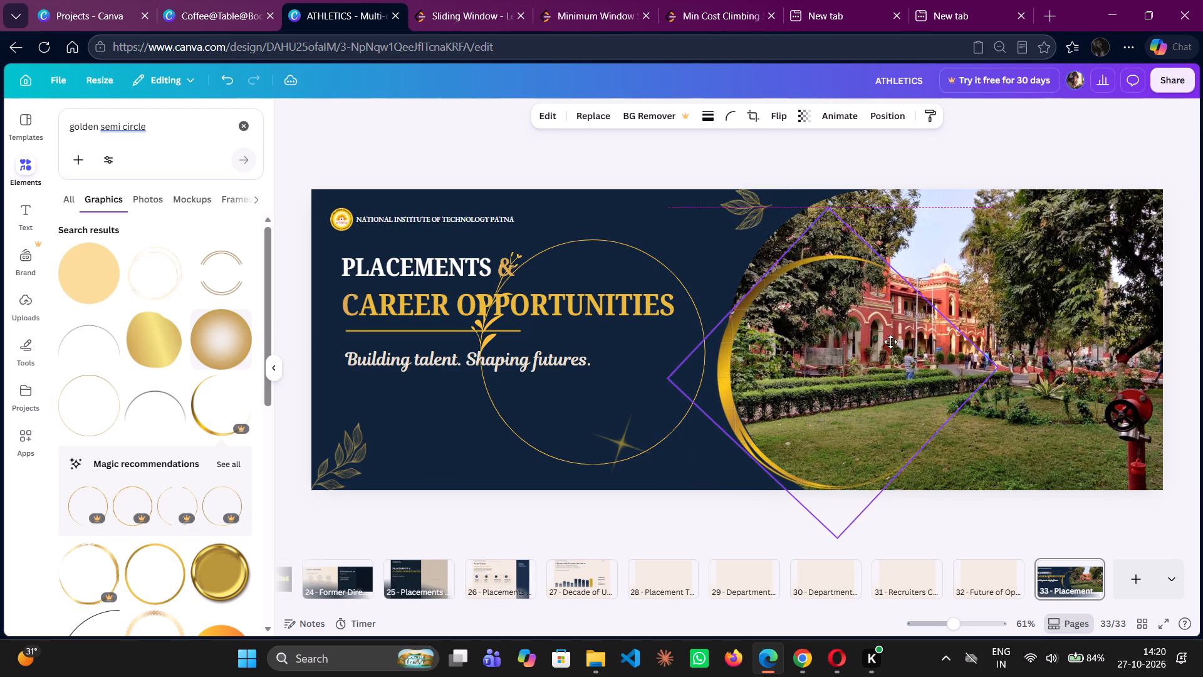
{"action": "left_click_drag", "start_coordinate": [890, 342], "coordinate": [892, 347]}
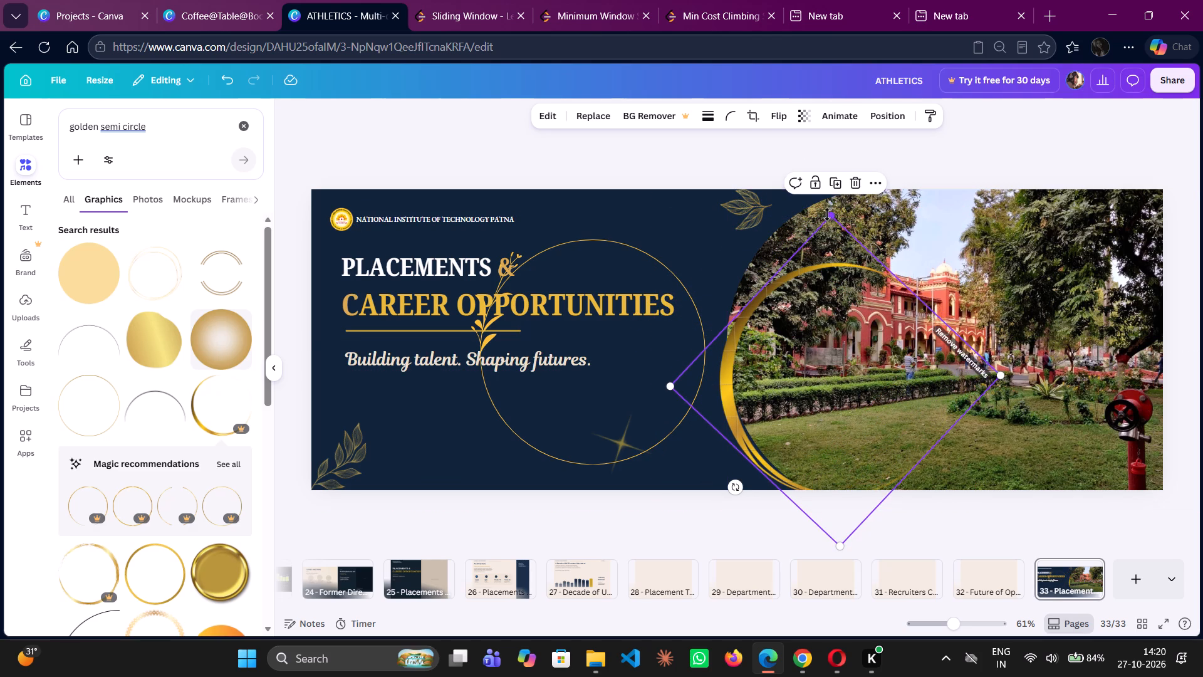
{"action": "left_click_drag", "start_coordinate": [828, 215], "coordinate": [867, 134]}
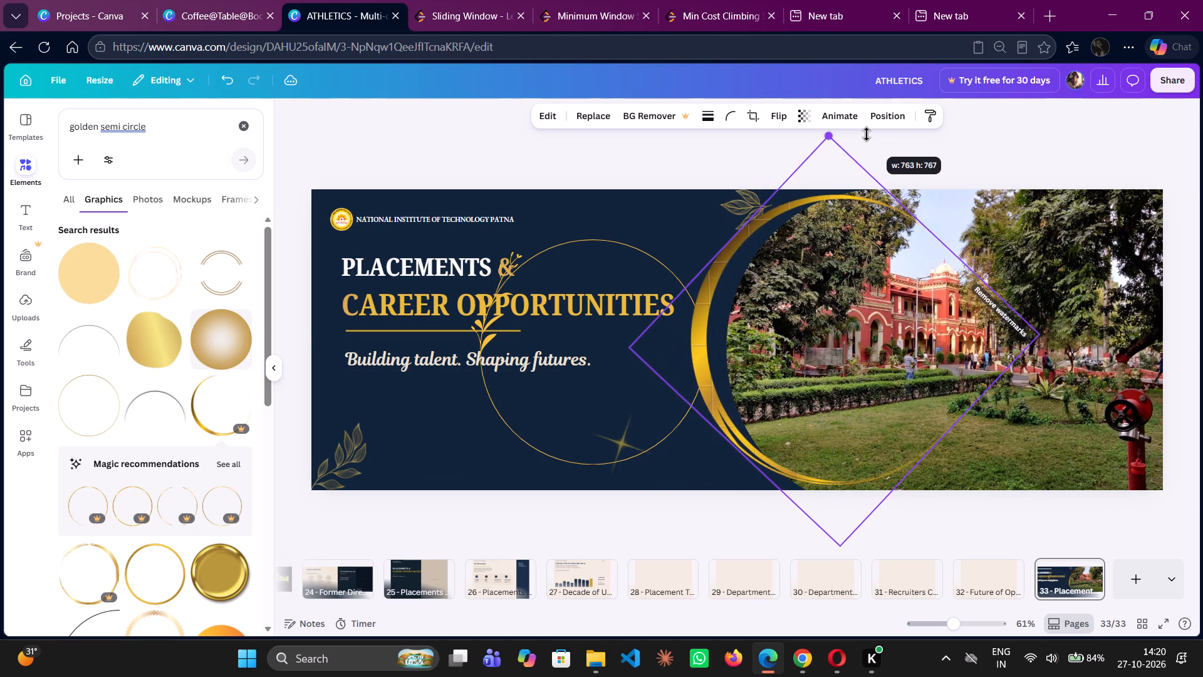
{"action": "left_click_drag", "start_coordinate": [867, 134], "coordinate": [867, 126]}
{"action": "left_click_drag", "start_coordinate": [856, 347], "coordinate": [890, 365]}
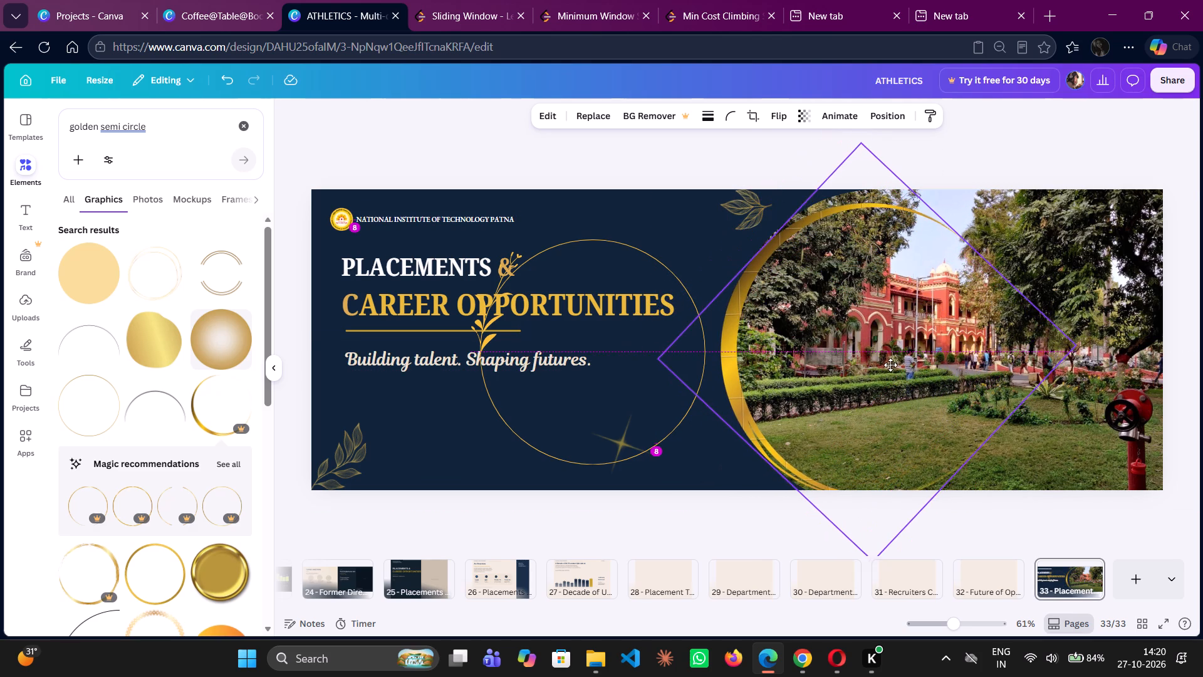
{"action": "left_click_drag", "start_coordinate": [890, 365], "coordinate": [887, 367]}
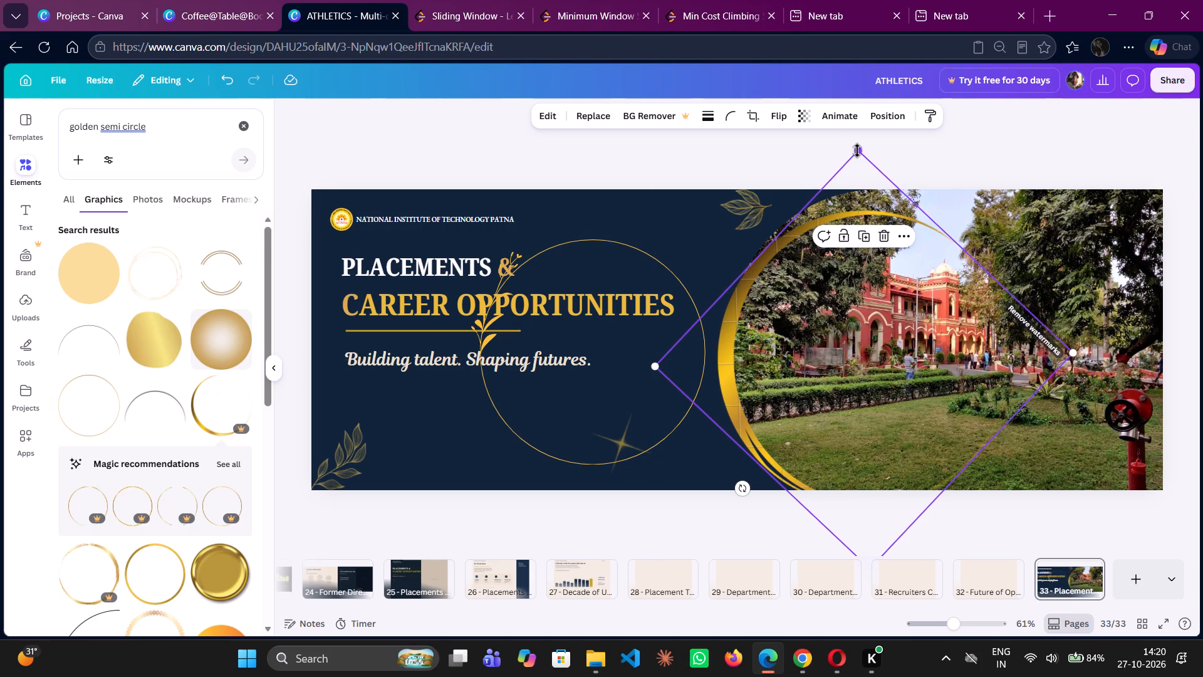
{"action": "left_click_drag", "start_coordinate": [857, 150], "coordinate": [852, 122]}
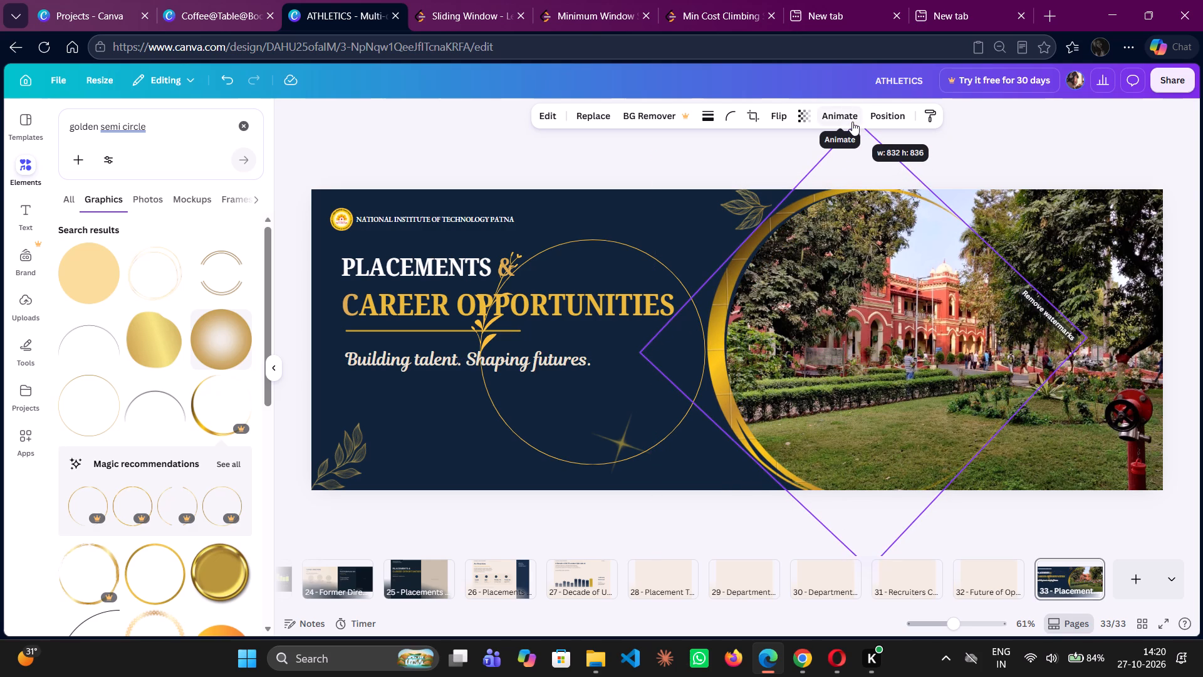
{"action": "left_click_drag", "start_coordinate": [852, 122], "coordinate": [856, 102]}
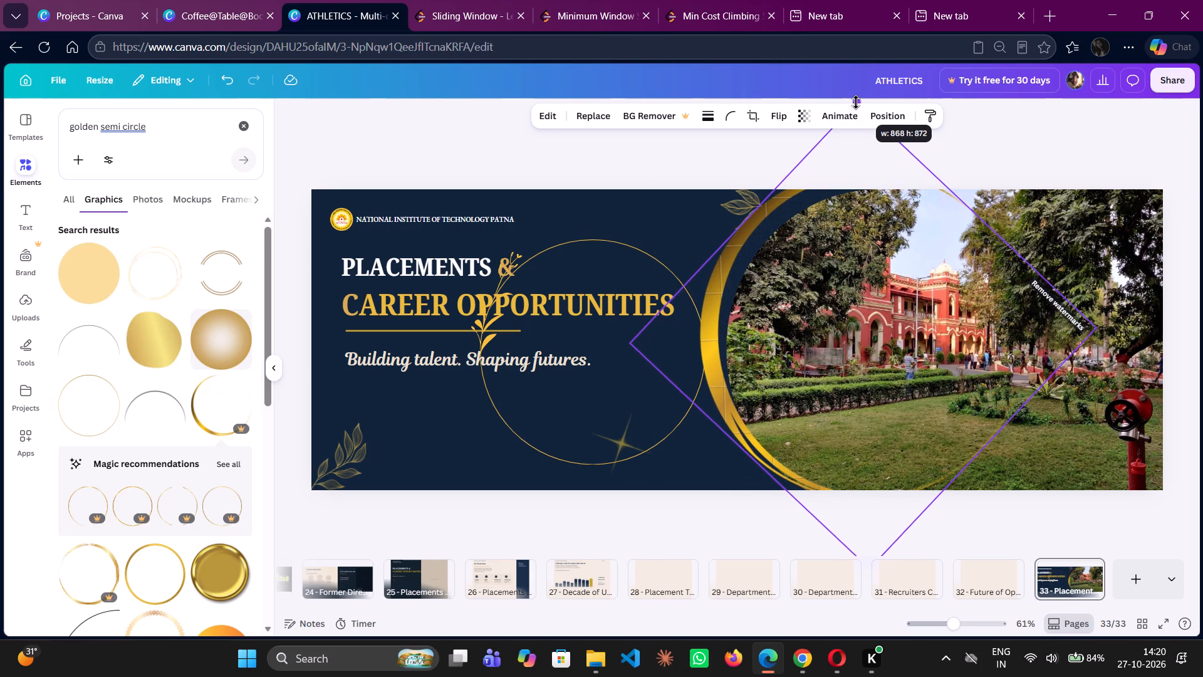
{"action": "left_click_drag", "start_coordinate": [856, 102], "coordinate": [856, 92]}
{"action": "left_click_drag", "start_coordinate": [859, 258], "coordinate": [876, 271]}
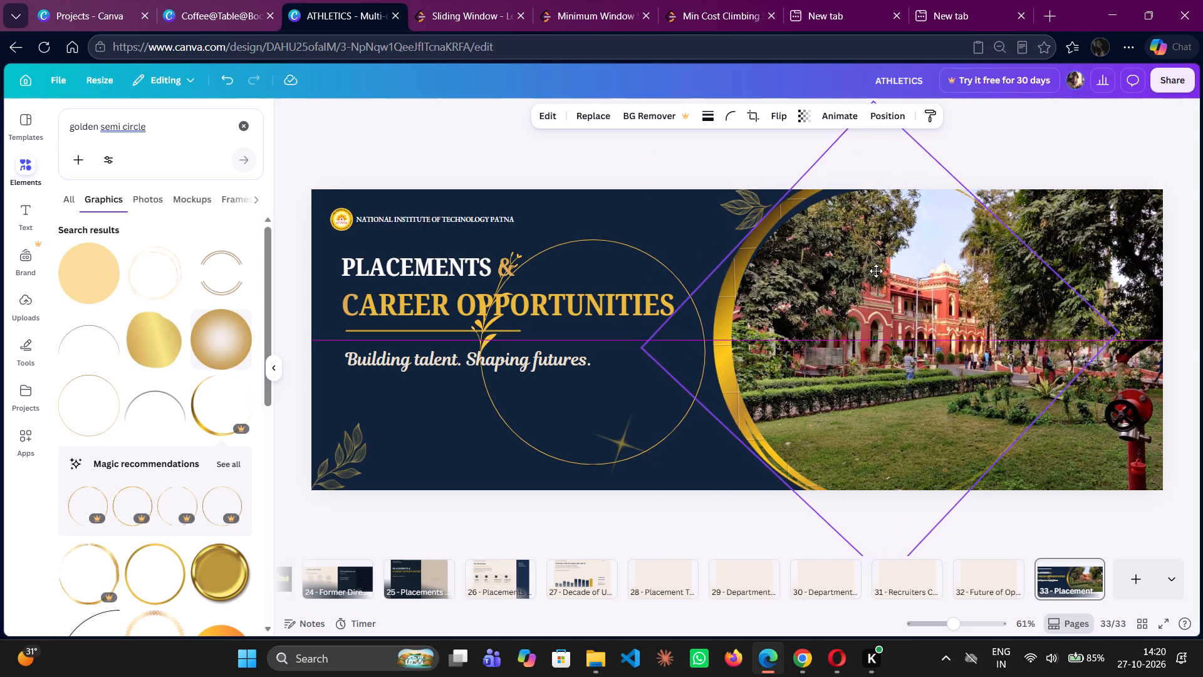
{"action": "left_click_drag", "start_coordinate": [876, 271], "coordinate": [882, 274]}
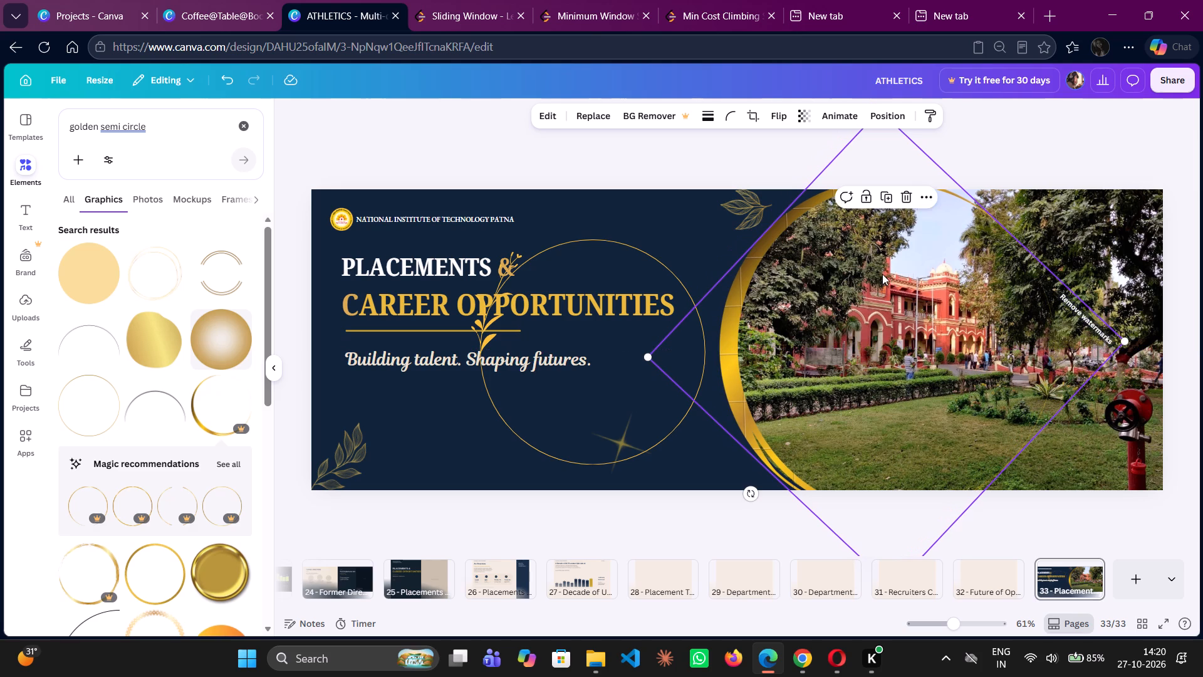
{"action": "left_click", "coordinate": [995, 121]}
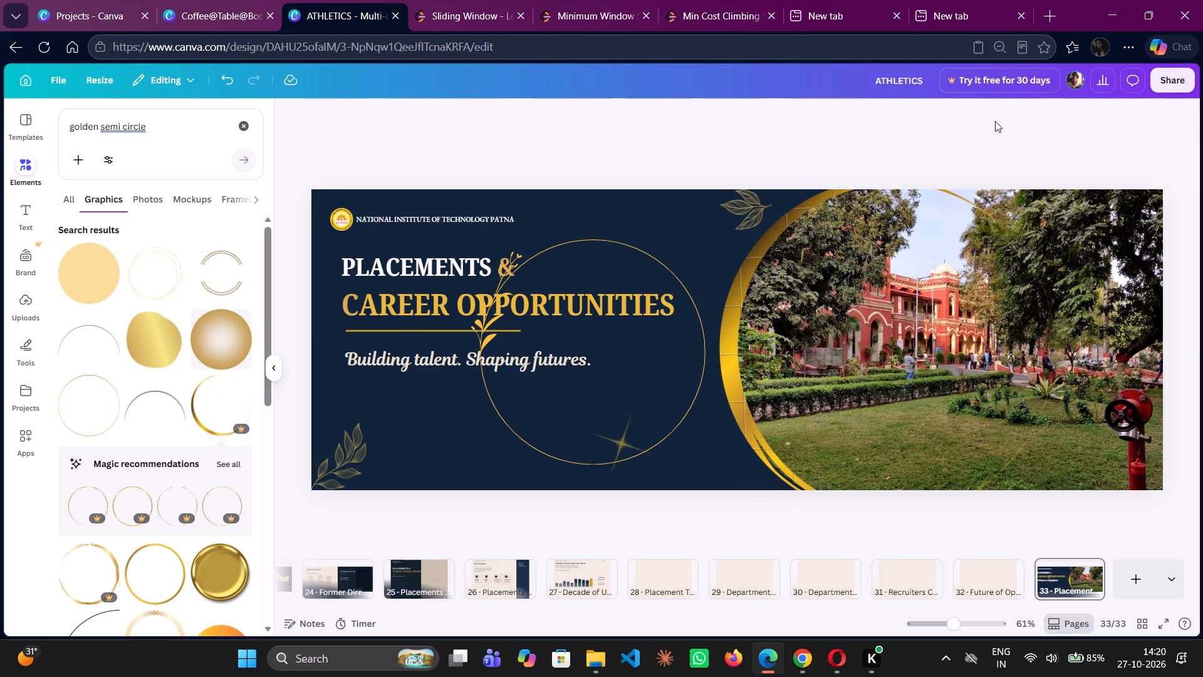
Look through the "golden semi circle" graphics for another golden arc or circle accent.
{"action": "scroll", "coordinate": [141, 417], "scroll_direction": "down", "scroll_amount": 2}
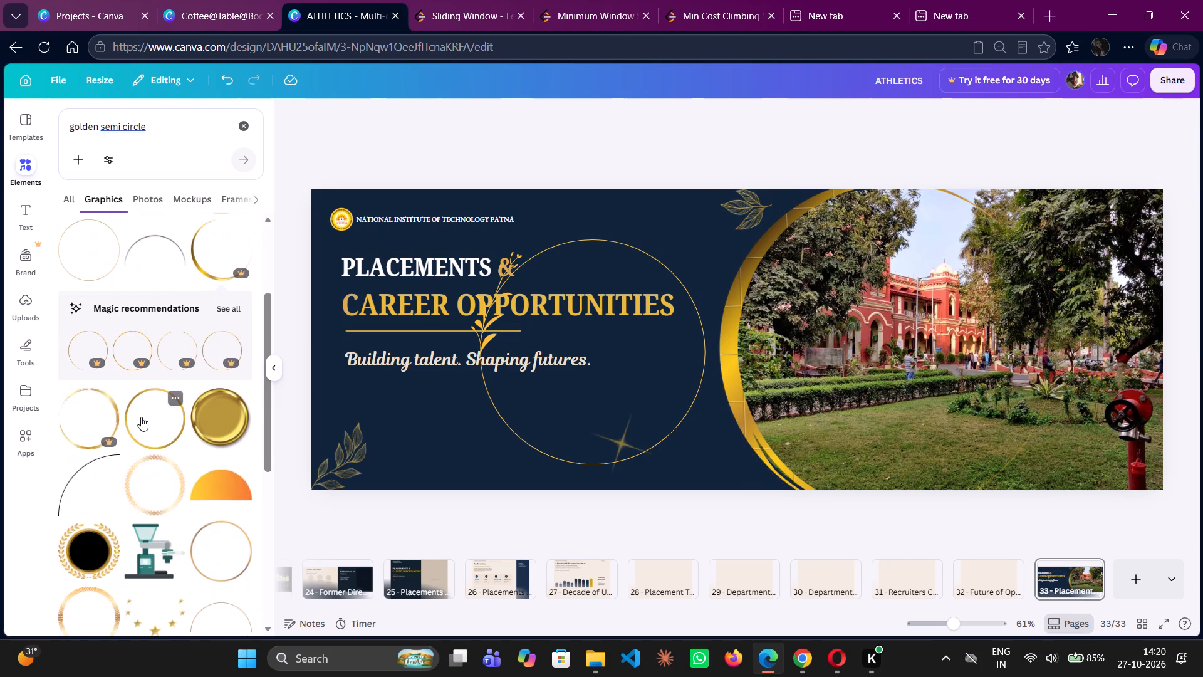
{"action": "scroll", "coordinate": [141, 417], "scroll_direction": "down", "scroll_amount": 3}
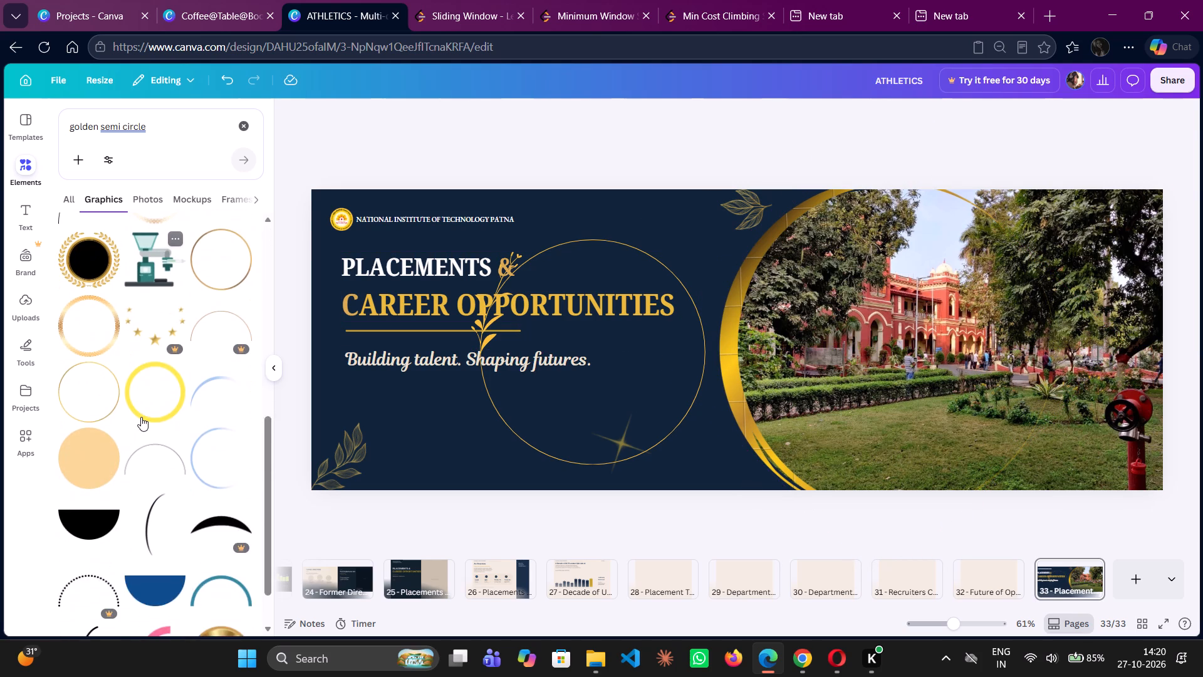
{"action": "scroll", "coordinate": [141, 417], "scroll_direction": "down", "scroll_amount": 3}
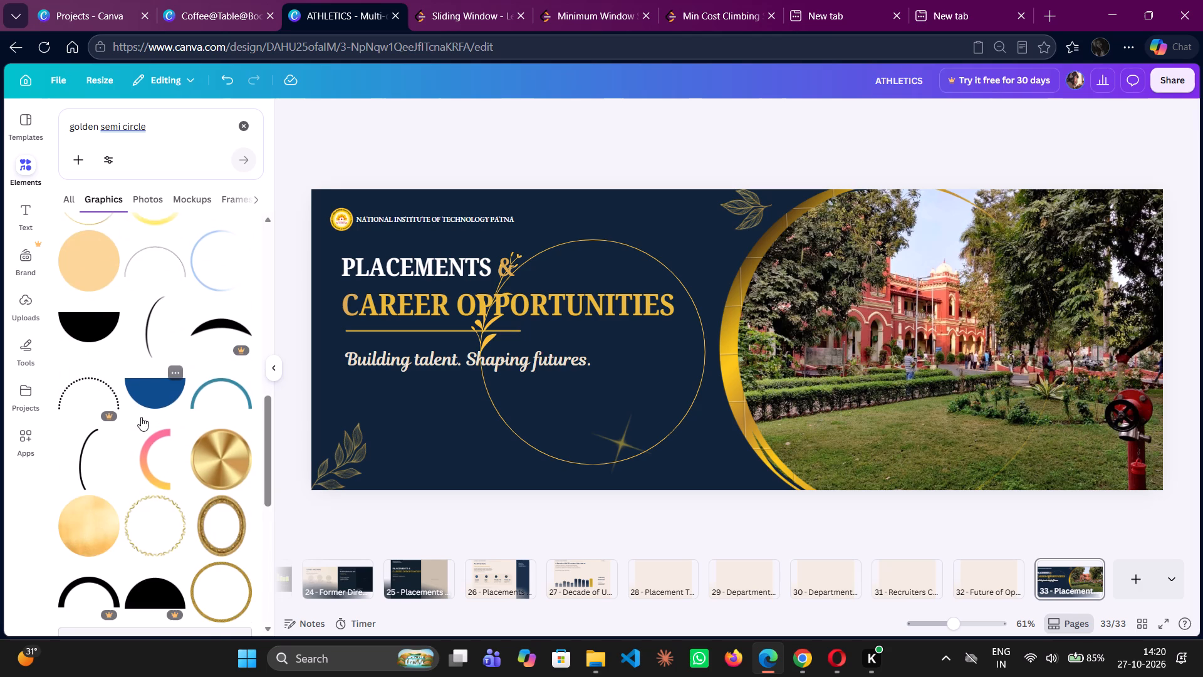
{"action": "scroll", "coordinate": [141, 417], "scroll_direction": "down", "scroll_amount": 1}
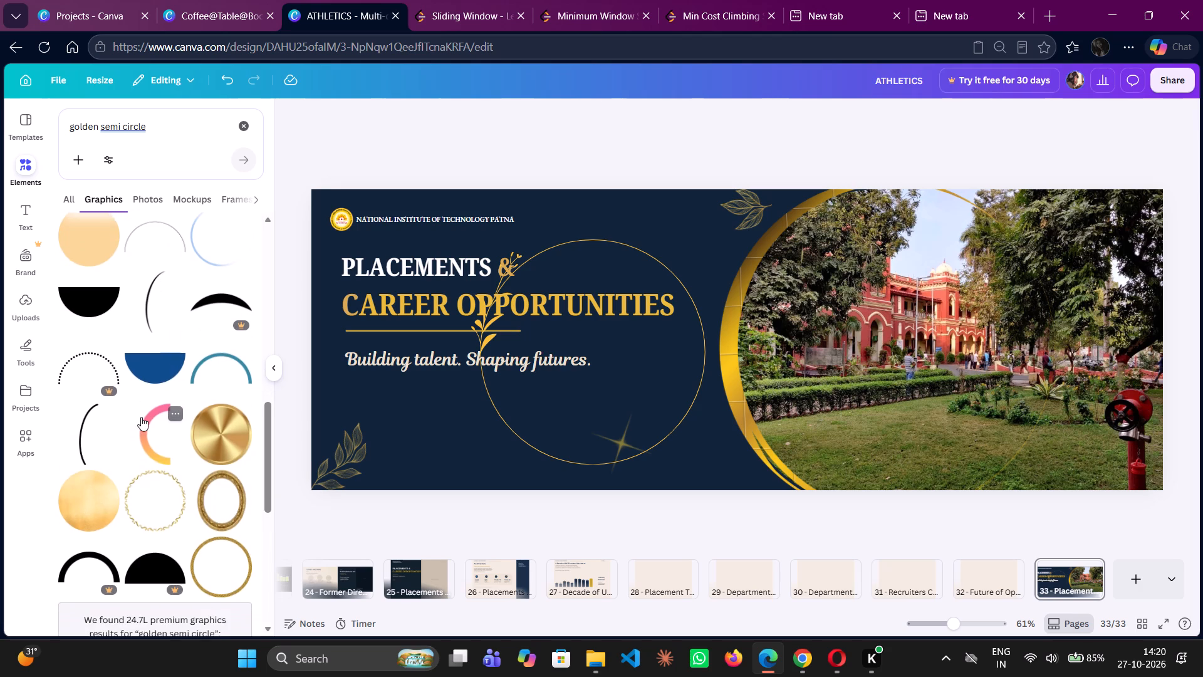
{"action": "scroll", "coordinate": [190, 520], "scroll_direction": "down", "scroll_amount": 1}
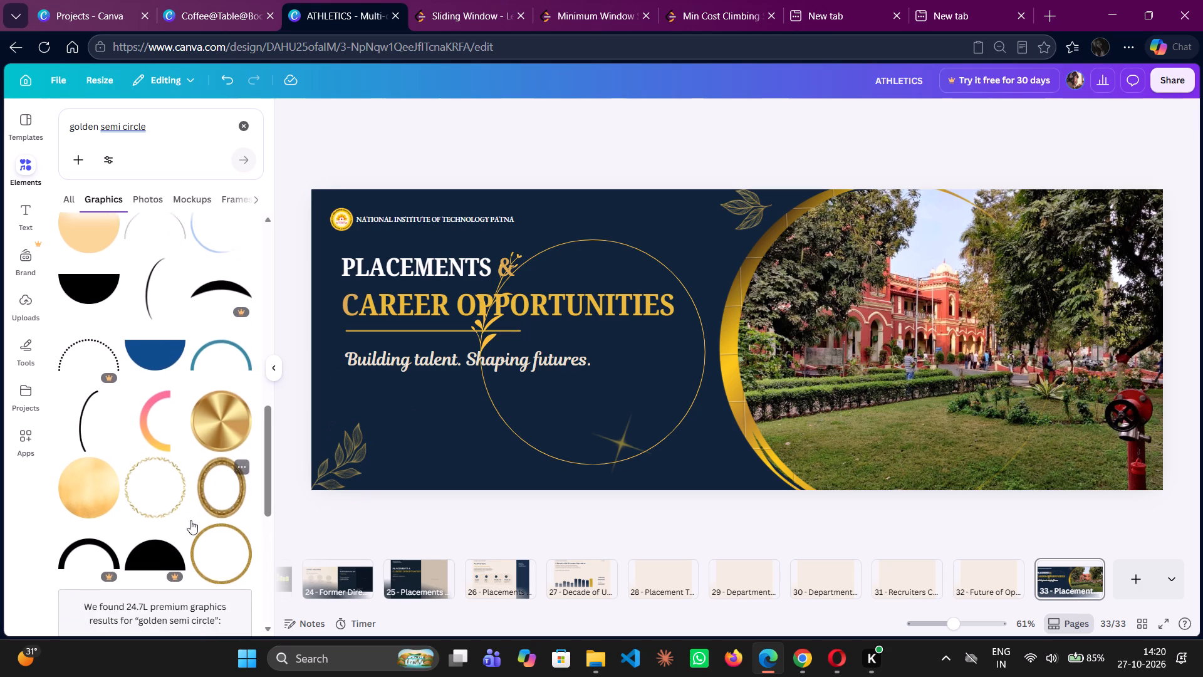
{"action": "scroll", "coordinate": [190, 520], "scroll_direction": "down", "scroll_amount": 3}
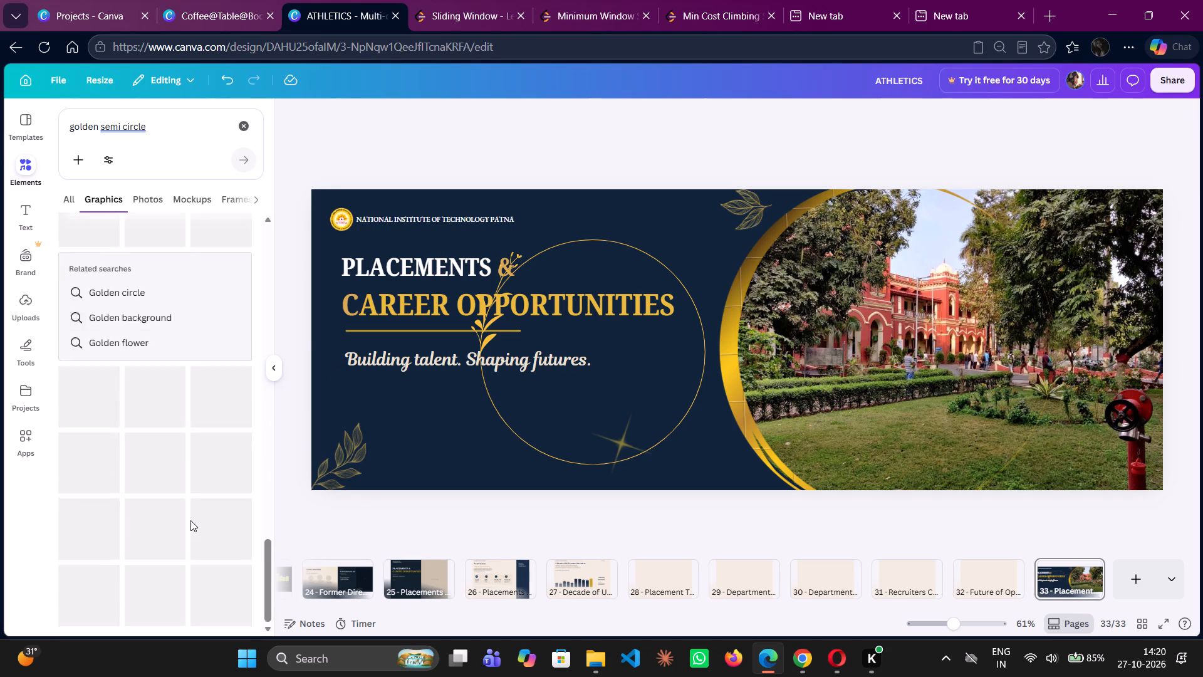
{"action": "scroll", "coordinate": [190, 520], "scroll_direction": "down", "scroll_amount": 1}
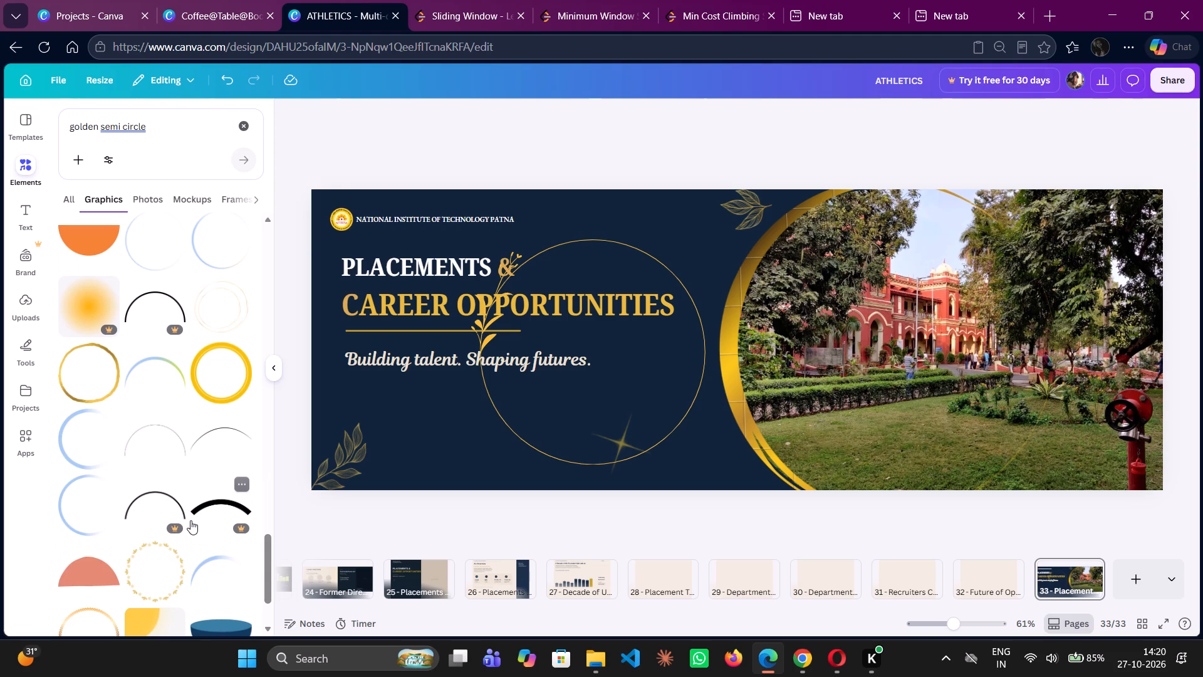